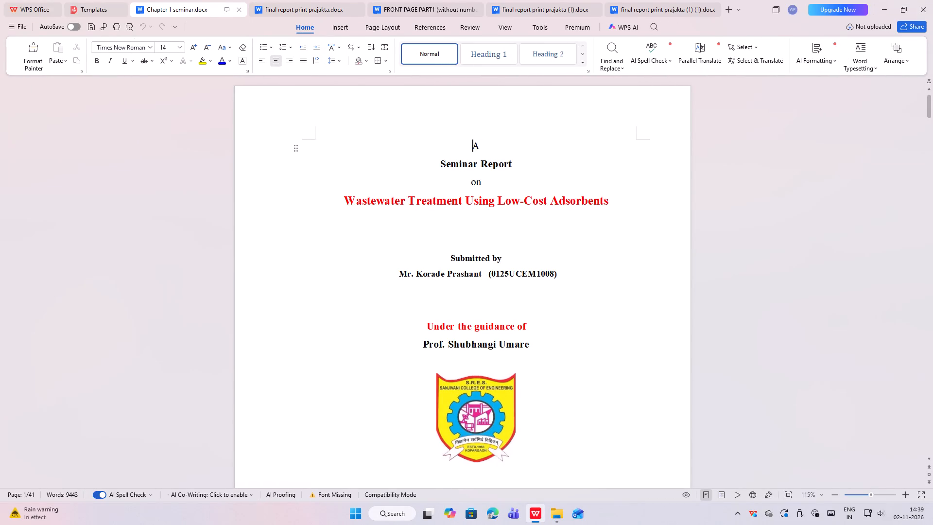
Correct the student's ID number under the name on the certificate page to match the one on the cover page.
scroll(508, 318, "down", 1)
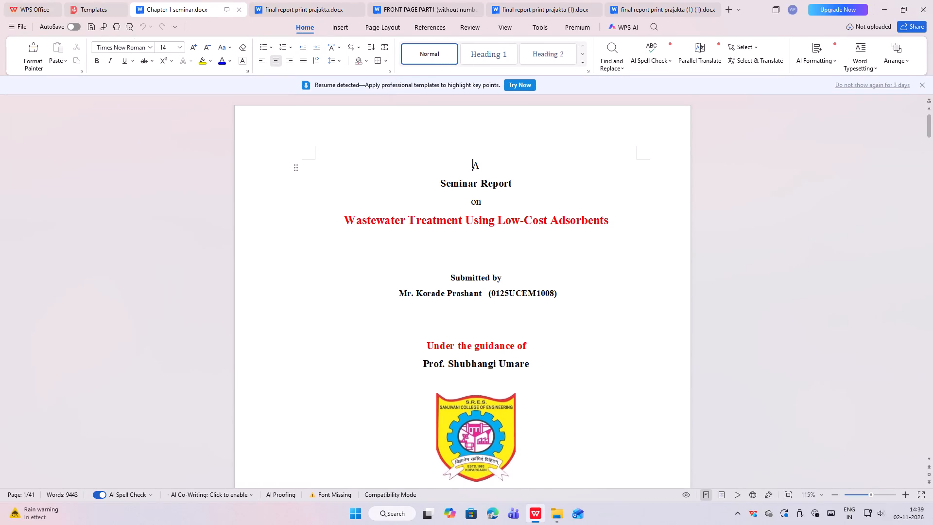
scroll(508, 318, "down", 5)
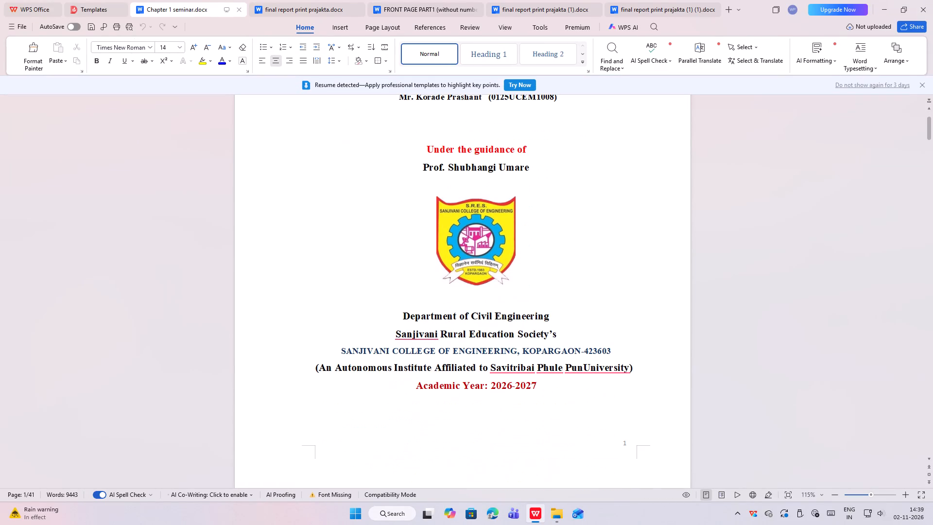
scroll(508, 319, "down", 6)
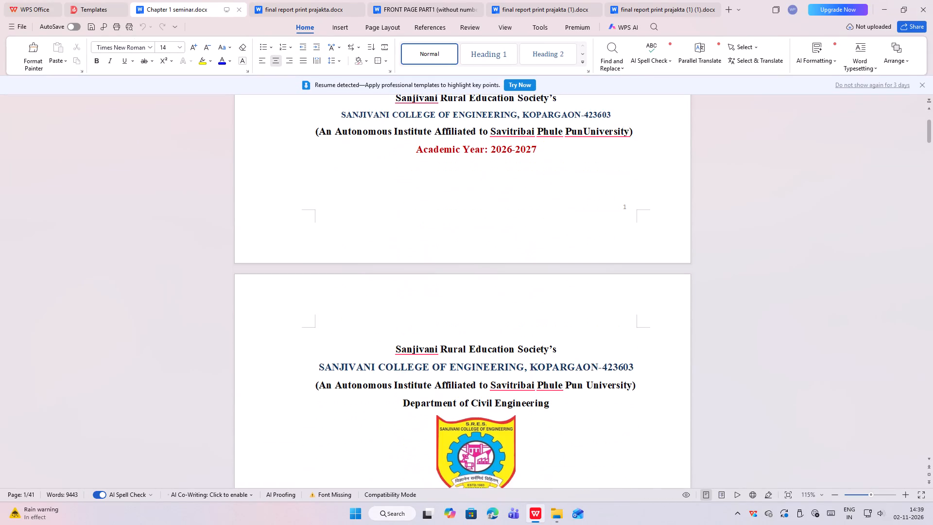
scroll(508, 319, "down", 4)
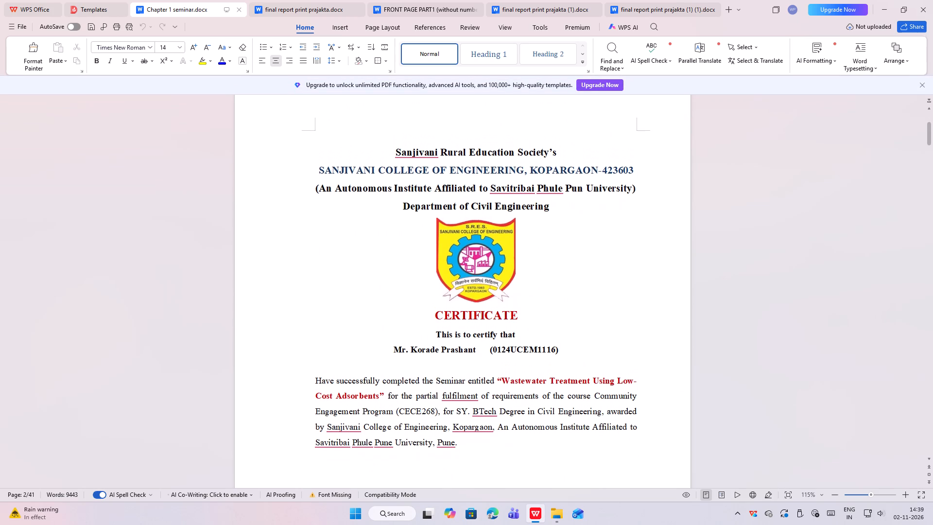
left_click(512, 347)
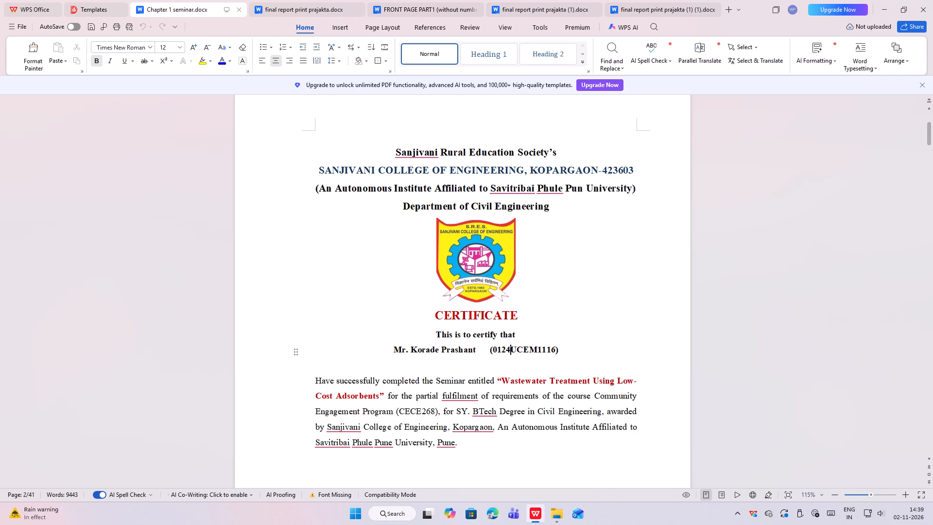
key("BackSpace")
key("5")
key("Right")
key("Right")
key("Right")
key("Right")
key("Right")
key("Right")
key("Right")
key("Right")
key("BackSpace")
key("BackSpace")
key("BackSpace")
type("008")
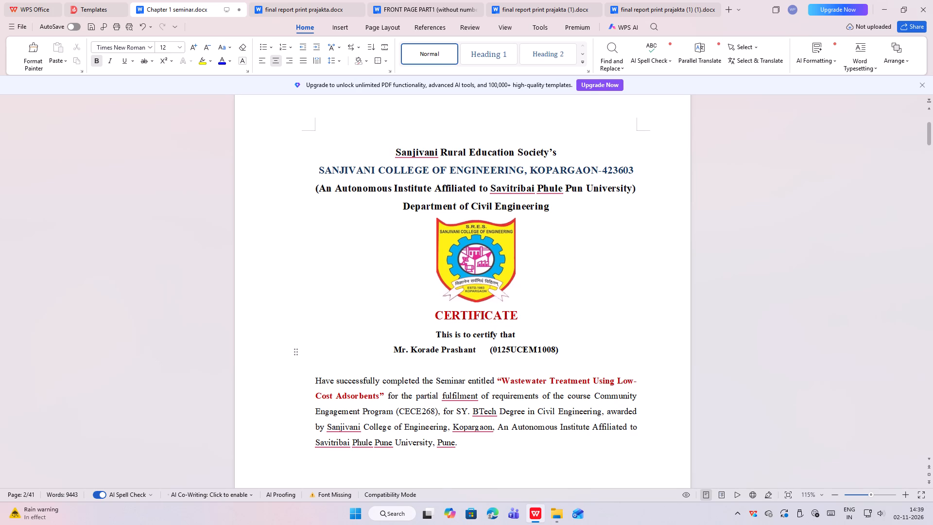
Delete the course name wording backwards from the end of "Program", before (CECE268), in the certificate paragraph.
left_click(392, 412)
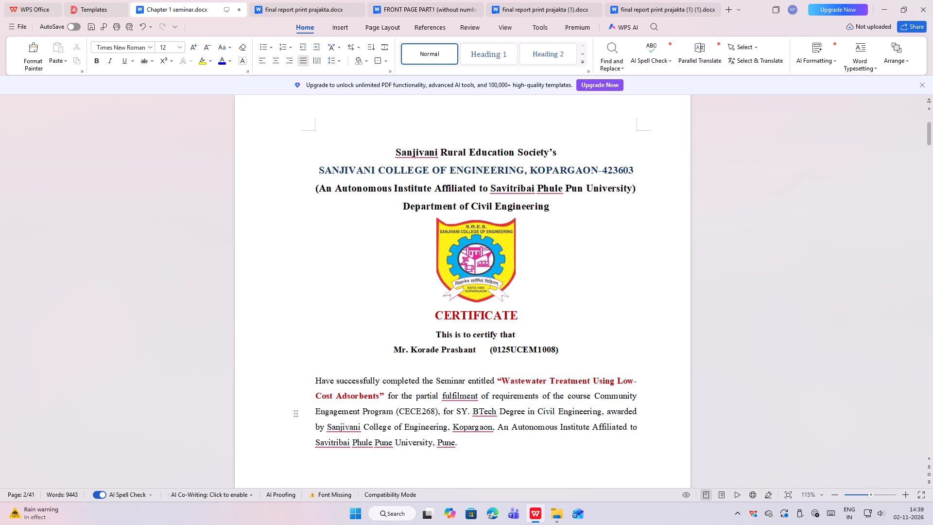
key("BackSpace")
key("BackSpace")
key("BackSpace")
key("BackSpace")
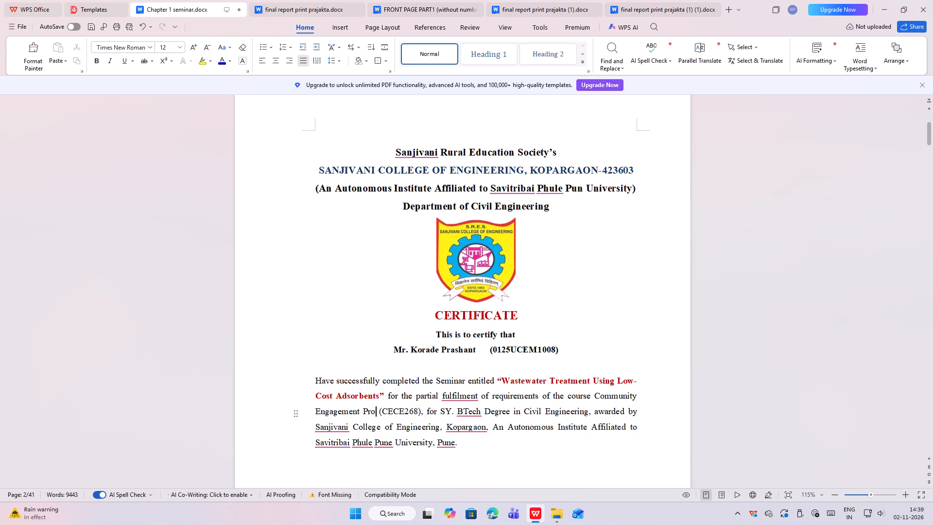
Complete the course name in the certificate paragraph so it reads Community Engagement Projects.
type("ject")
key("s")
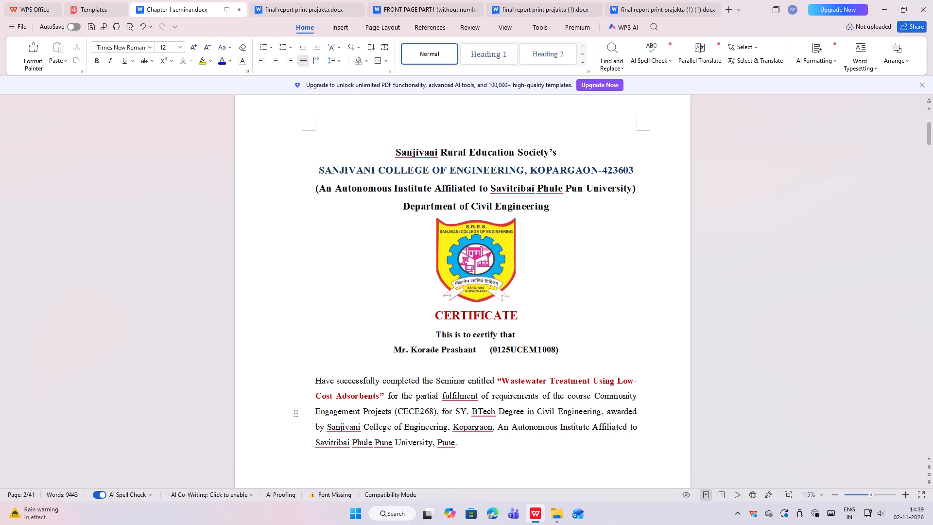
Accept the spelling suggestions "fulfillment" and "B Tech" for the flagged words in the certificate paragraph.
scroll(553, 399, "down", 2)
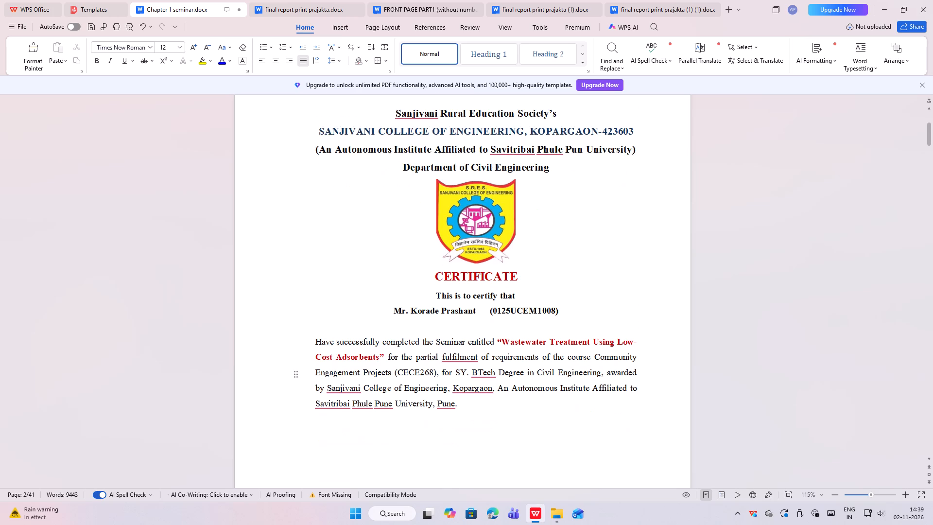
scroll(553, 399, "down", 1)
left_click(466, 284)
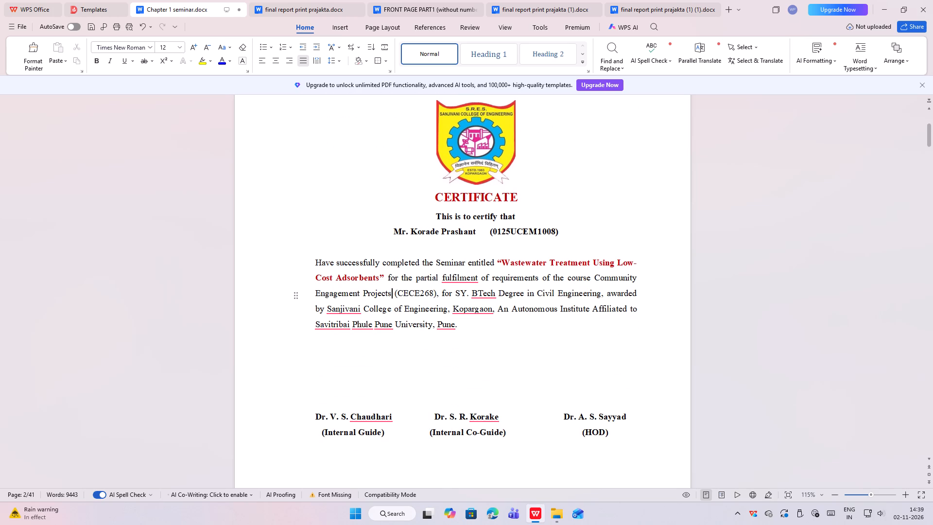
left_click(465, 321)
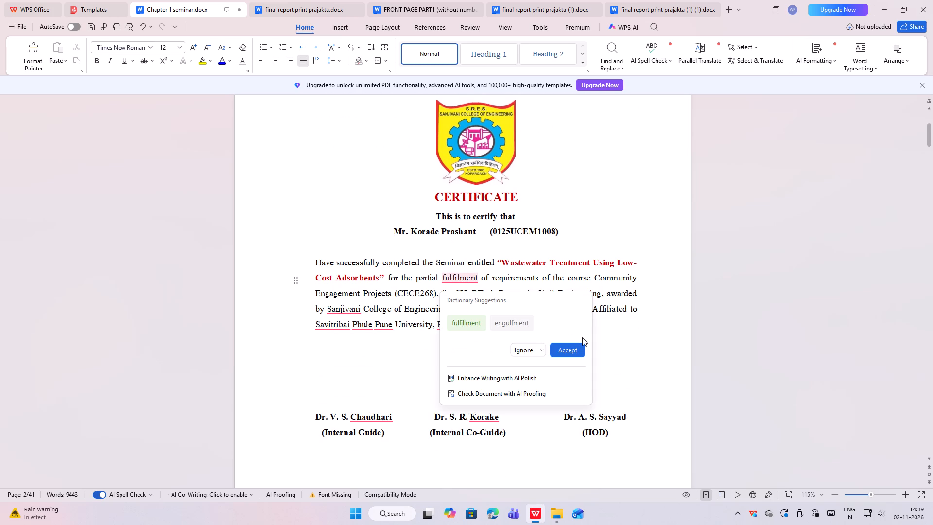
left_click(572, 347)
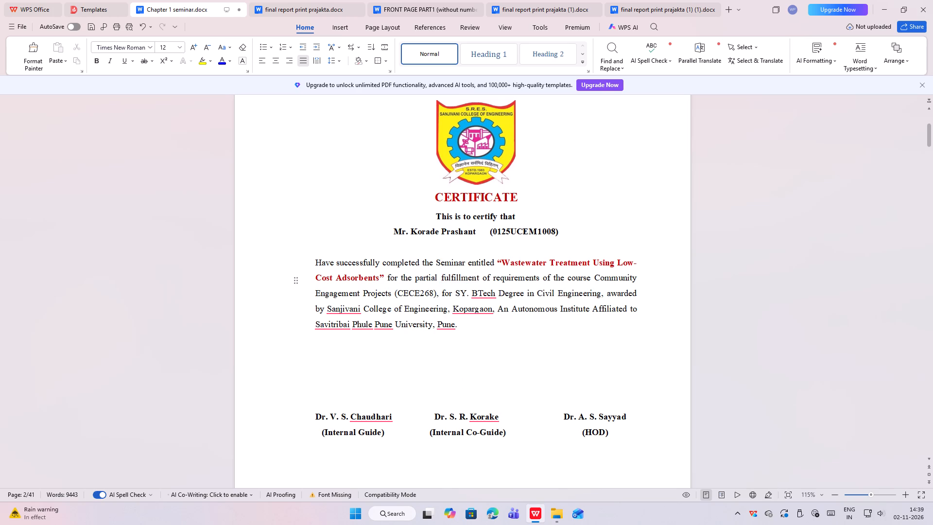
left_click(481, 298)
left_click(488, 340)
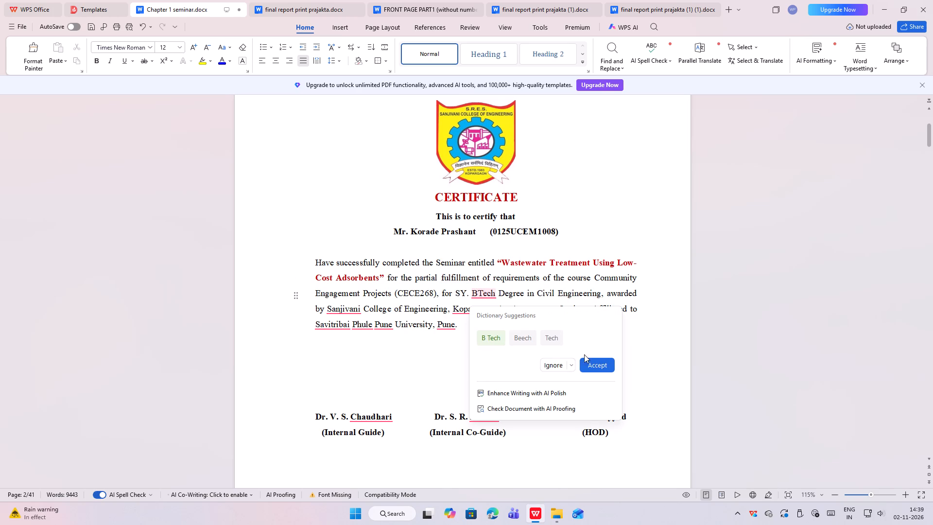
left_click(606, 363)
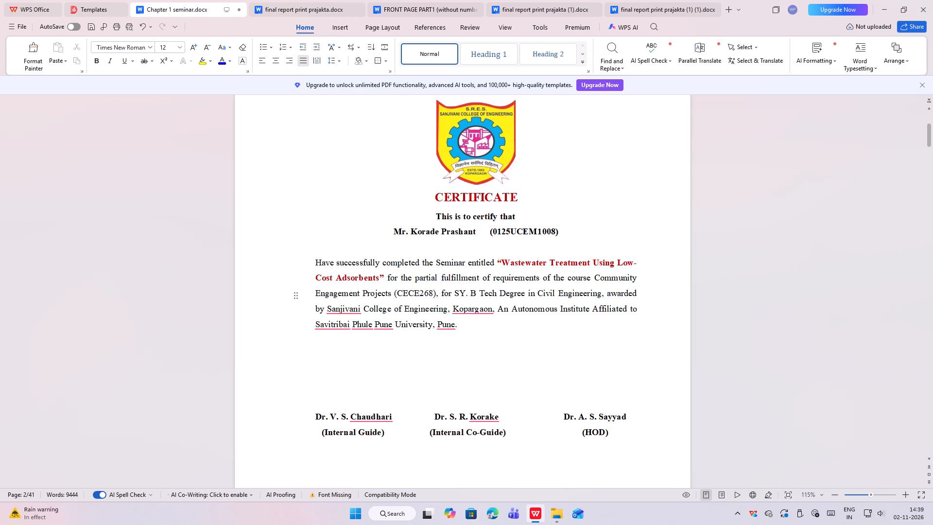
Ignore the spelling flags on Sanjivani, Kopargaon, Savitribai, Phule and both occurrences of Pune in the certificate paragraph.
left_click(350, 312)
left_click(410, 378)
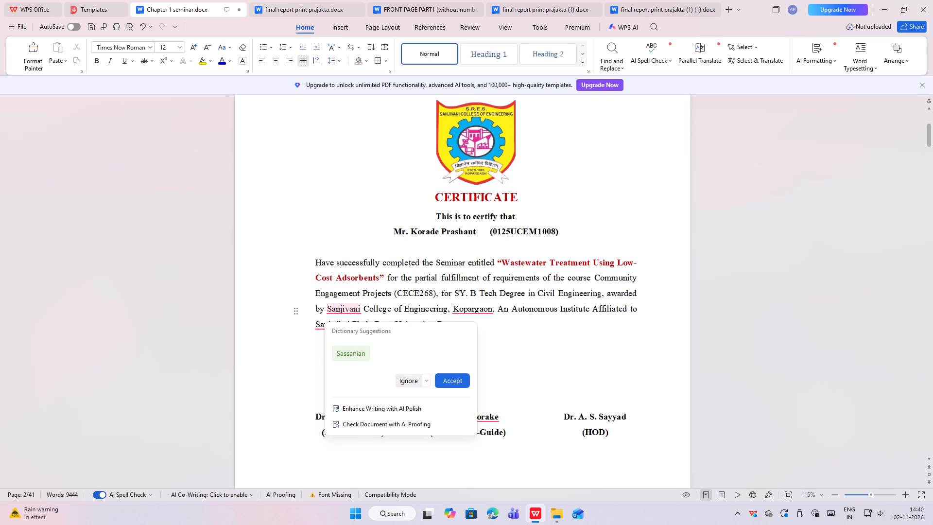
left_click(486, 315)
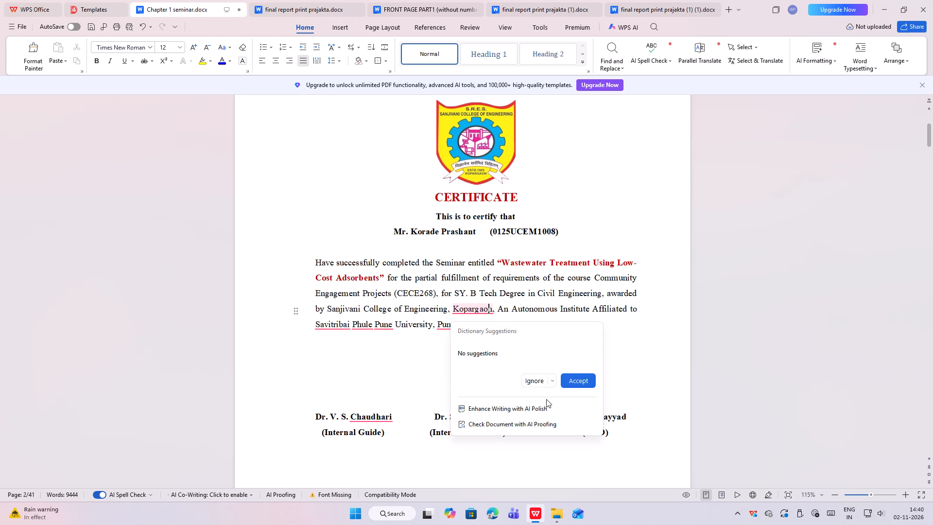
left_click(541, 382)
left_click(443, 330)
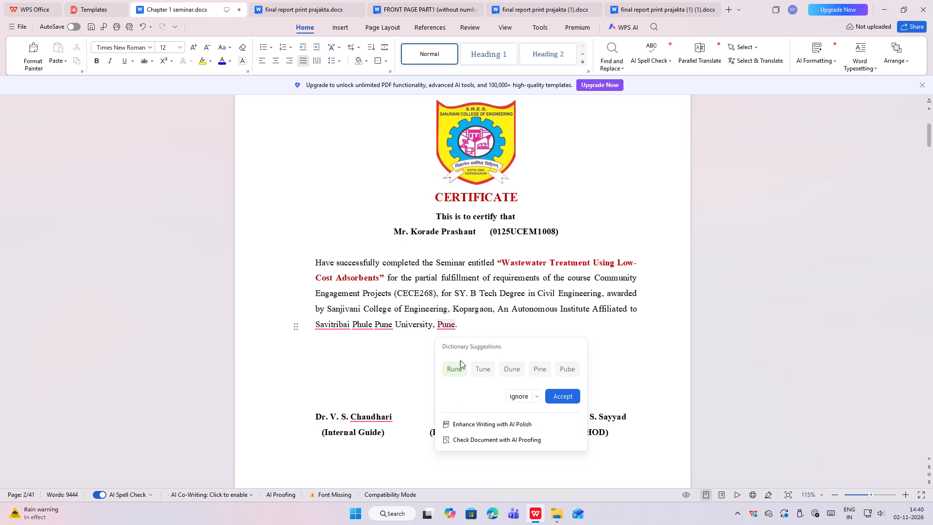
left_click(526, 397)
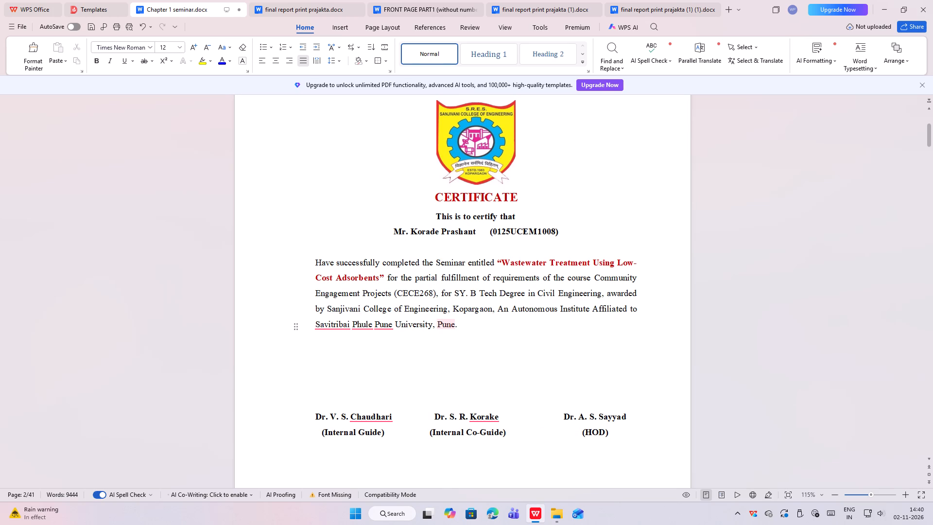
left_click(346, 324)
left_click(397, 396)
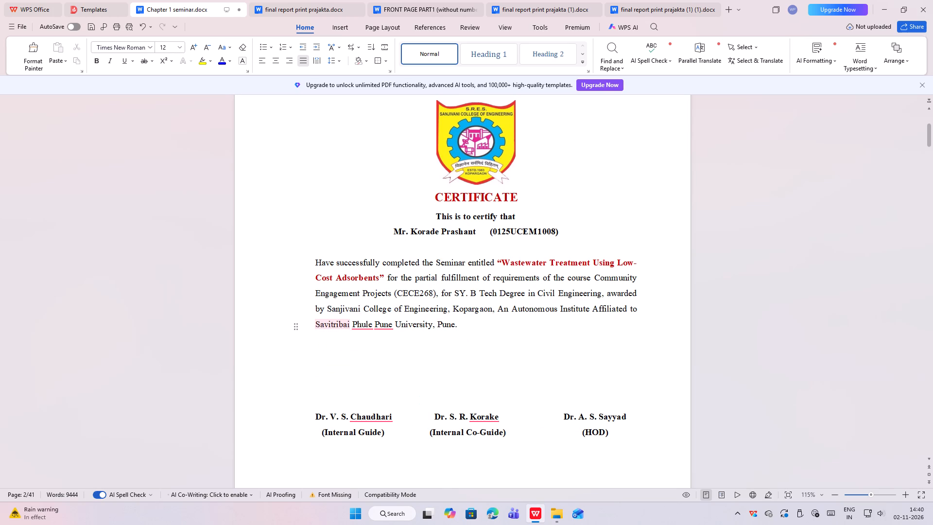
left_click(371, 329)
left_click(358, 325)
left_click(440, 398)
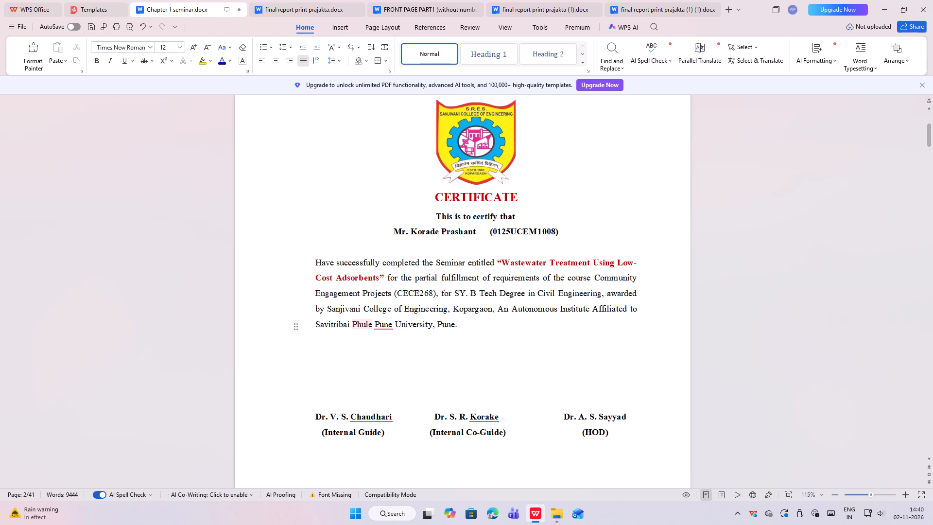
left_click(384, 325)
left_click(453, 396)
Replace the internal co-guide's name in the certificate's signature row with the new co-guide's name, titled "Prof." followed by a space.
scroll(429, 331, "down", 1)
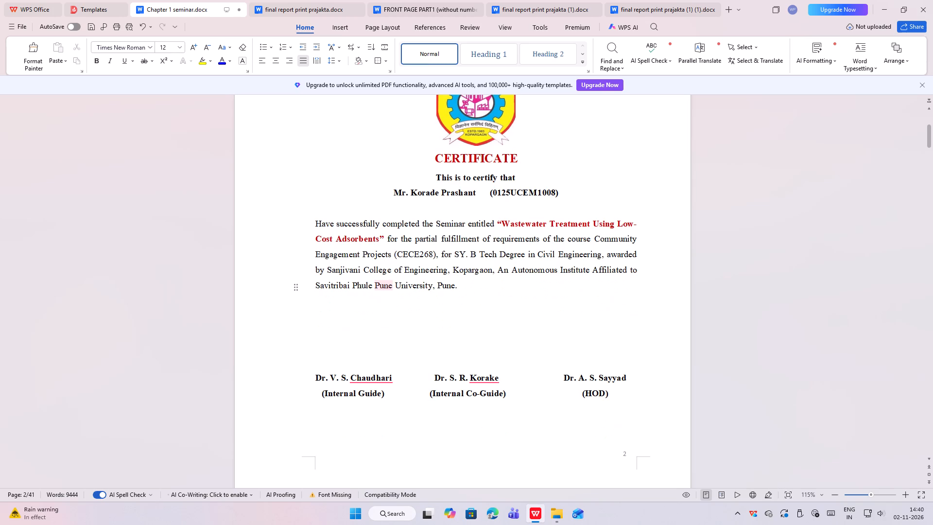
left_click(507, 381)
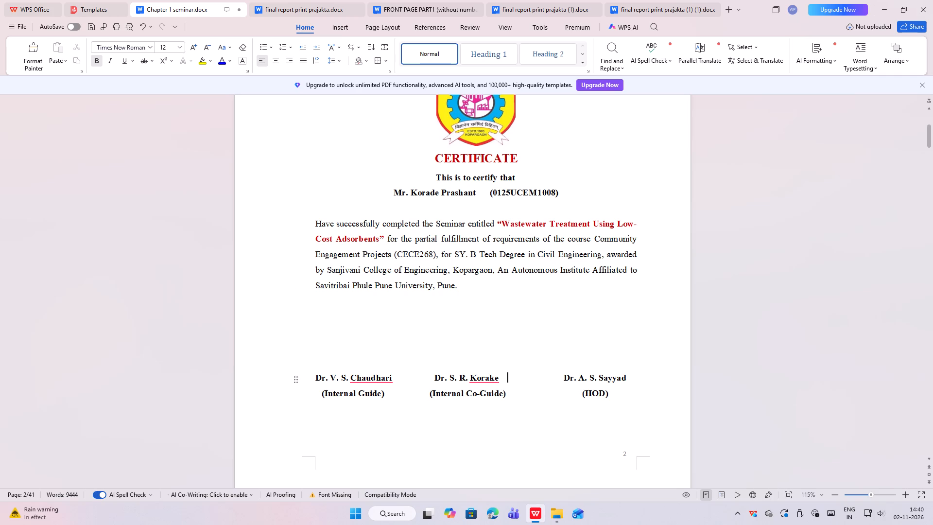
left_click(505, 382)
left_click(500, 379)
key("BackSpace")
key("BackSpace")
key("BackSpace")
key("BackSpace")
key("BackSpace")
key("BackSpace")
key("BackSpace")
key("BackSpace")
key("BackSpace")
key("BackSpace")
key("BackSpace")
key("BackSpace")
key("BackSpace")
key("BackSpace")
key("BackSpace")
key("BackSpace")
key("BackSpace")
key("BackSpace")
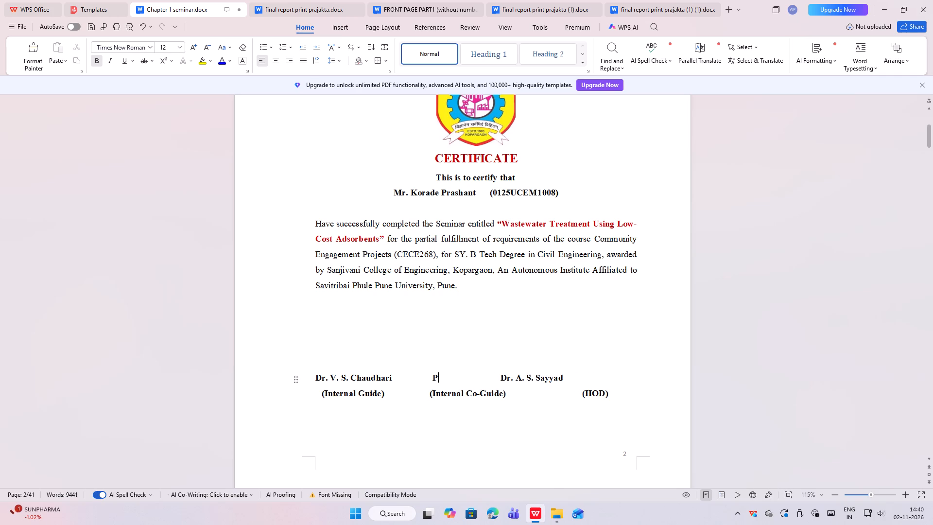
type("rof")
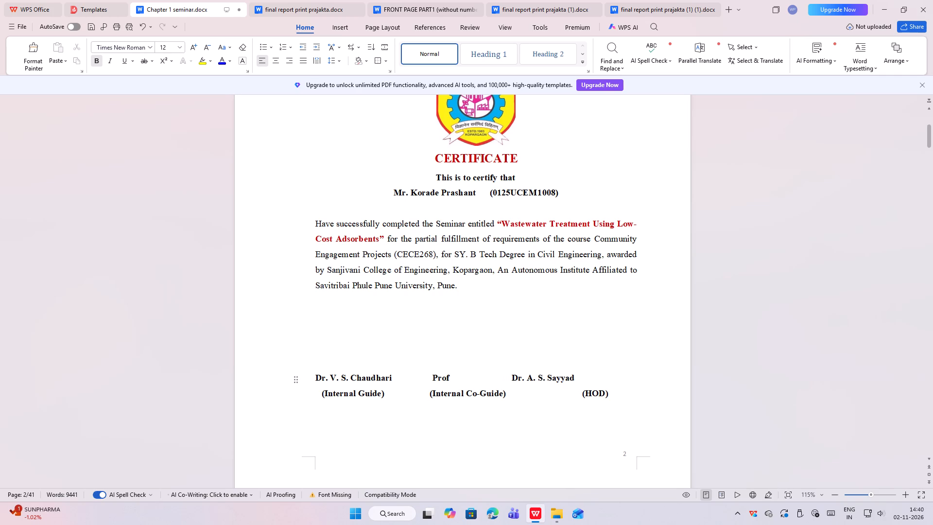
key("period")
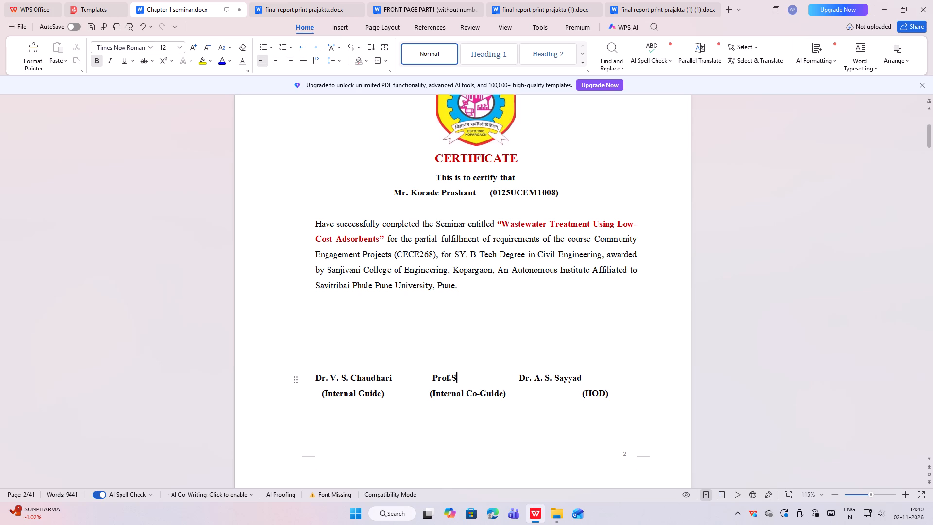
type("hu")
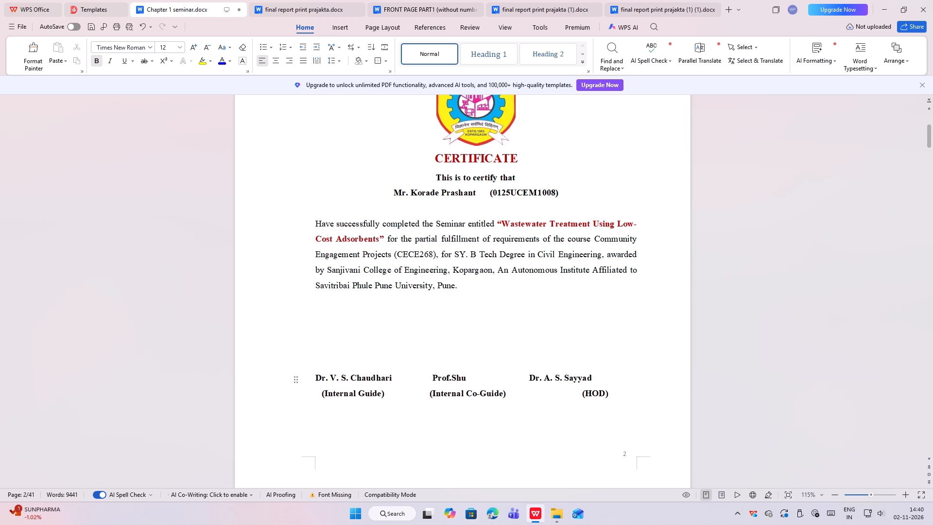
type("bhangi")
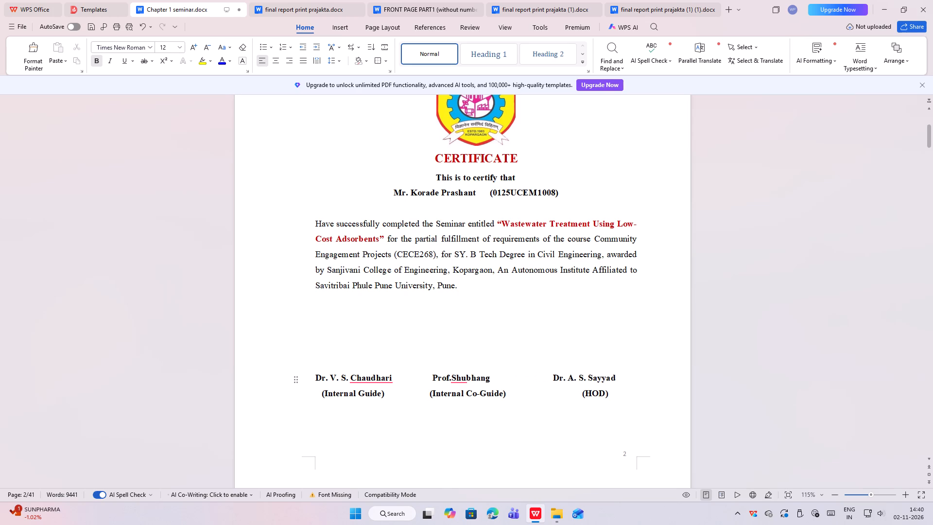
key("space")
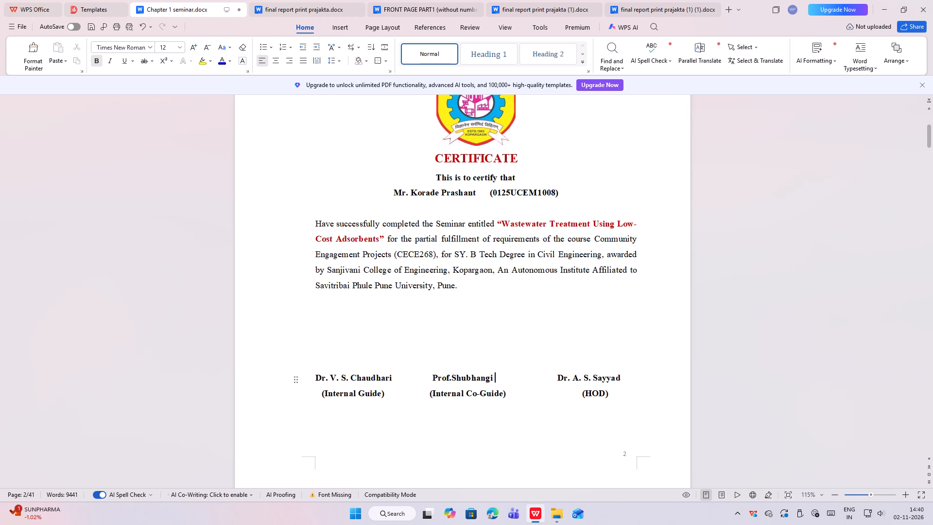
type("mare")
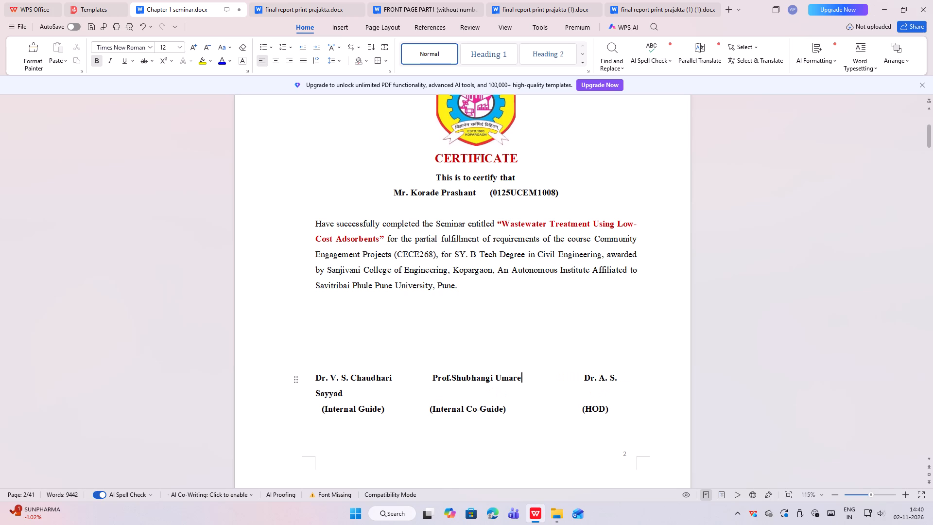
left_click(451, 378)
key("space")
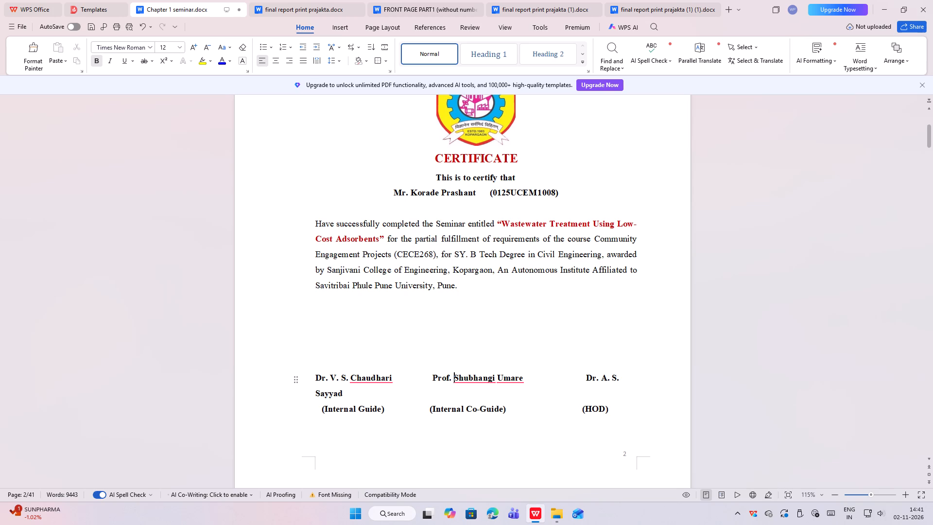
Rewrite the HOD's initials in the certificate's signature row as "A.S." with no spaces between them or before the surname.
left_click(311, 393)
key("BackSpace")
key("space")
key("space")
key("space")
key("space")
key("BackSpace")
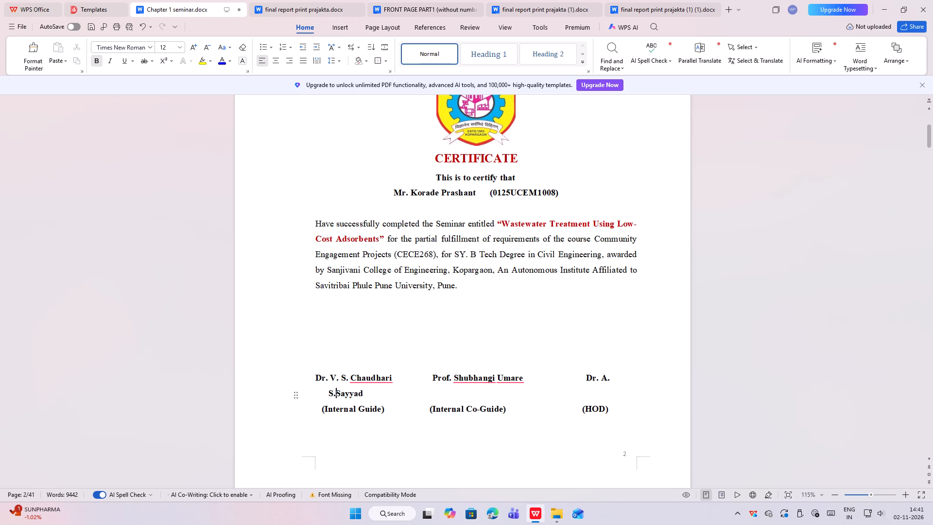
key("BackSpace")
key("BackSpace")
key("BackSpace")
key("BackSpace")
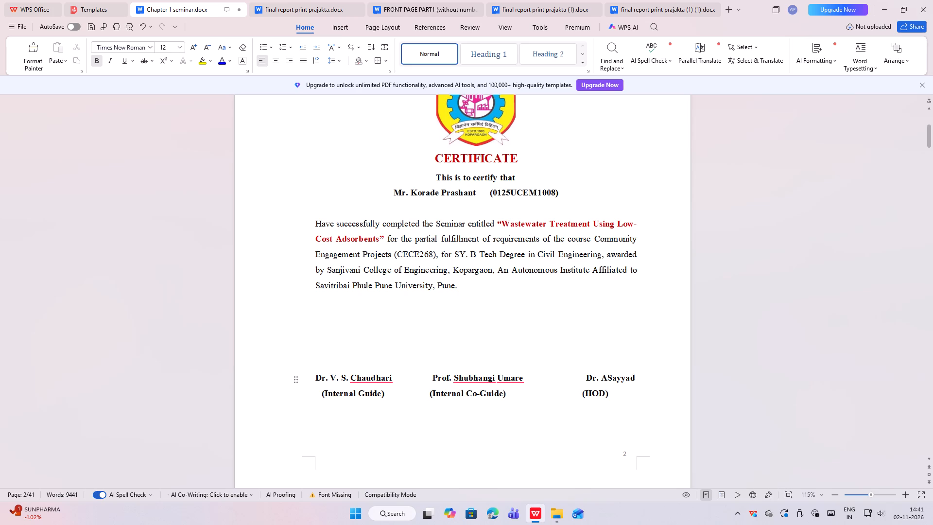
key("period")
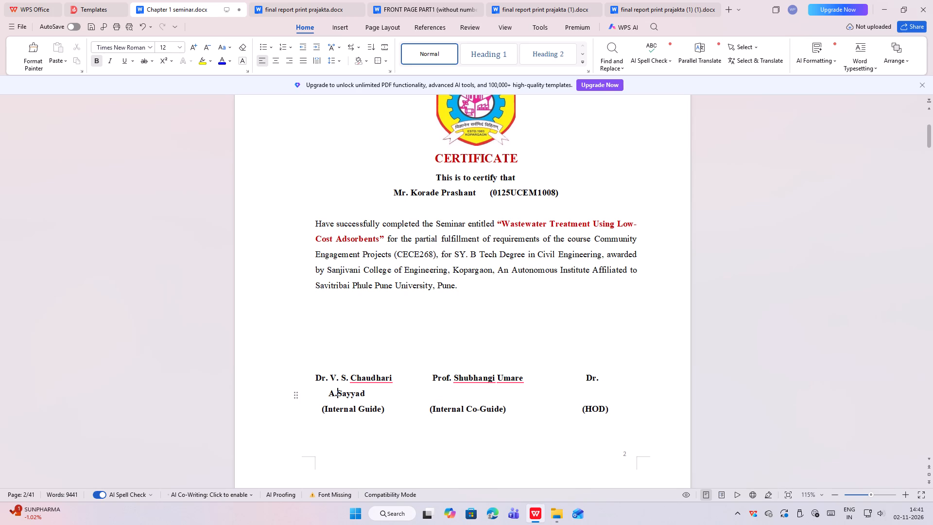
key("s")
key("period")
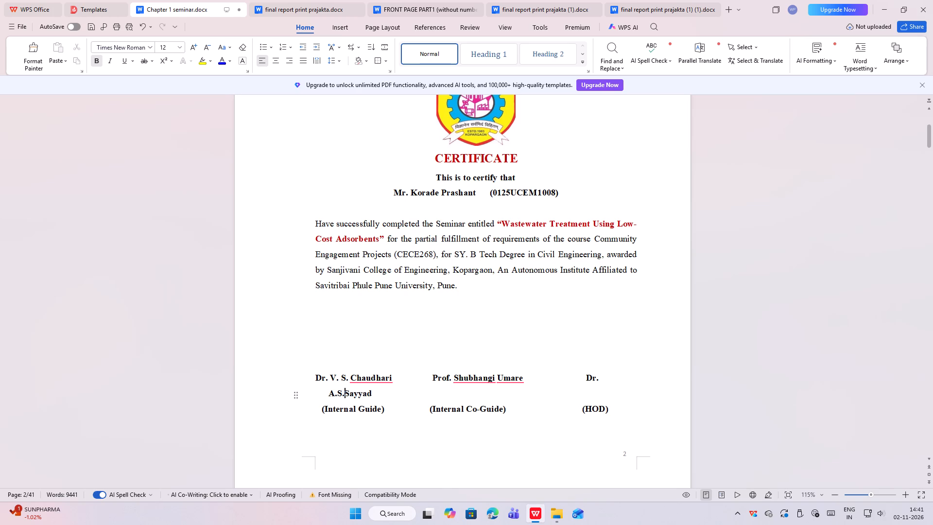
Remove five spaces before the HOD's "Dr." title in the signature row so the whole name fits on one line.
left_click(608, 383)
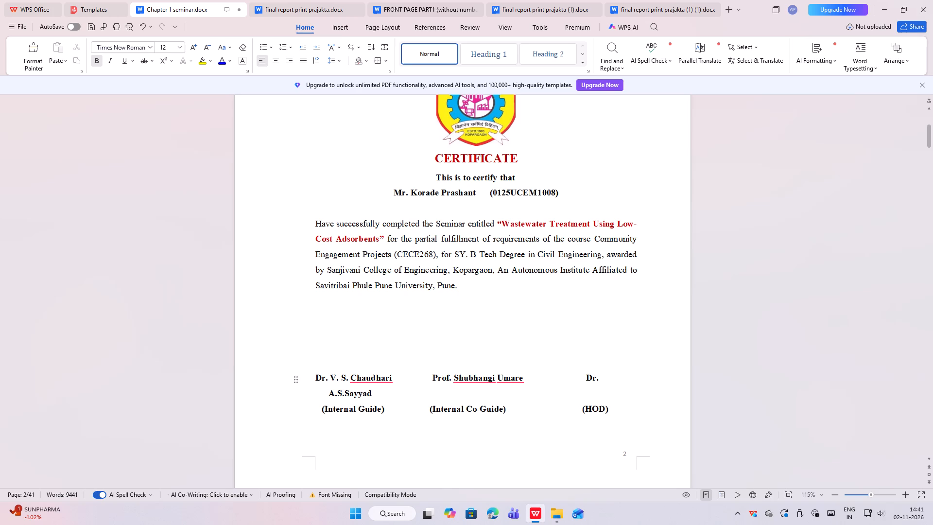
left_click(583, 378)
key("BackSpace")
key("BackSpace")
key("BackSpace")
key("BackSpace")
key("BackSpace")
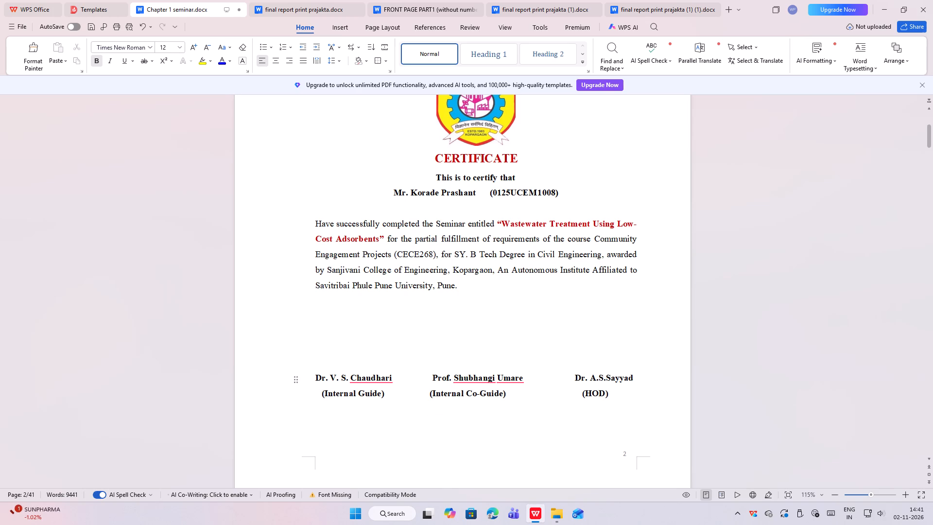
Put a space after each of the HOD's initials, removing one more space before "Dr." to keep the name on one line.
left_click(580, 397)
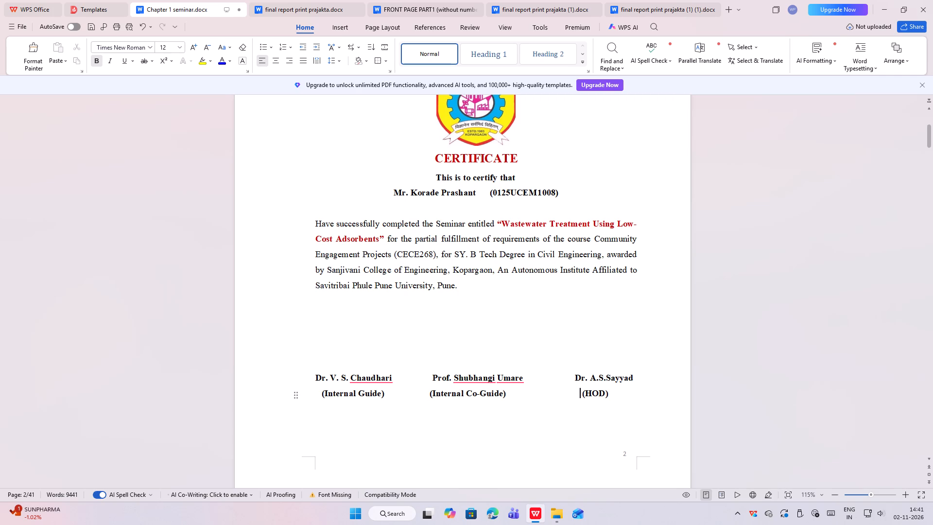
left_click(599, 379)
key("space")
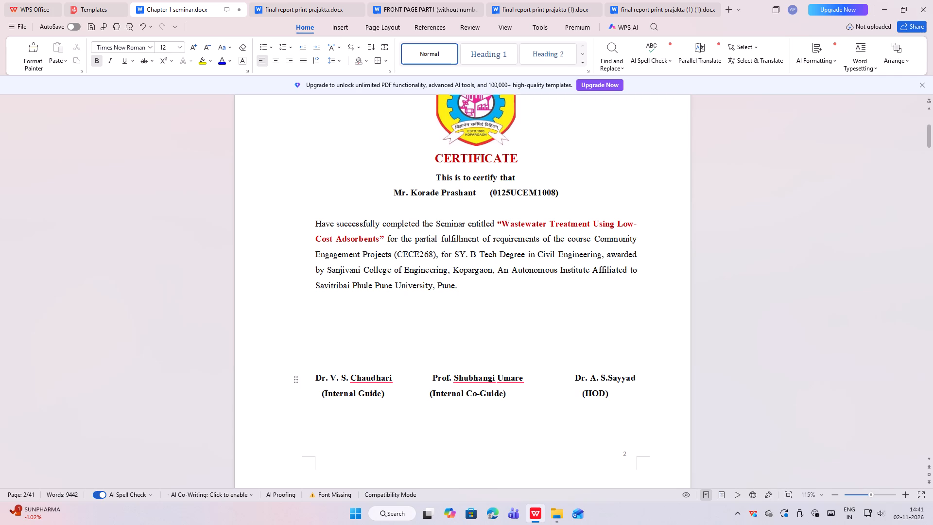
left_click(609, 377)
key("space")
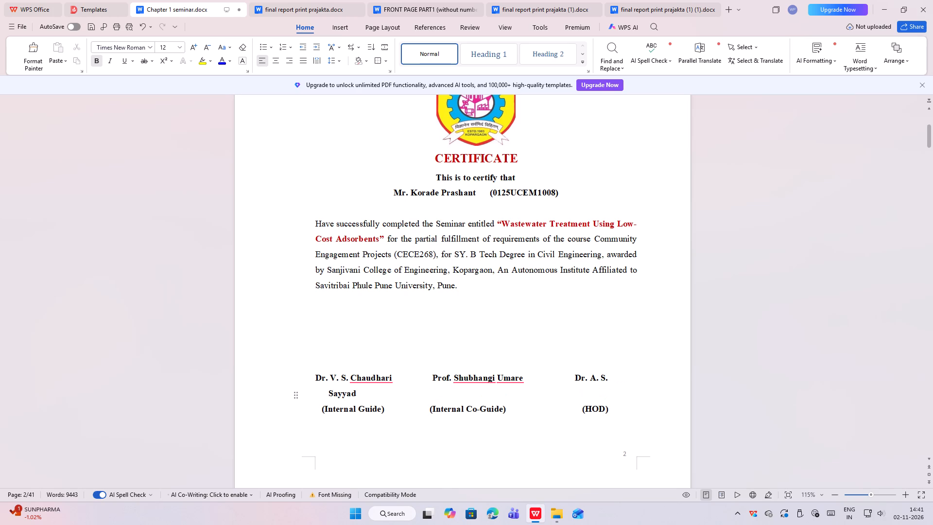
key("BackSpace")
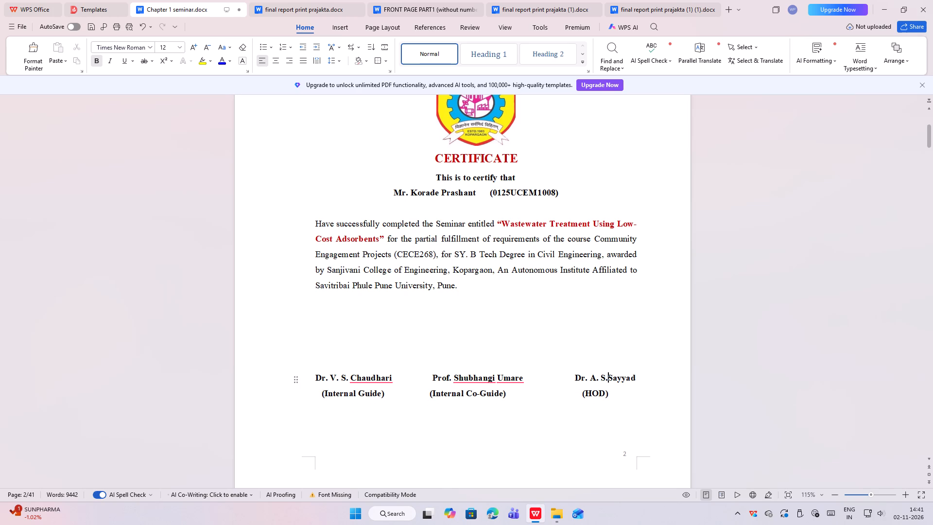
left_click(573, 379)
key("BackSpace")
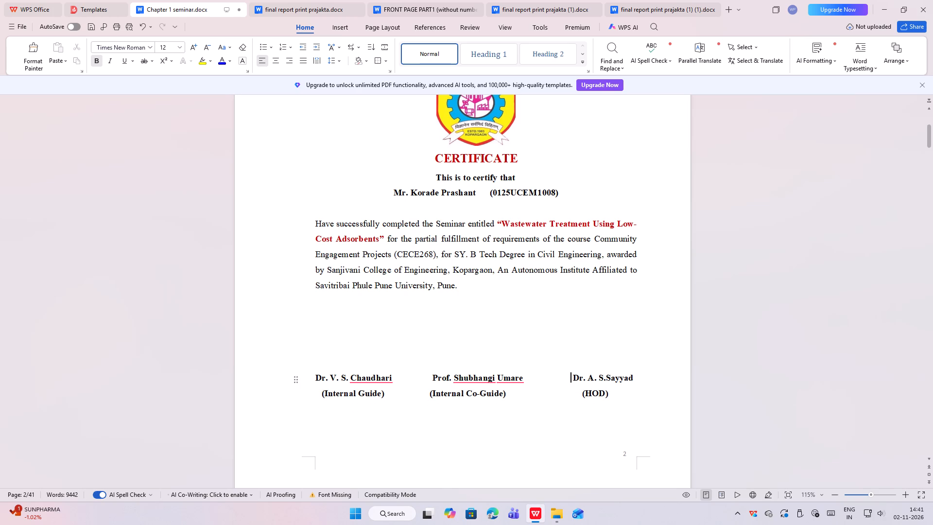
left_click(606, 379)
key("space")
Shift the signature labels under their names by adding two spaces before "(HOD)" and three before "(Internal Co-Guide)".
left_click(578, 398)
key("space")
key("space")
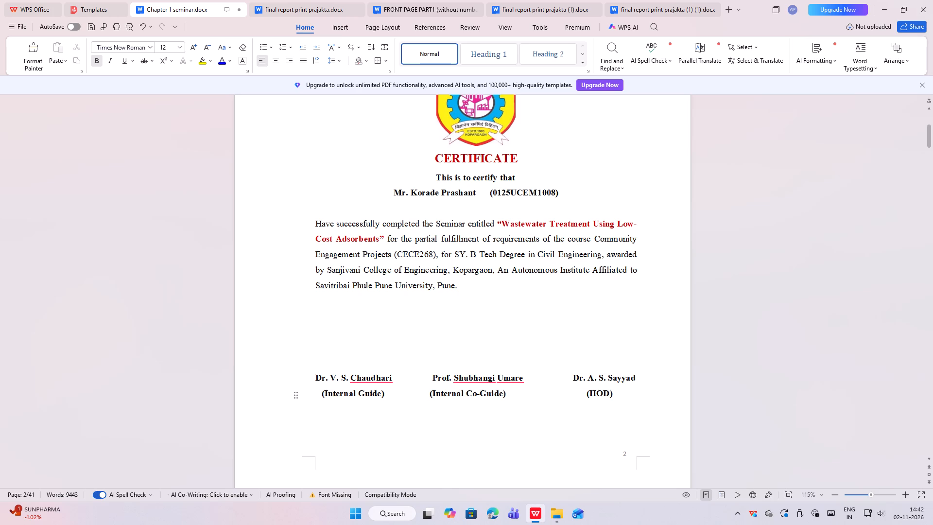
left_click(426, 393)
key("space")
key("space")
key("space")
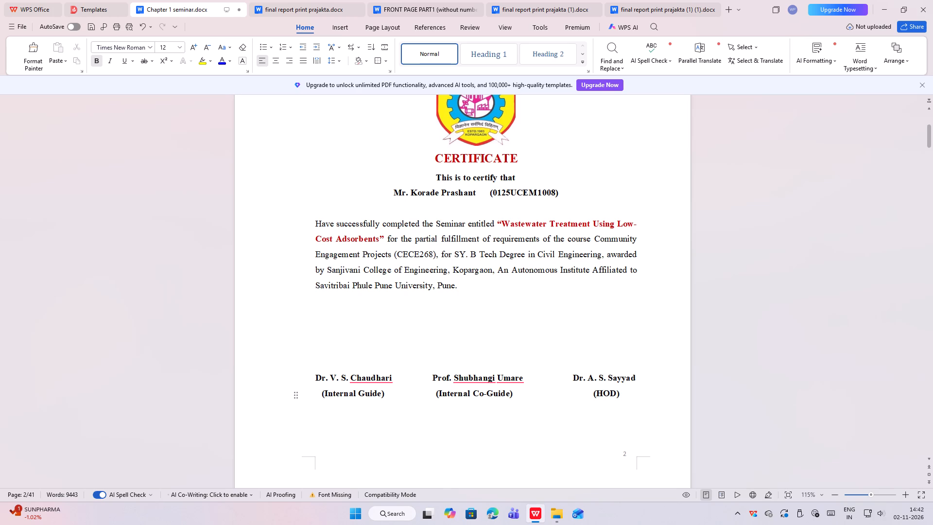
Replace the internal guide's name after "Dr." in the signature row with the new guide's name, starting with the initials "S .V .".
left_click_drag(394, 378, 335, 380)
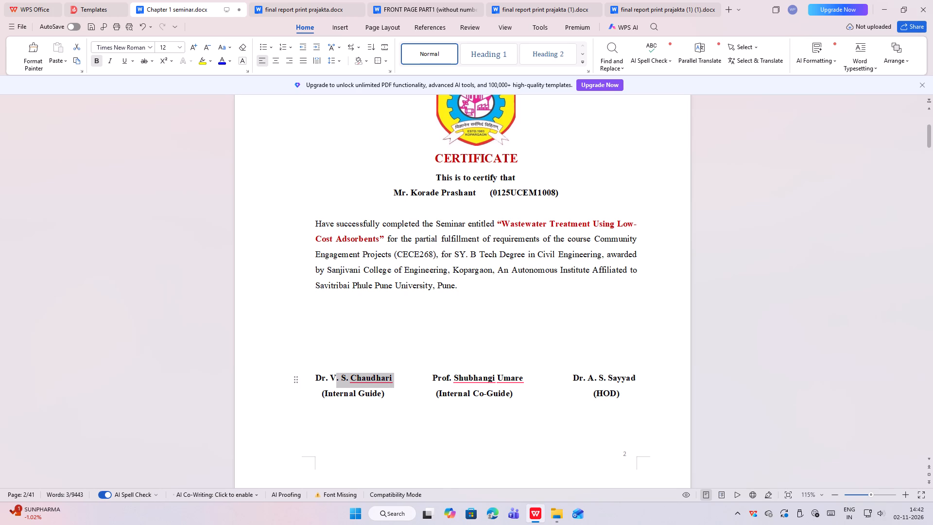
left_click_drag(335, 380, 328, 381)
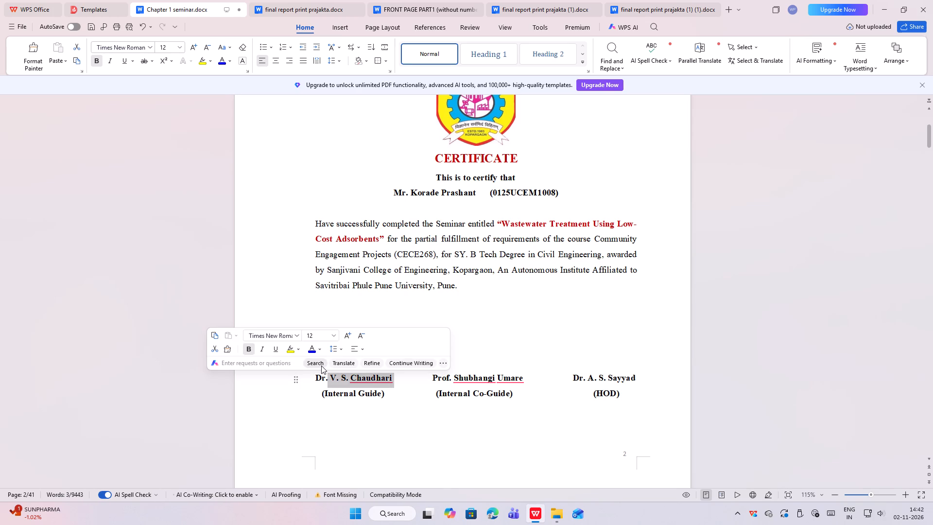
key("BackSpace")
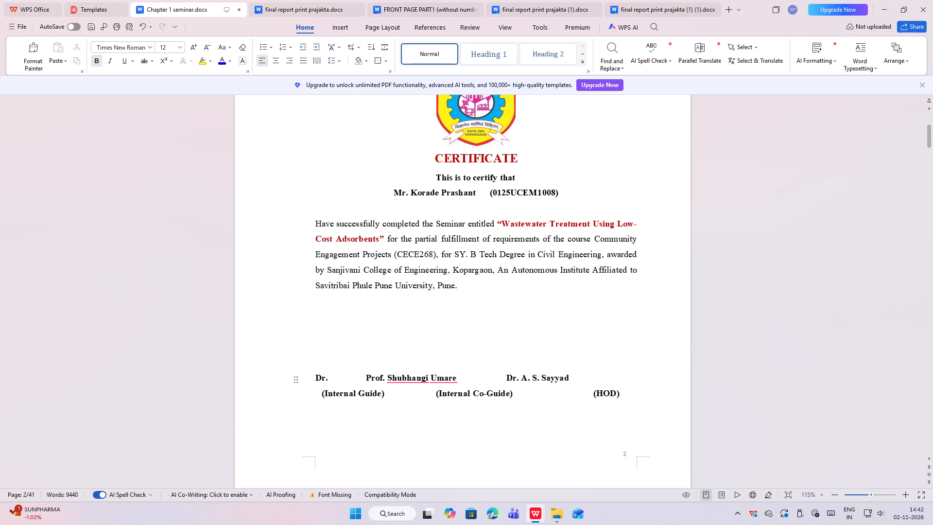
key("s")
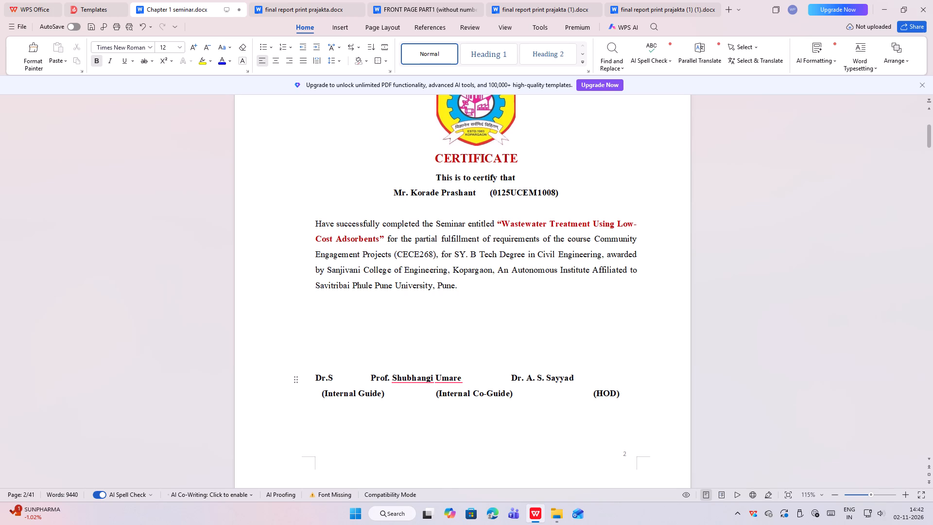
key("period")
key("BackSpace")
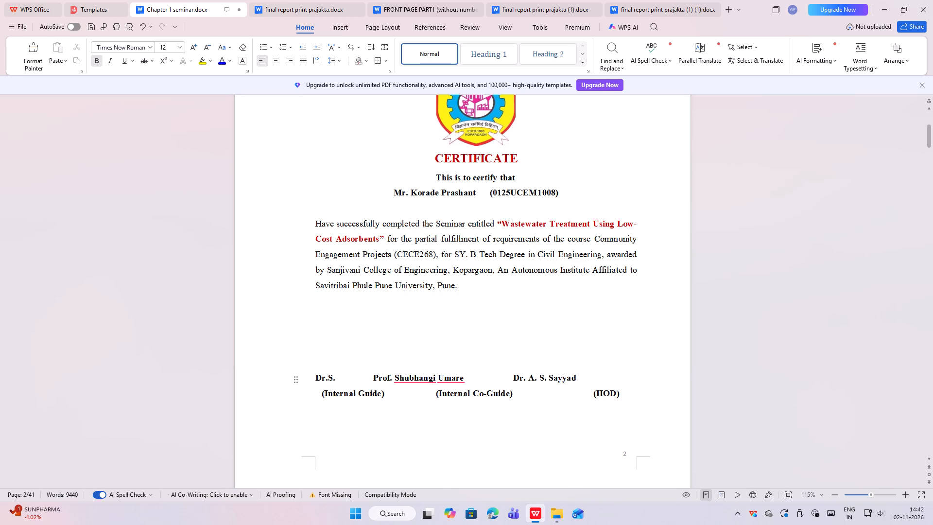
key("BackSpace")
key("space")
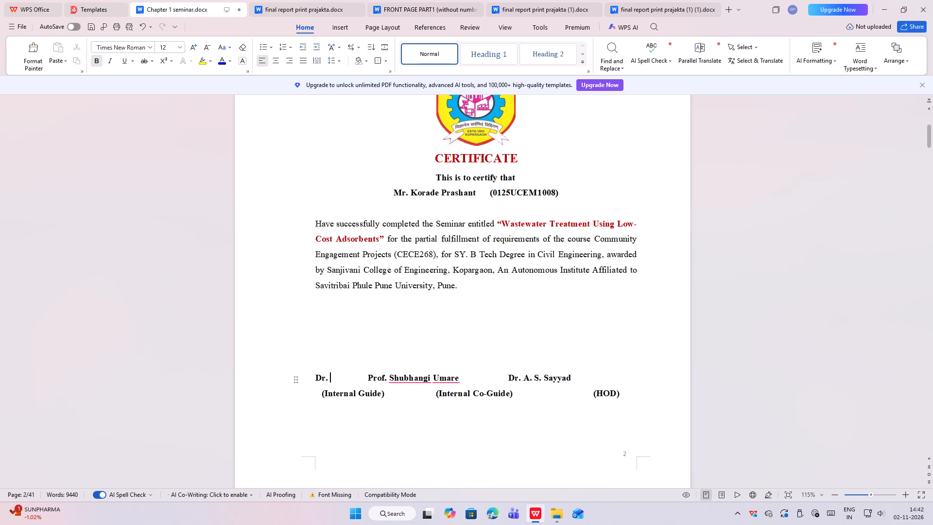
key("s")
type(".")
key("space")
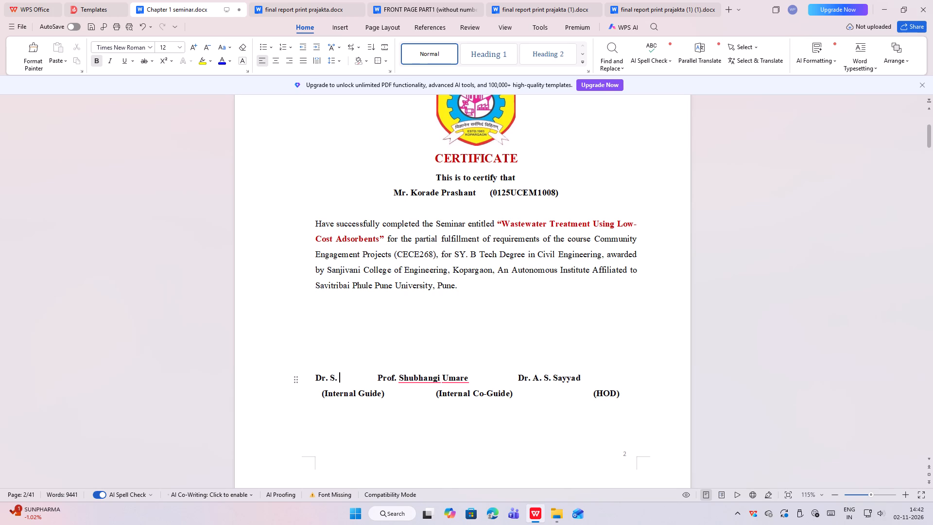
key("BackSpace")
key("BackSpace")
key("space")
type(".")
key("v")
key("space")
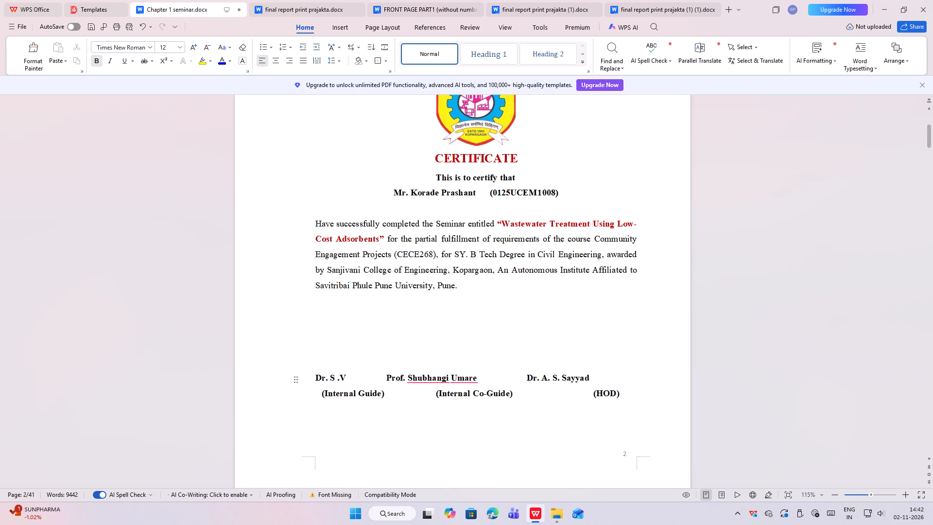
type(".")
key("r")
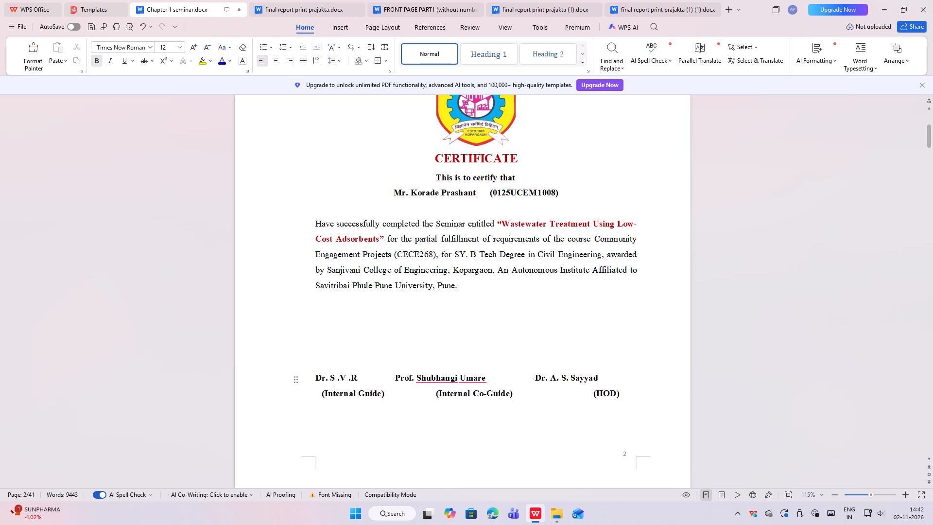
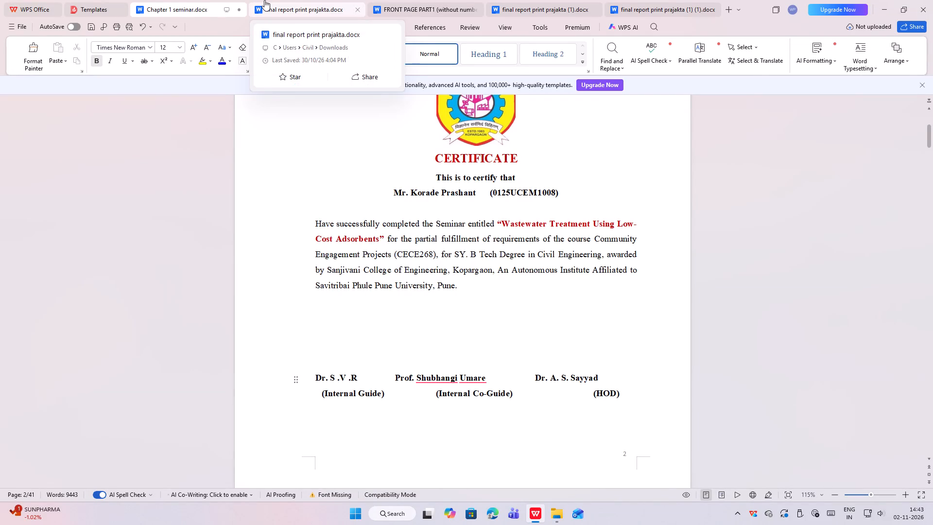
Save the document with the new guide's name.
key("ctrl+s")
Add spaces before "Prof." in the signature row so the co-guide's and HOD's names sit above their labels on one line, and save.
left_click(393, 378)
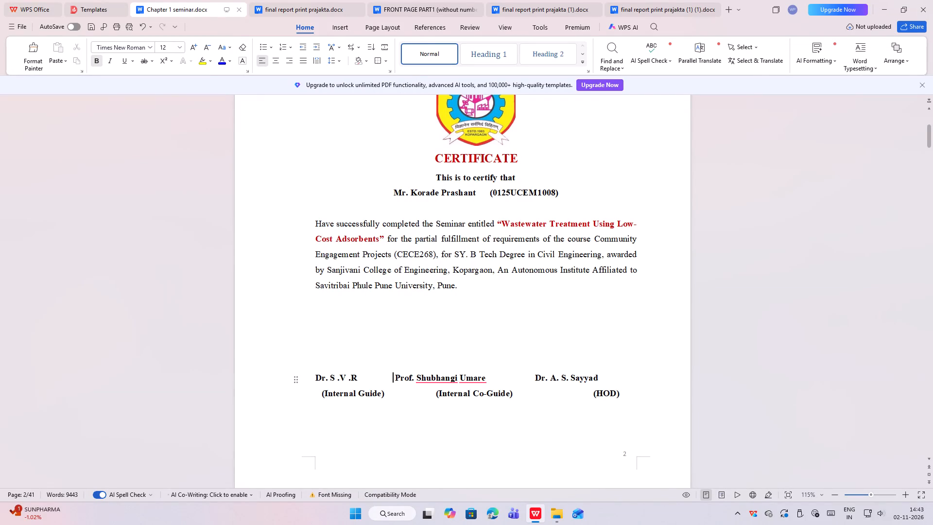
key("space")
key("space")
key("space")
key("space")
key("space")
key("space")
key("space")
key("space")
key("space")
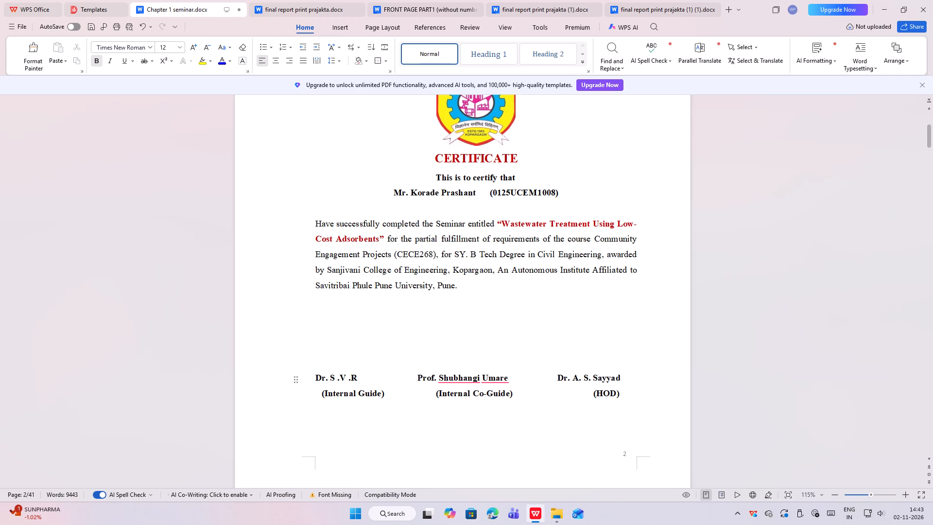
key("space")
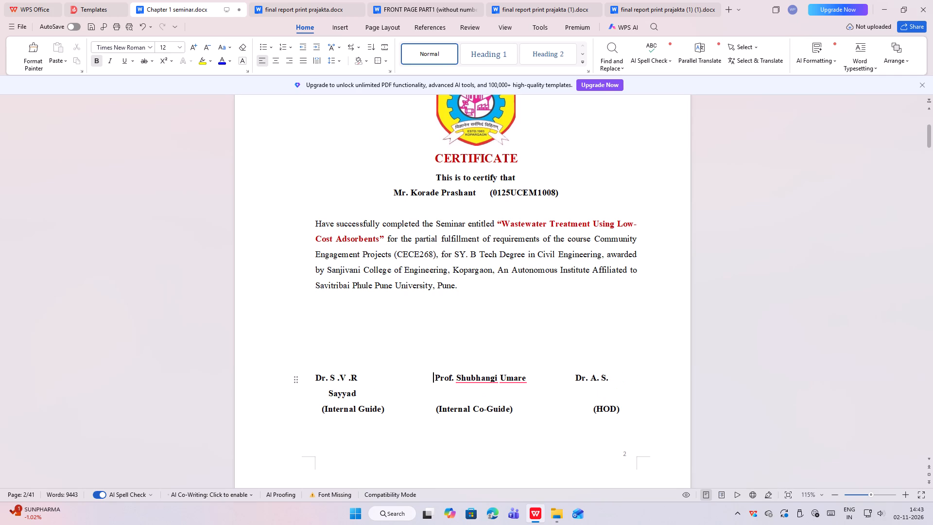
key("BackSpace")
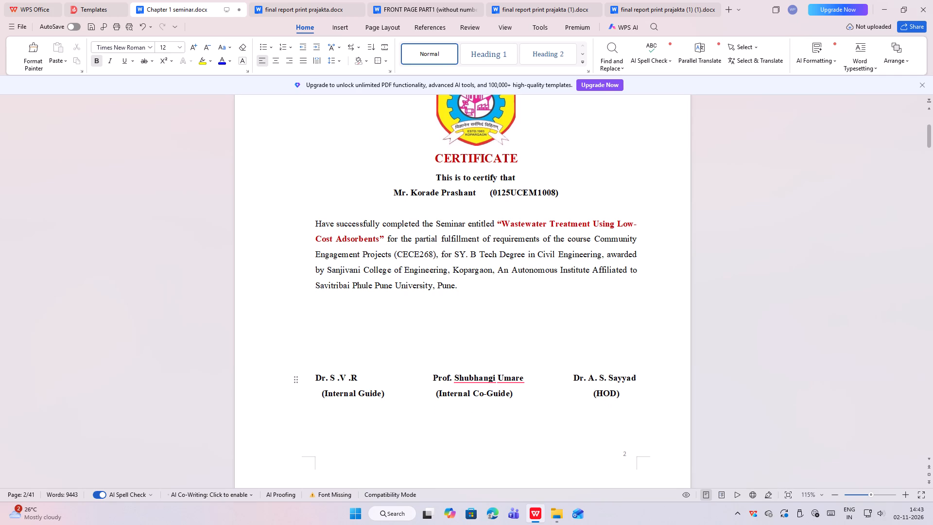
key("ctrl+s")
Delete the guide's surname in the first paragraph of the Acknowledgement page.
scroll(393, 364, "down", 5)
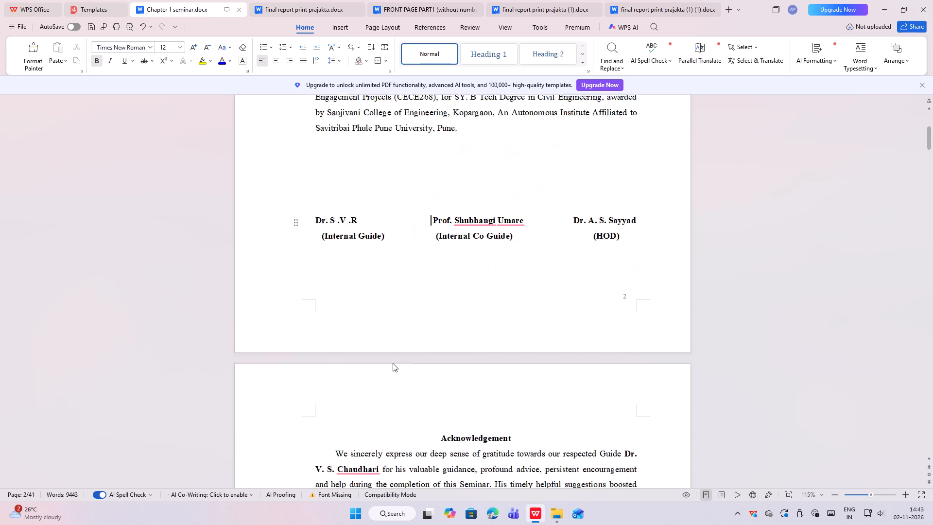
scroll(393, 363, "down", 2)
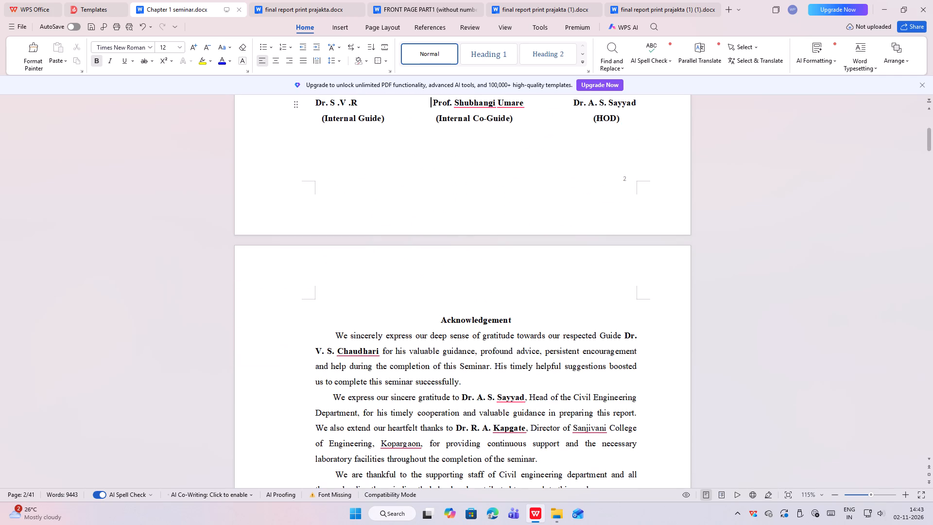
left_click(379, 350)
key("BackSpace")
key("BackSpace")
key("BackSpace")
key("BackSpace")
key("BackSpace")
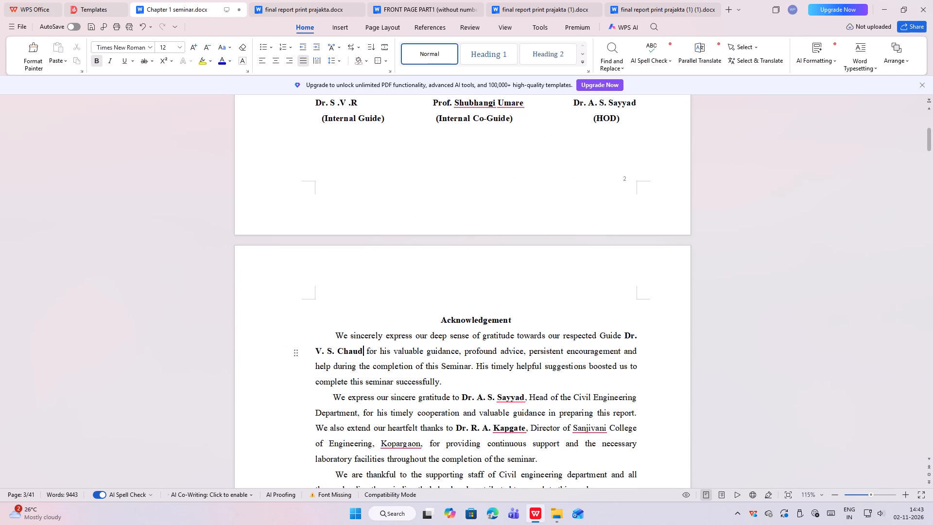
key("BackSpace")
key("BackSpace")
key("BackSpace")
key("BackSpace")
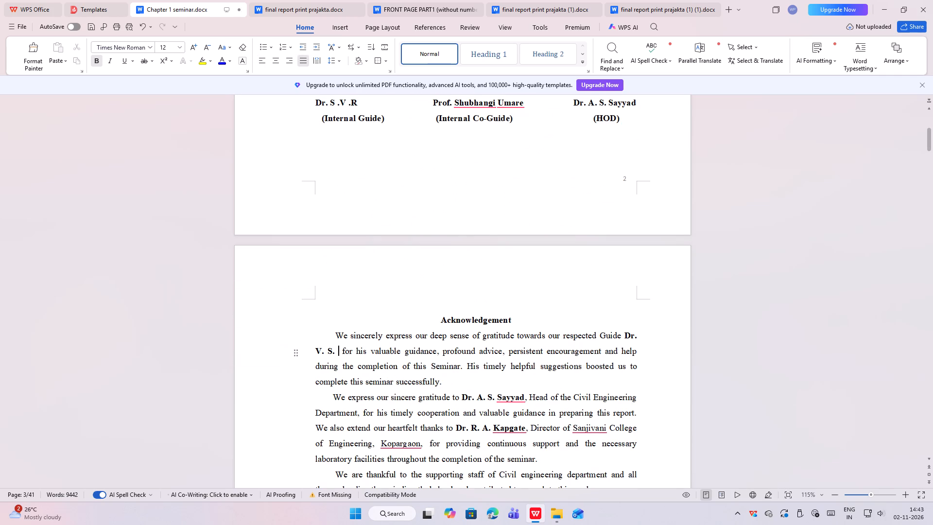
Change the guide's initials after "Dr." in the first Acknowledgement paragraph to "S. V. R".
key("Left")
key("Left")
key("Left")
key("Left")
key("BackSpace")
key("BackSpace")
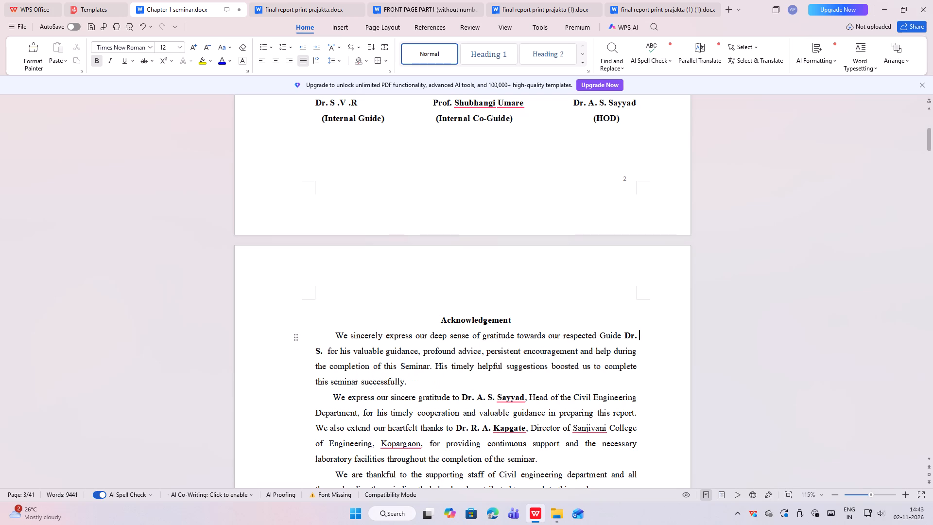
left_click(324, 354)
key("v")
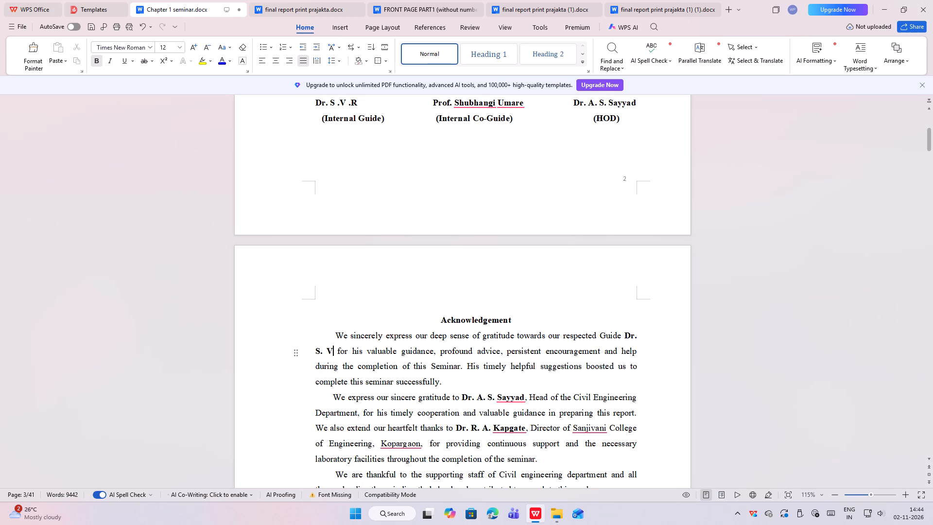
key("period")
key("space")
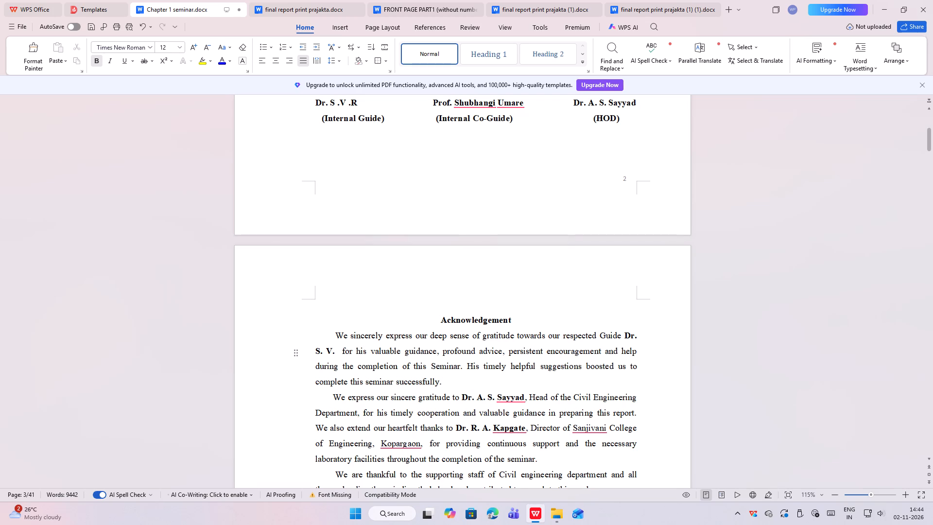
key("r")
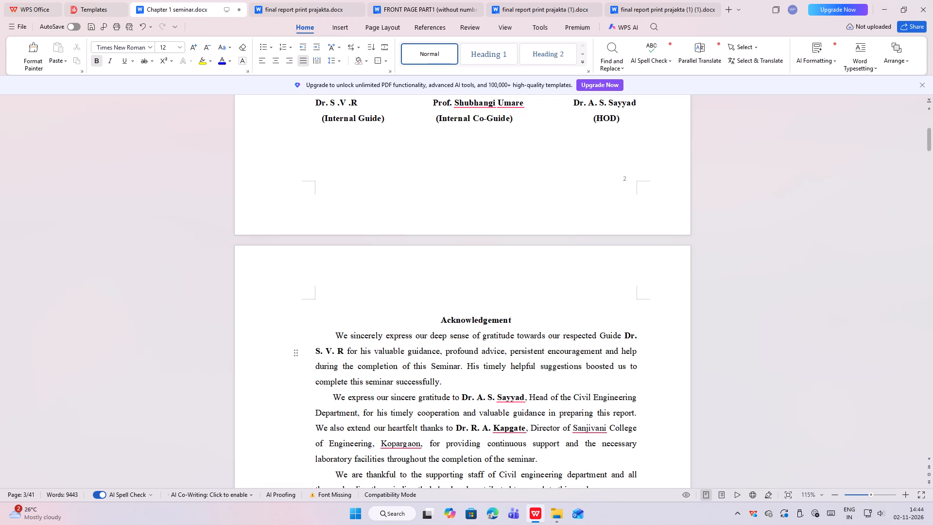
Review the rest of the Acknowledgement page, including the "Submitted by" lines, through to the Content page.
scroll(490, 366, "down", 4)
scroll(395, 308, "down", 1)
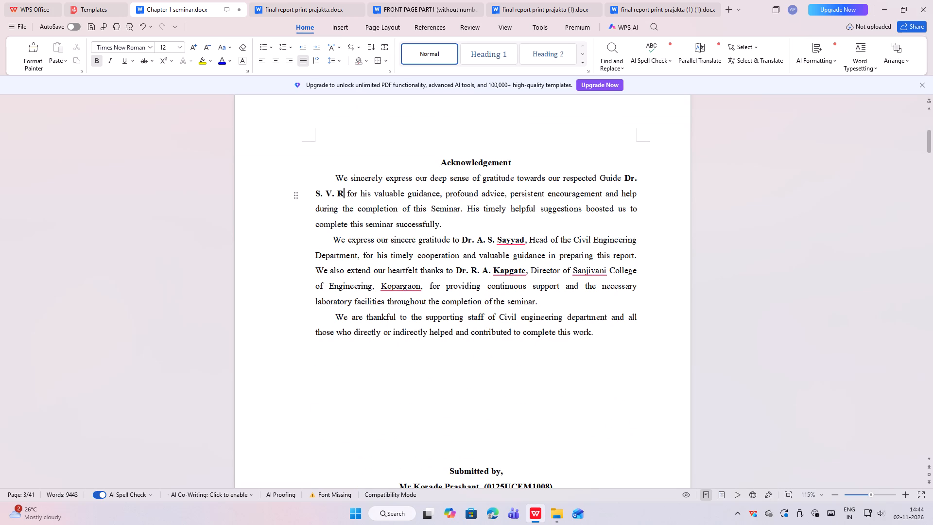
scroll(395, 308, "down", 2)
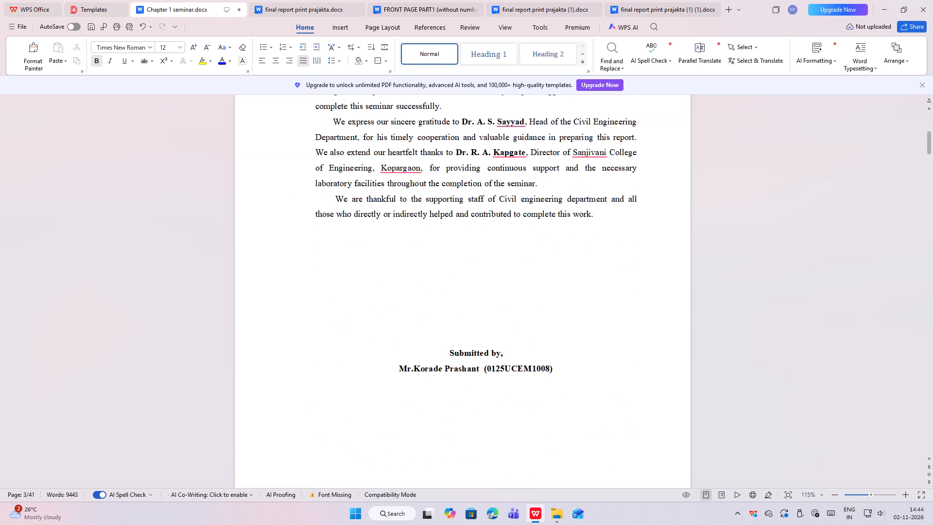
scroll(536, 358, "down", 11)
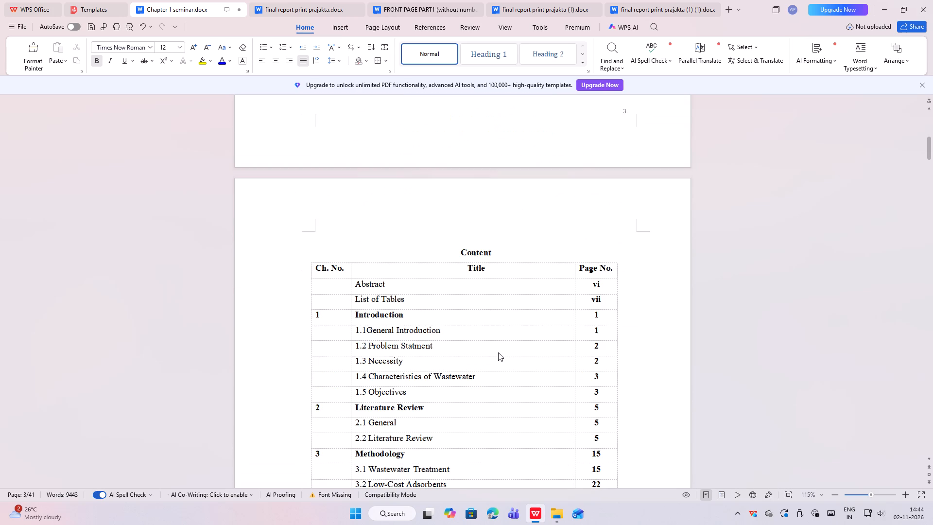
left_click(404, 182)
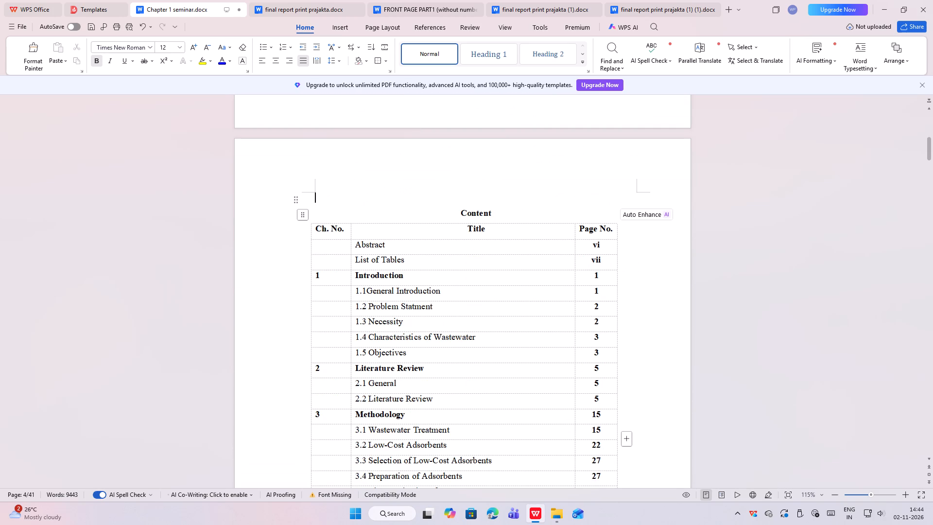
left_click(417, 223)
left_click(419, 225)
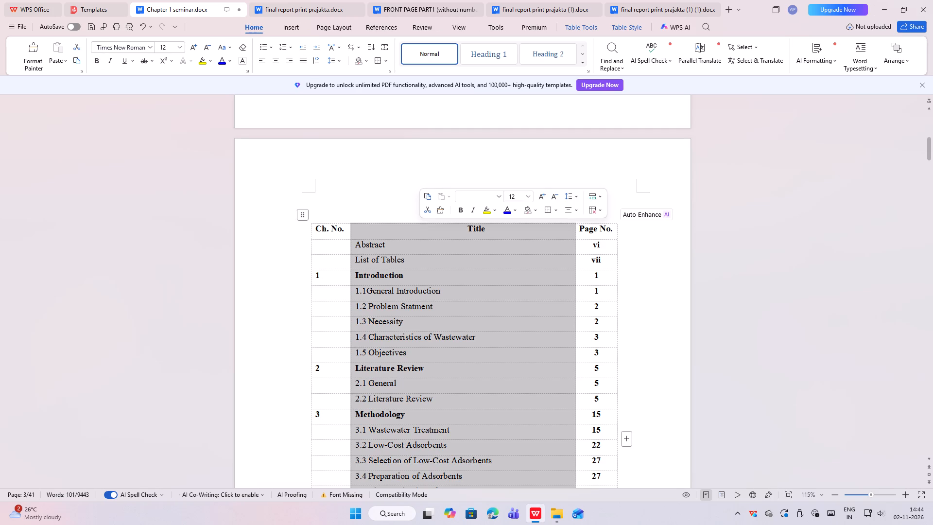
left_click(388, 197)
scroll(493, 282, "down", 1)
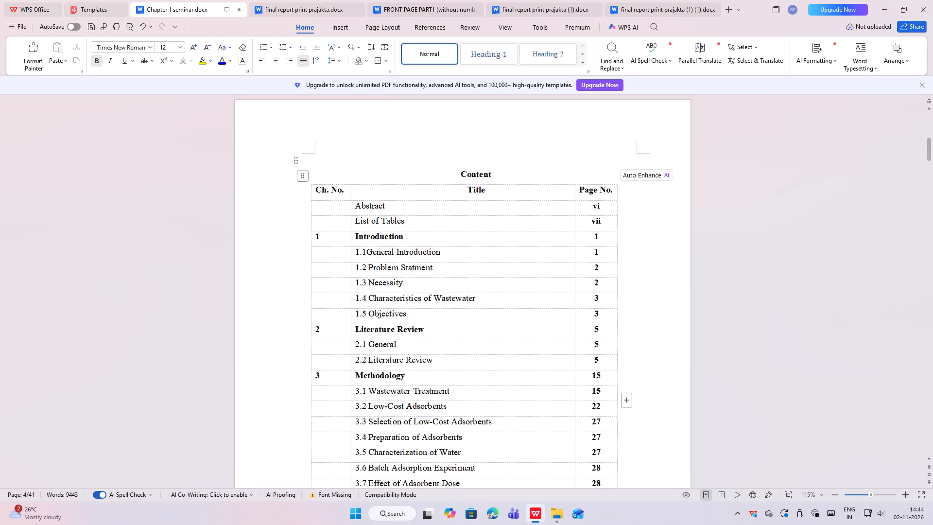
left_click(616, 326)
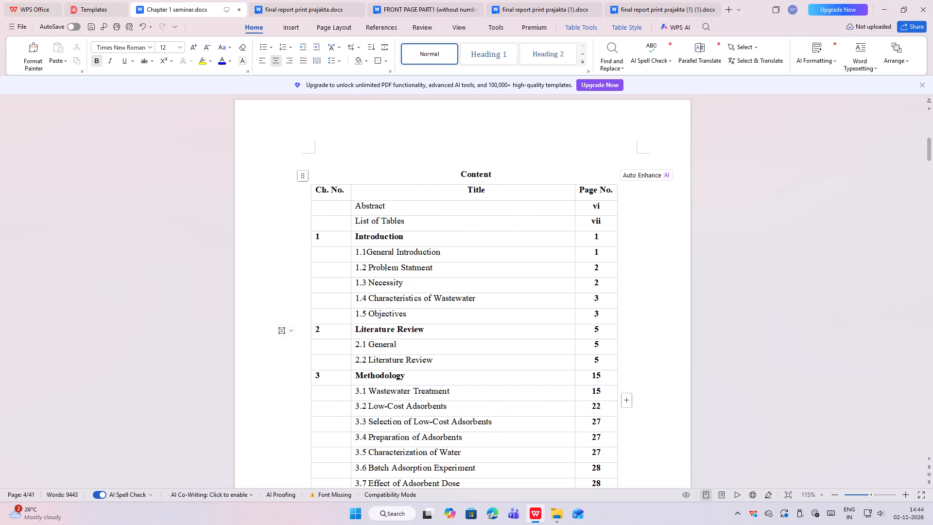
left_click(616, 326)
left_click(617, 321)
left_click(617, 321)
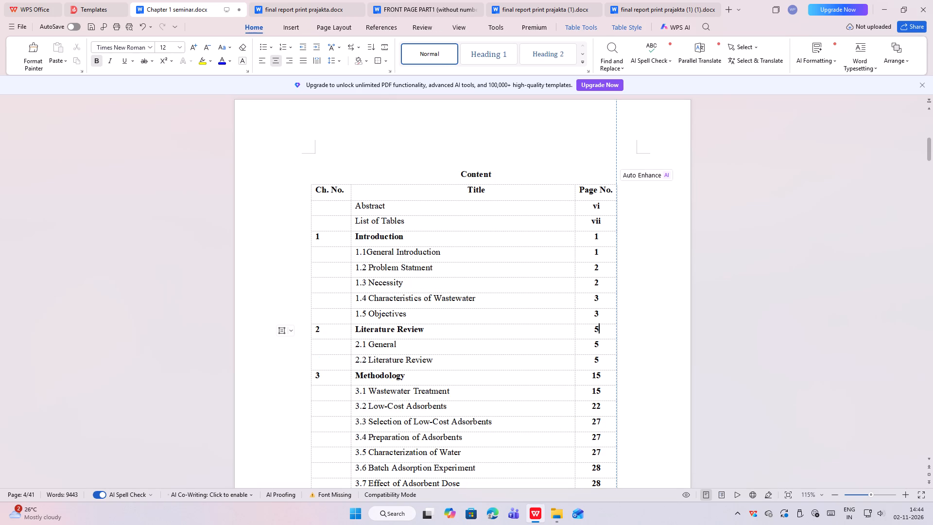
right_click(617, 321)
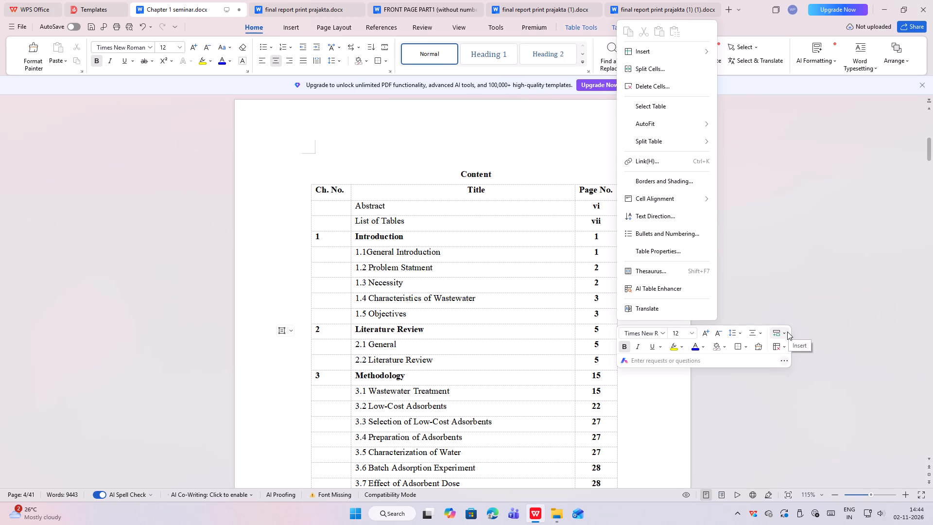
Apply the None border setting to the "Content" heading paragraph through Borders and Shading, leaving the shading at No Color.
left_click(144, 199)
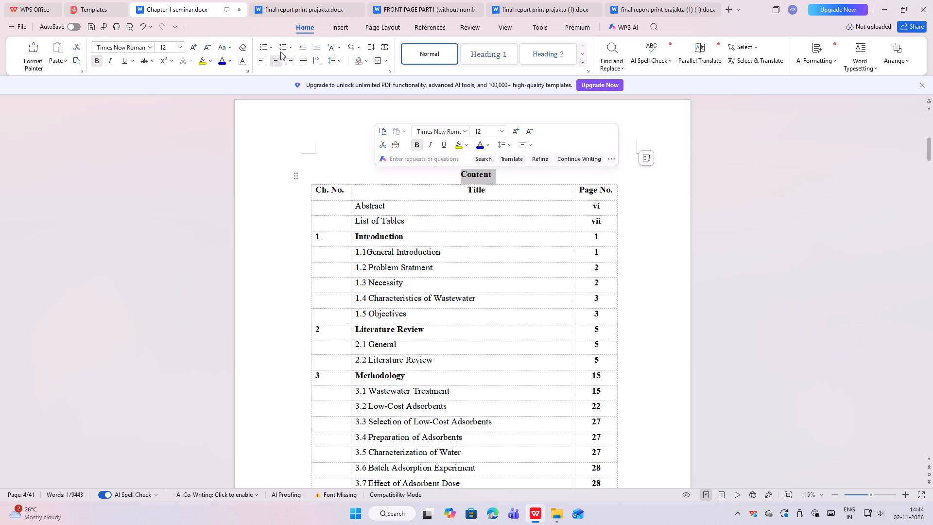
left_click(384, 62)
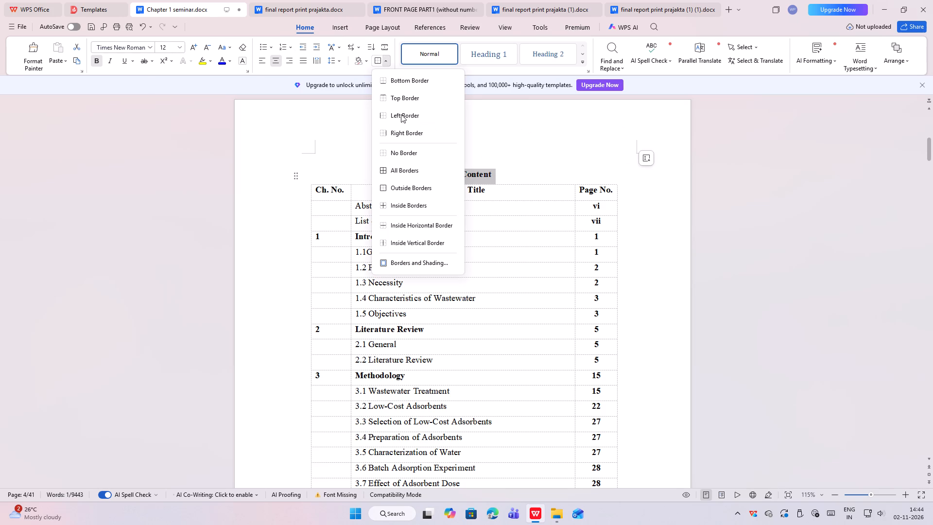
left_click(423, 262)
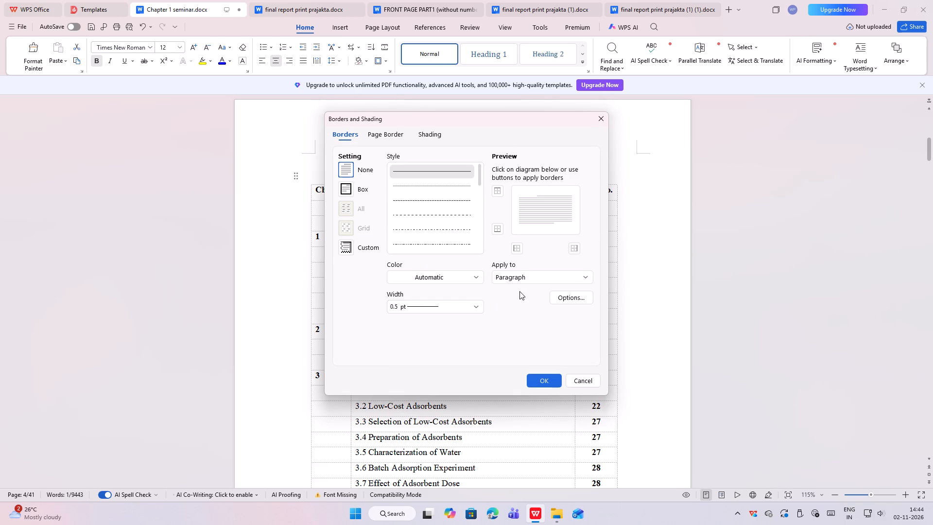
left_click(477, 279)
left_click(477, 279)
left_click(347, 168)
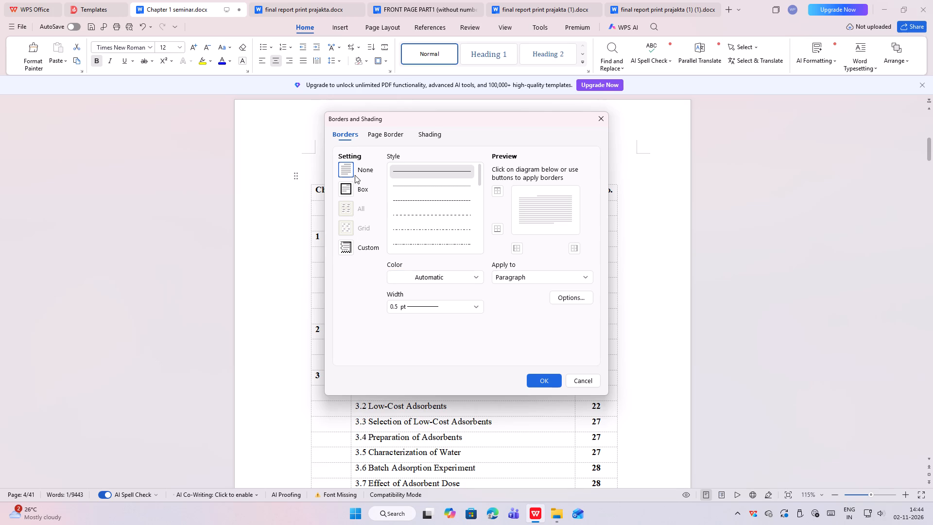
left_click(391, 135)
left_click(431, 133)
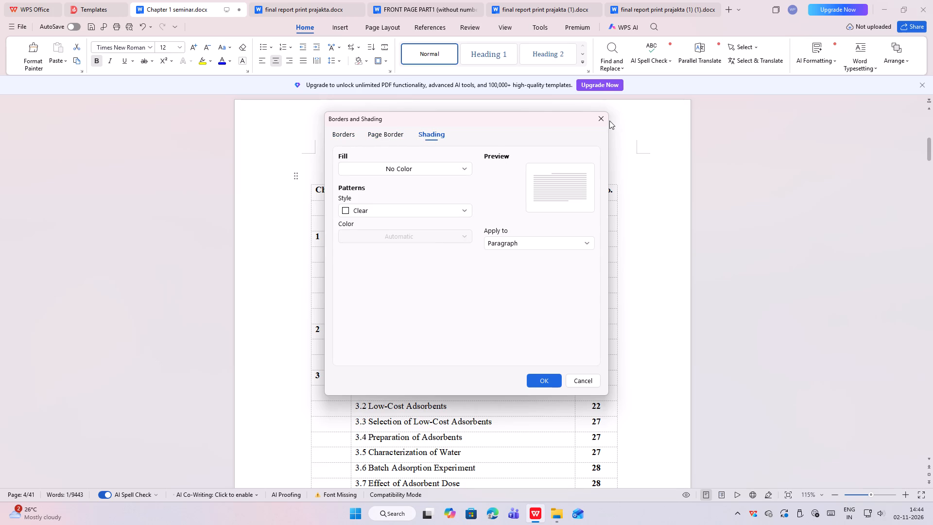
left_click(542, 370)
left_click(543, 376)
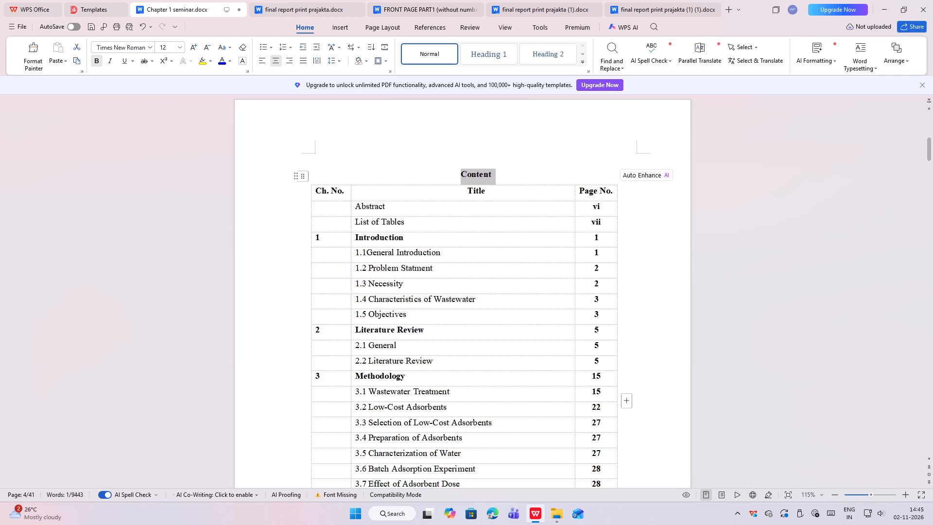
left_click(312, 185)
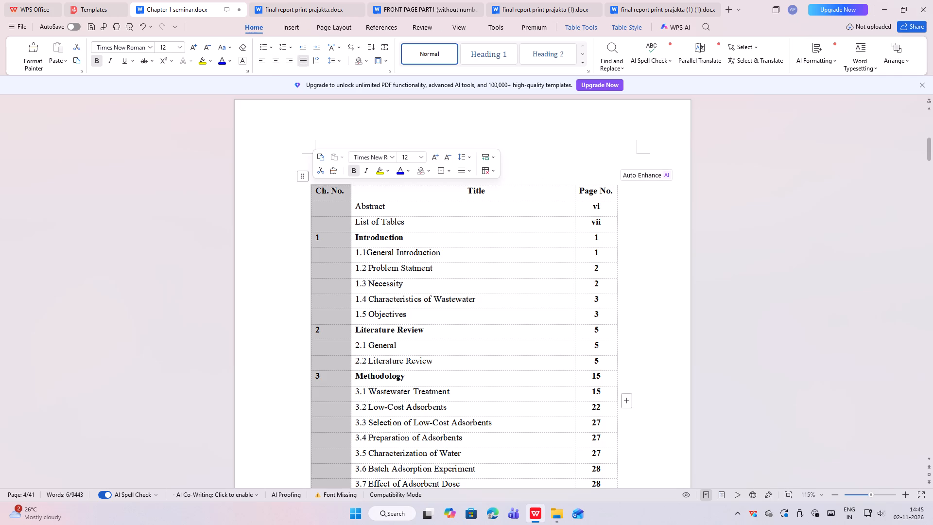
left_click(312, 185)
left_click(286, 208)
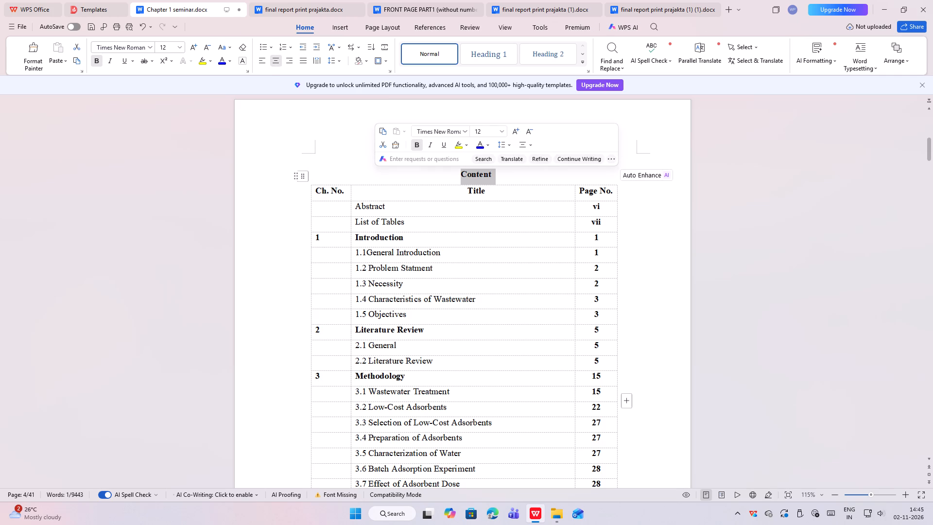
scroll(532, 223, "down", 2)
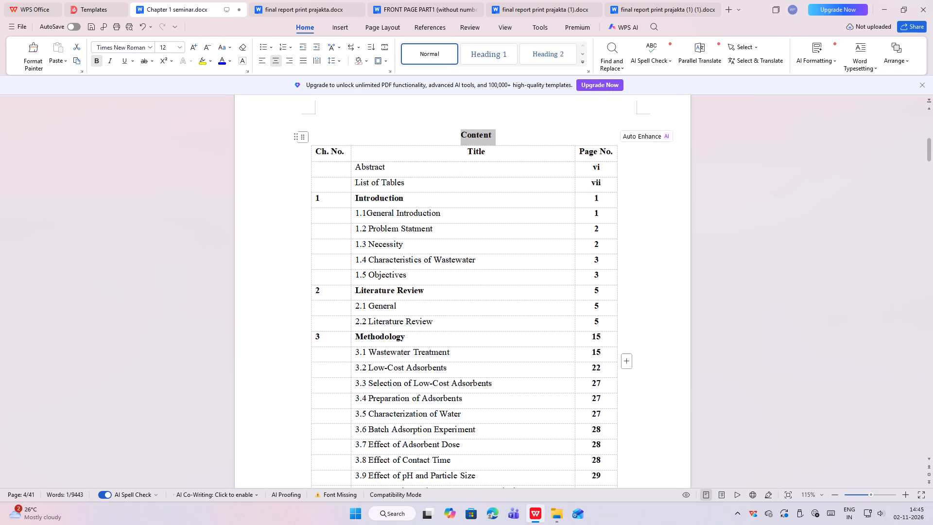
Review the rest of the Content table, including the rows that continue onto the following page.
scroll(532, 223, "down", 5)
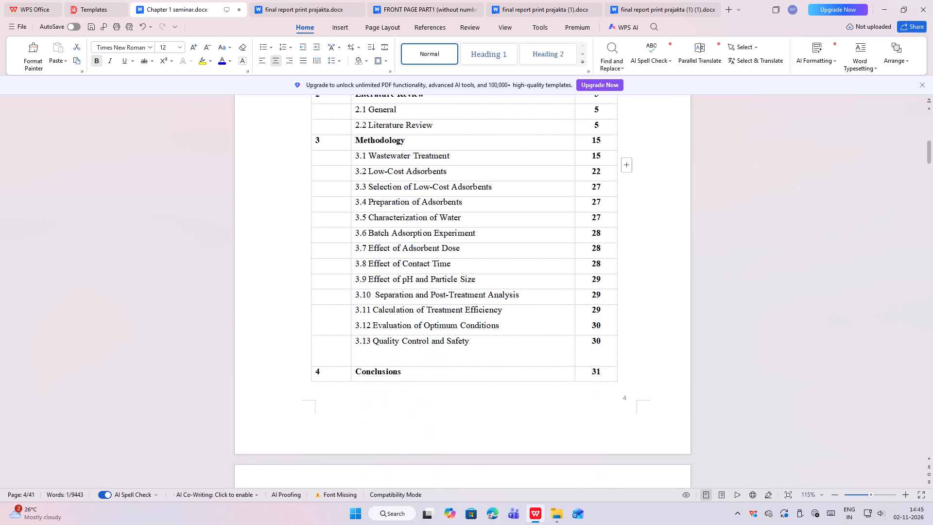
scroll(532, 223, "down", 10)
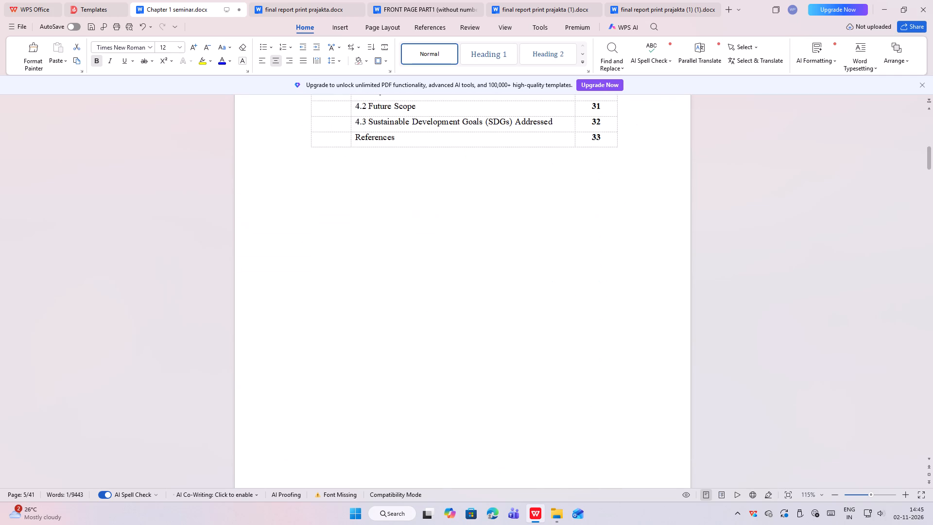
scroll(532, 223, "down", 7)
scroll(532, 223, "up", 12)
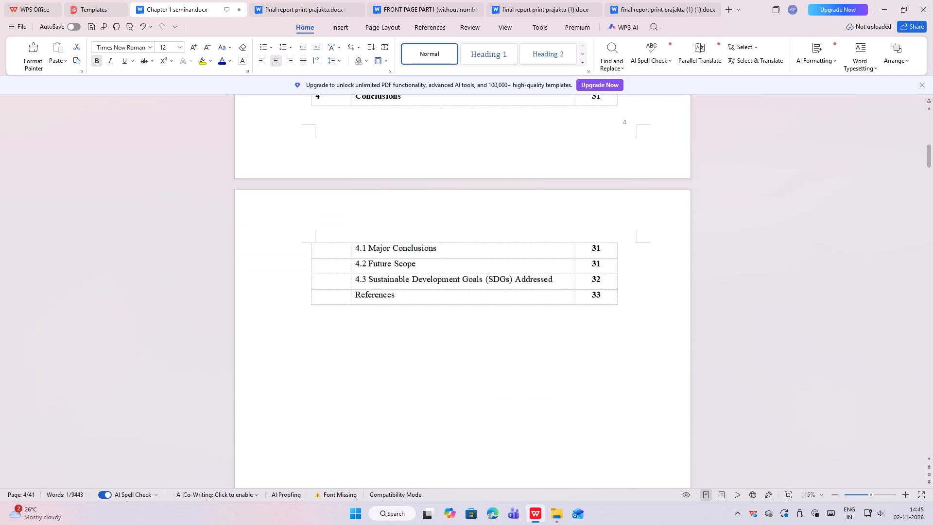
scroll(532, 223, "up", 5)
scroll(532, 223, "down", 9)
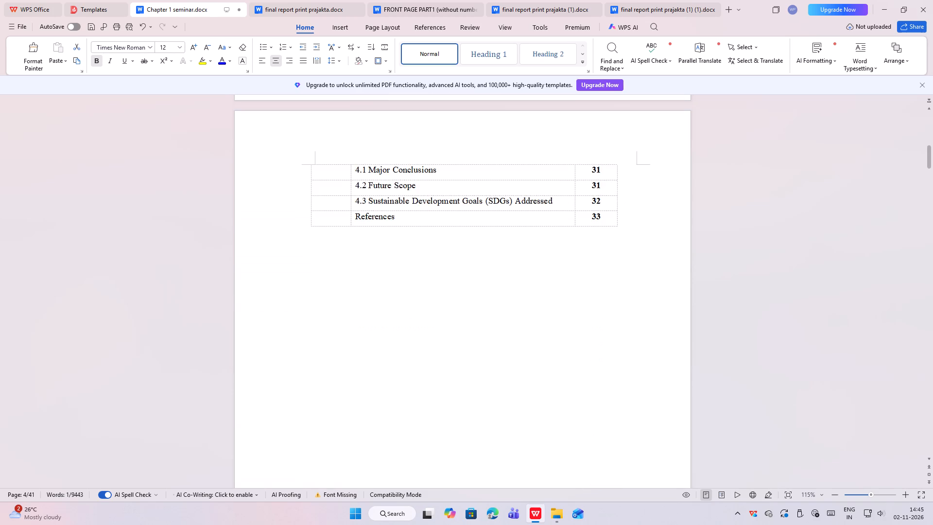
Review the Abstract page with its keywords and the List of Tables page, including the table's entries and borders.
scroll(532, 223, "down", 12)
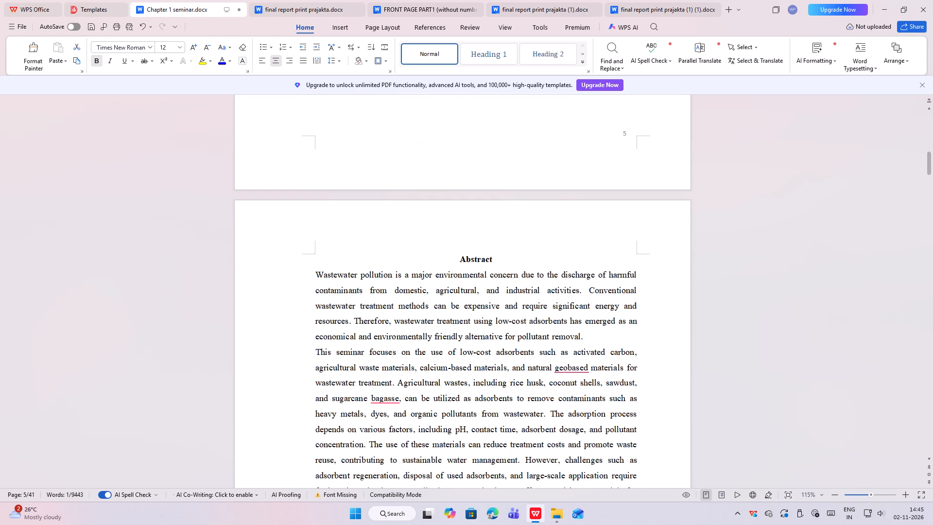
scroll(532, 223, "down", 8)
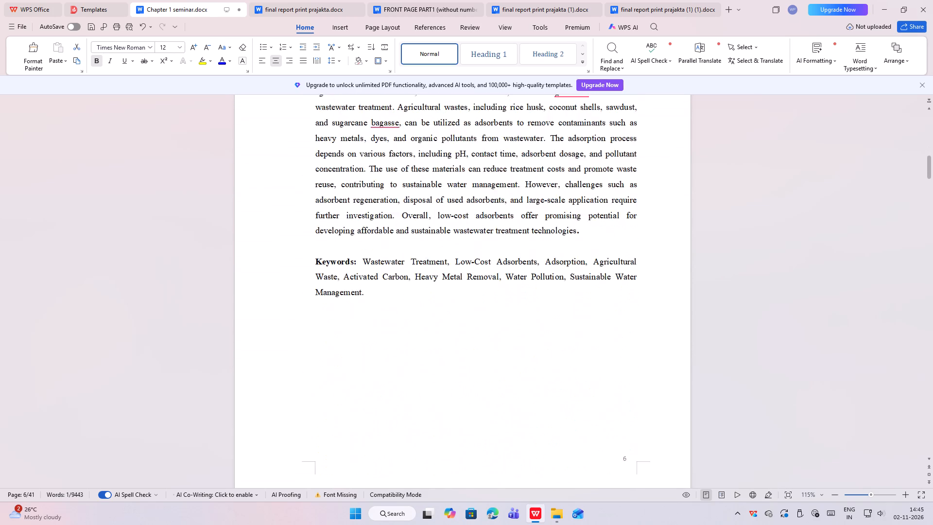
scroll(532, 223, "down", 7)
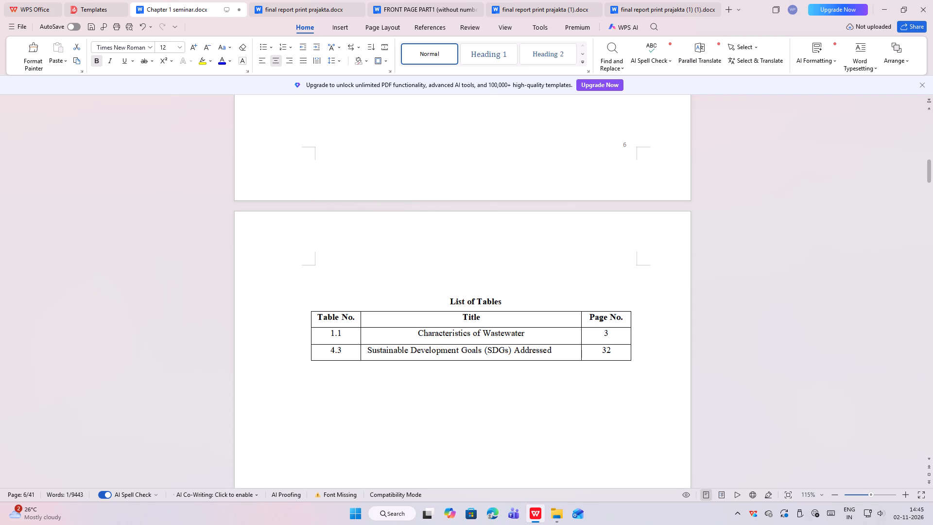
scroll(532, 223, "down", 6)
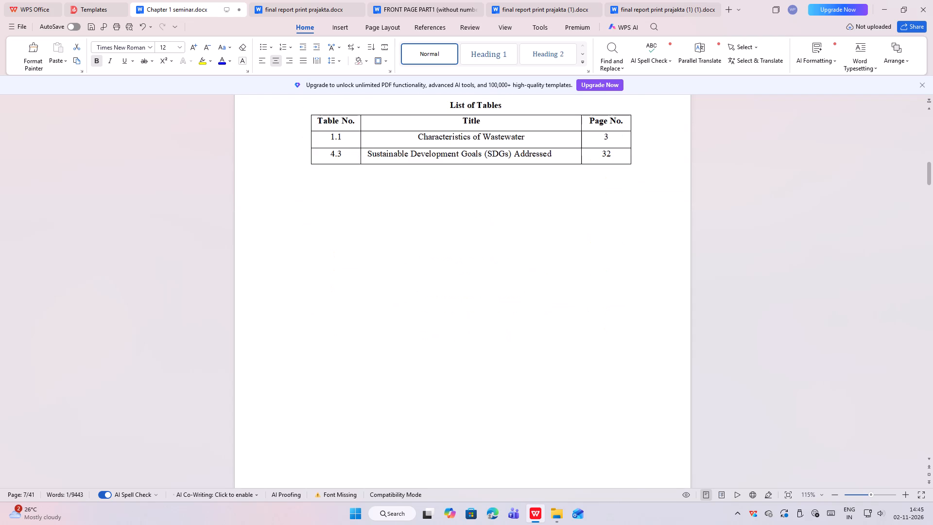
scroll(532, 223, "down", 4)
scroll(532, 223, "up", 8)
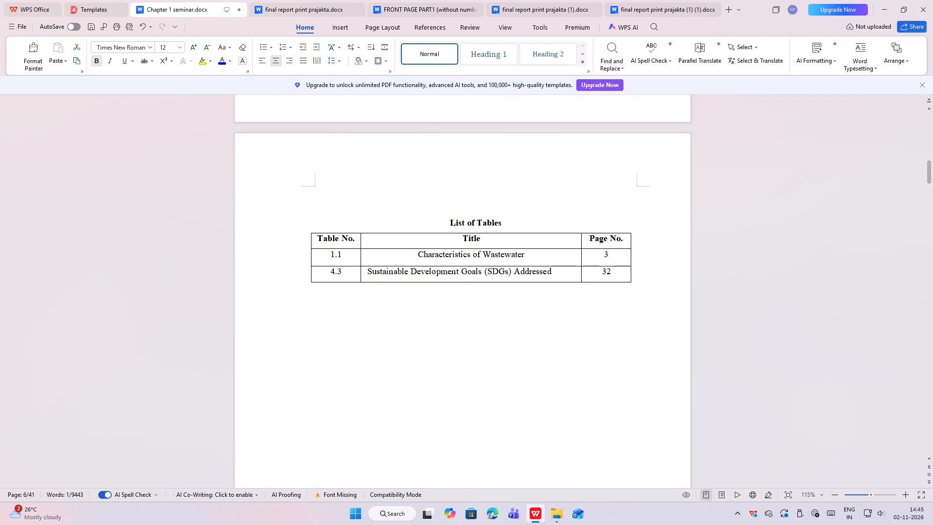
left_click(536, 231)
left_click(536, 233)
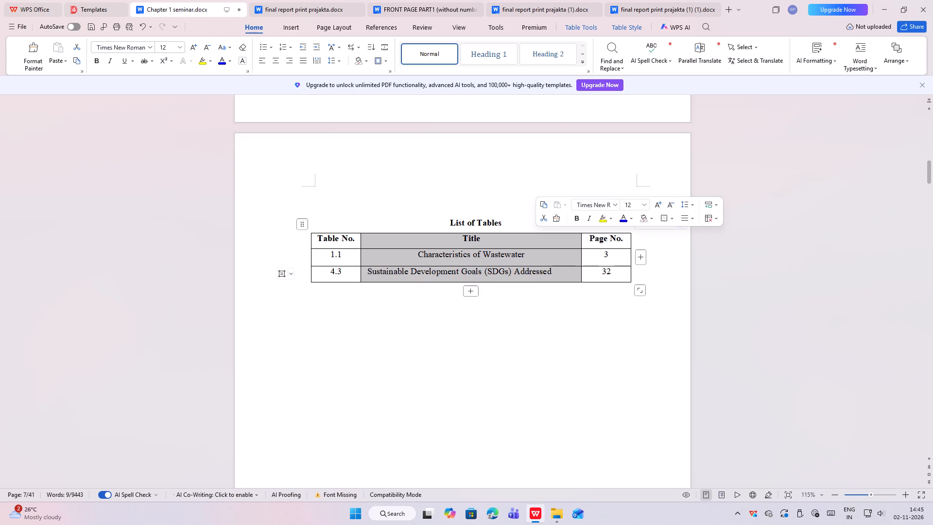
left_click(526, 324)
scroll(527, 319, "up", 5)
scroll(528, 318, "down", 3)
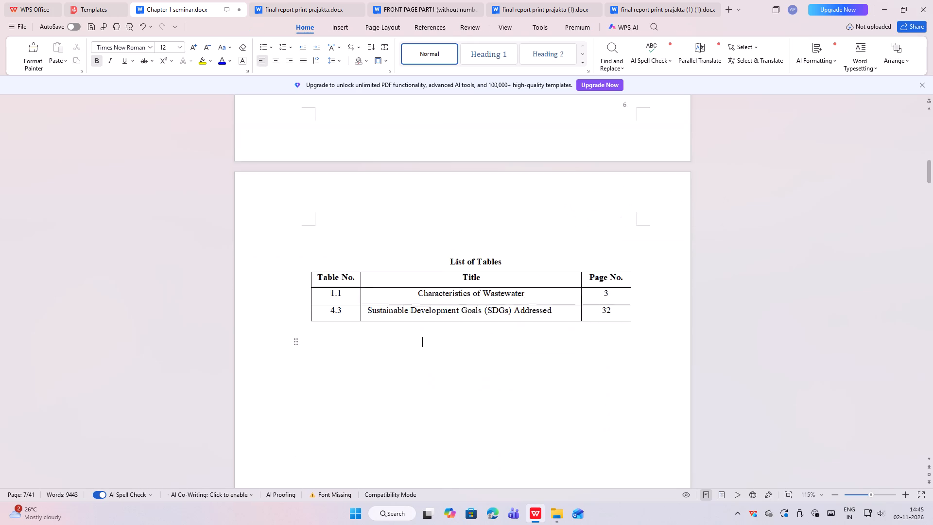
Review the Chapter 1 pages and the start of Chapter 2, checking the page number at the foot of each page.
scroll(528, 318, "down", 17)
scroll(528, 318, "down", 6)
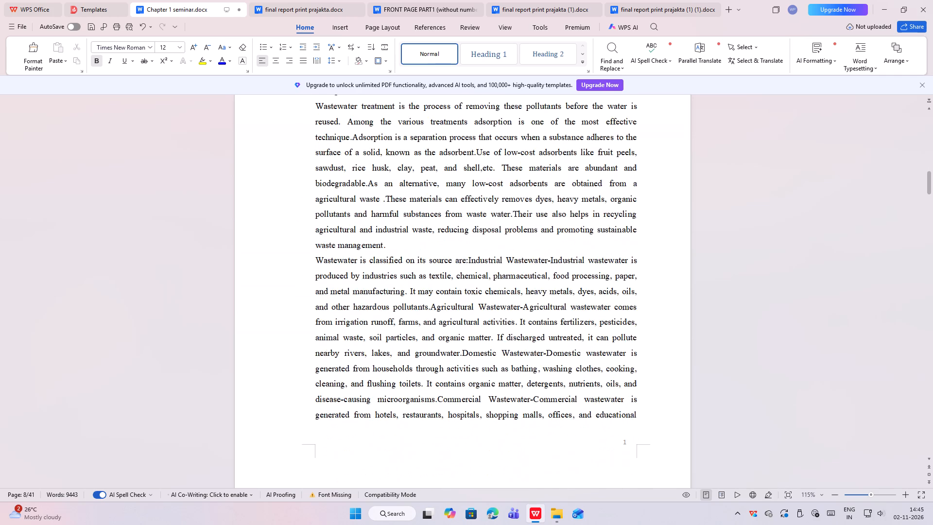
scroll(528, 318, "down", 19)
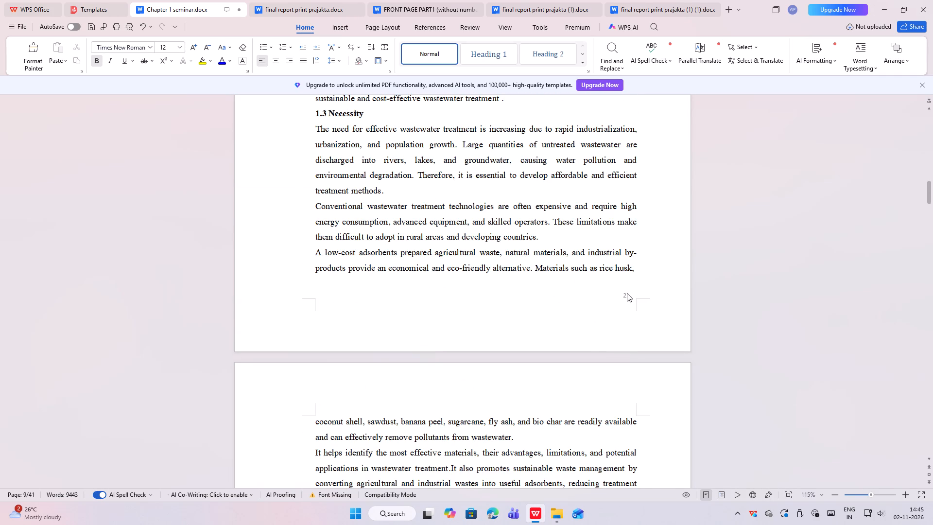
left_click(624, 293)
left_click(624, 293)
scroll(630, 294, "down", 8)
scroll(546, 288, "down", 4)
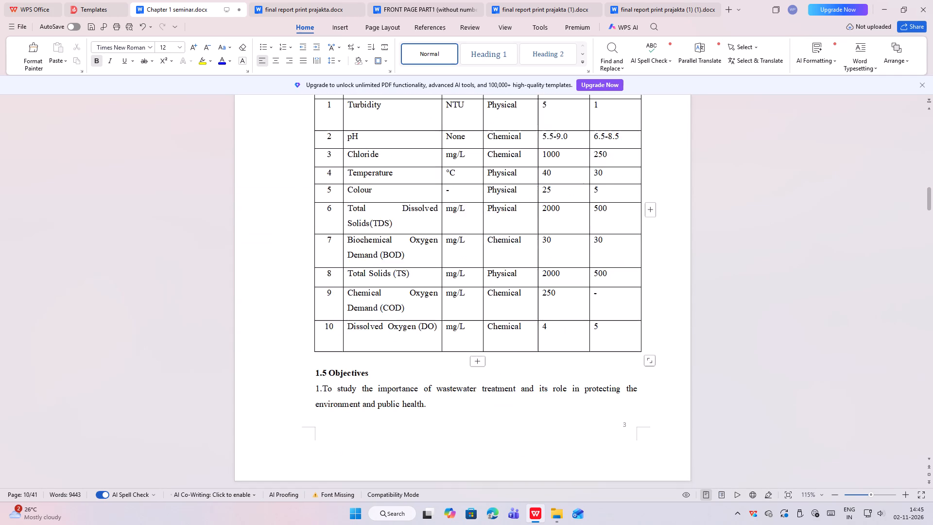
scroll(484, 286, "down", 17)
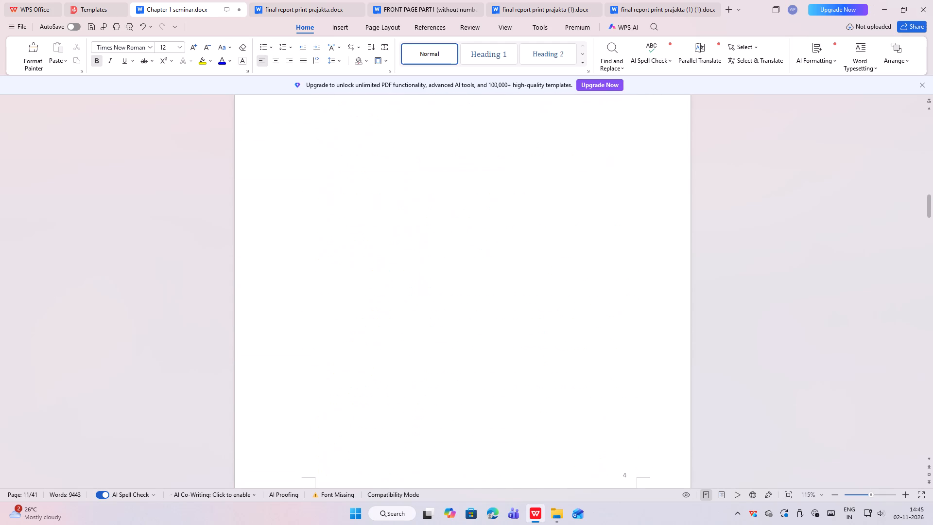
scroll(484, 286, "down", 16)
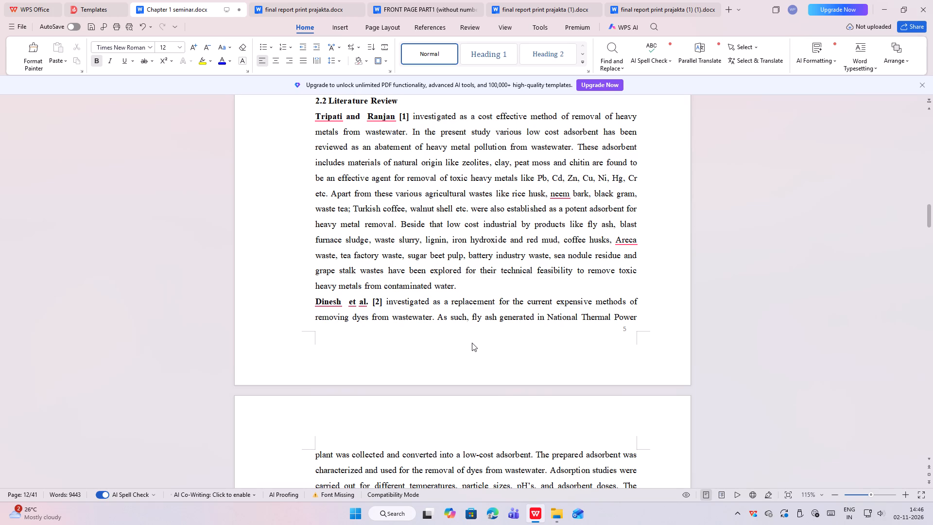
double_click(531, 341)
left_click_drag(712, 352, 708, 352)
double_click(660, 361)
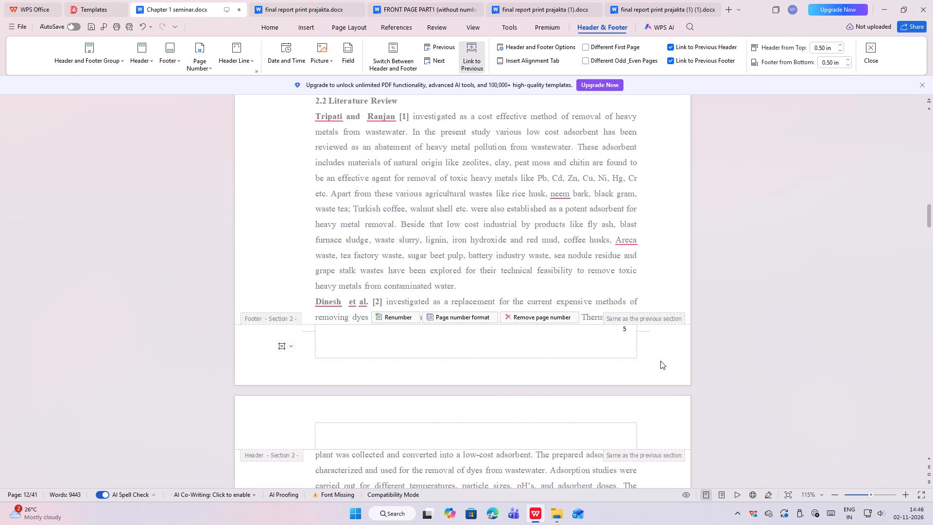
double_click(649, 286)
Recheck the page numbers from the List of Tables through Chapter 1 to the start of the Literature Review.
scroll(608, 319, "up", 4)
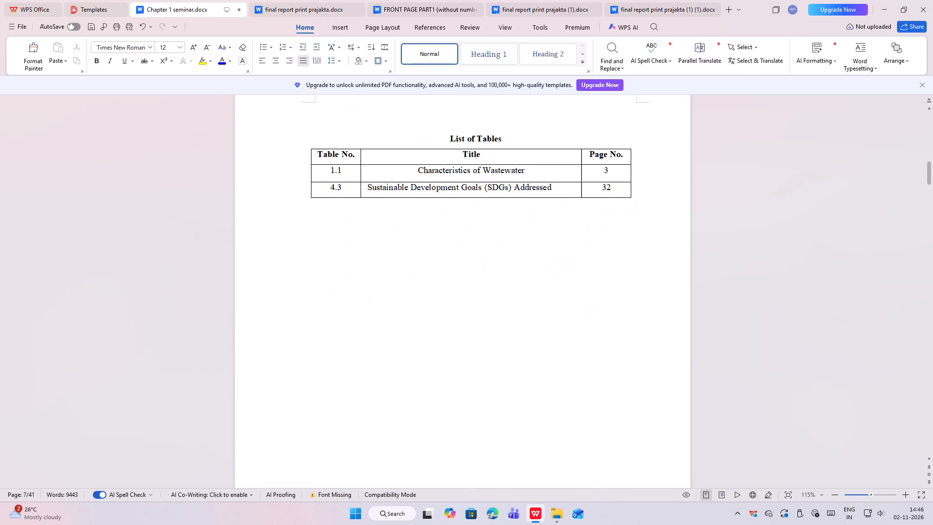
scroll(608, 319, "down", 19)
scroll(608, 319, "down", 3)
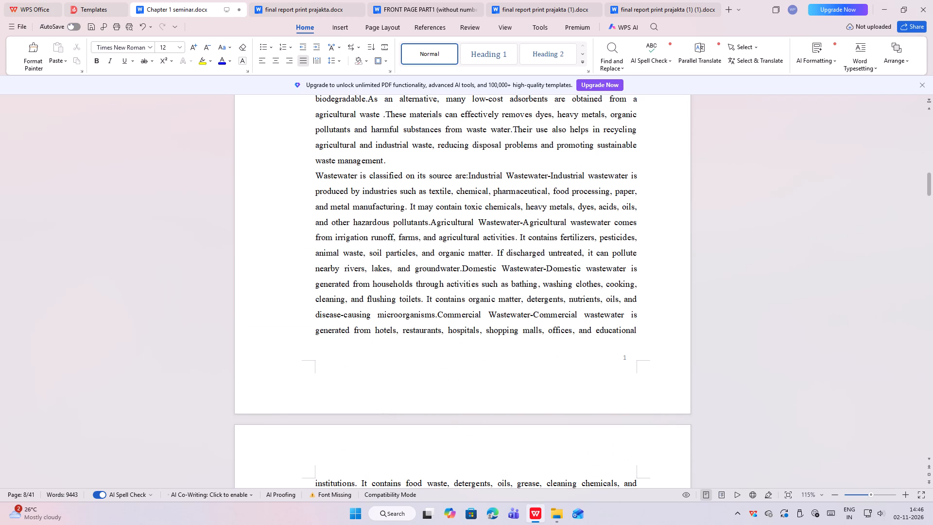
scroll(577, 367, "down", 3)
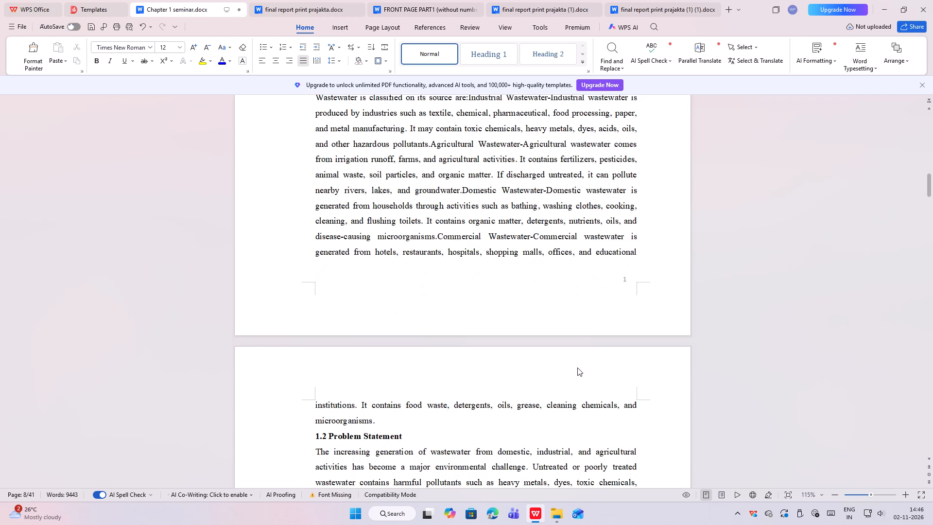
scroll(577, 367, "down", 12)
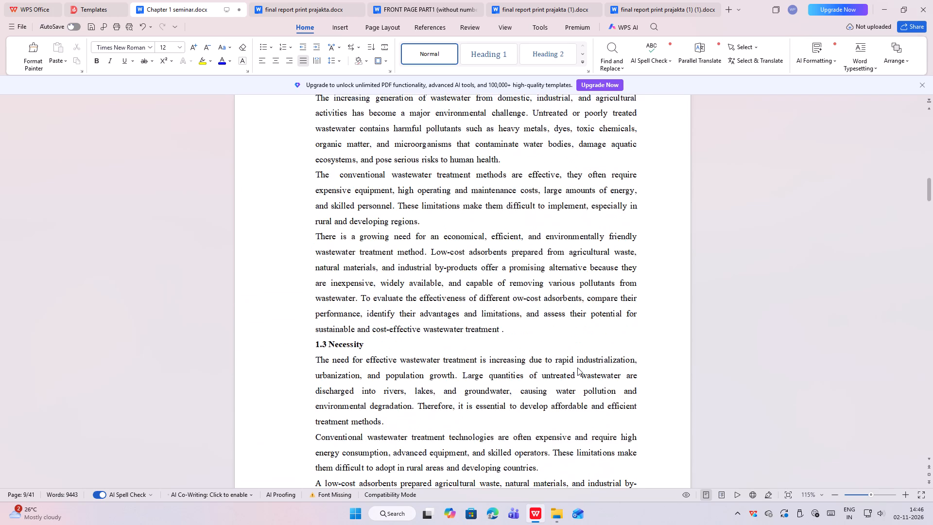
scroll(577, 367, "down", 18)
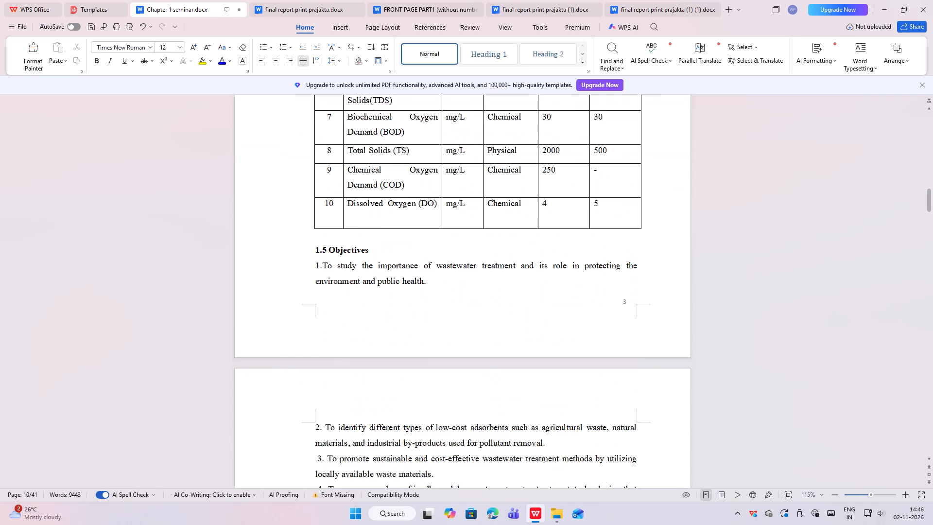
scroll(579, 363, "down", 17)
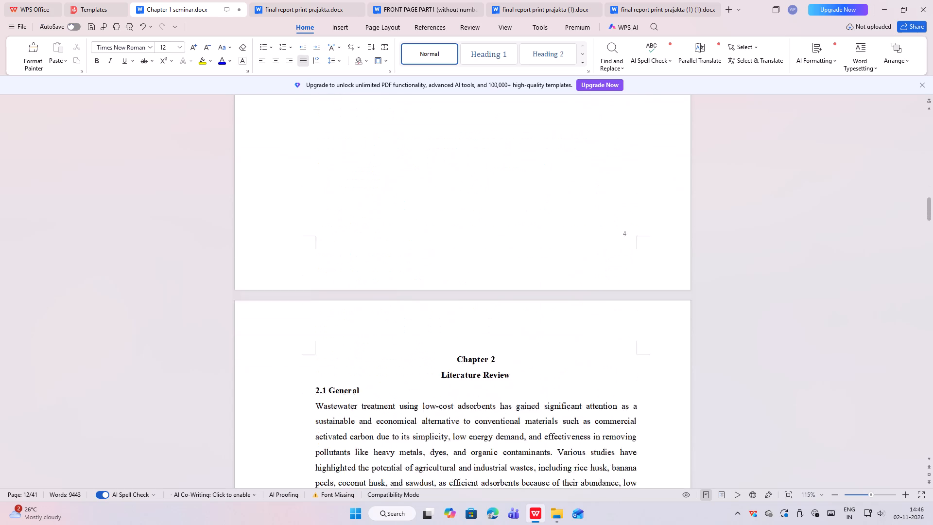
scroll(579, 363, "down", 16)
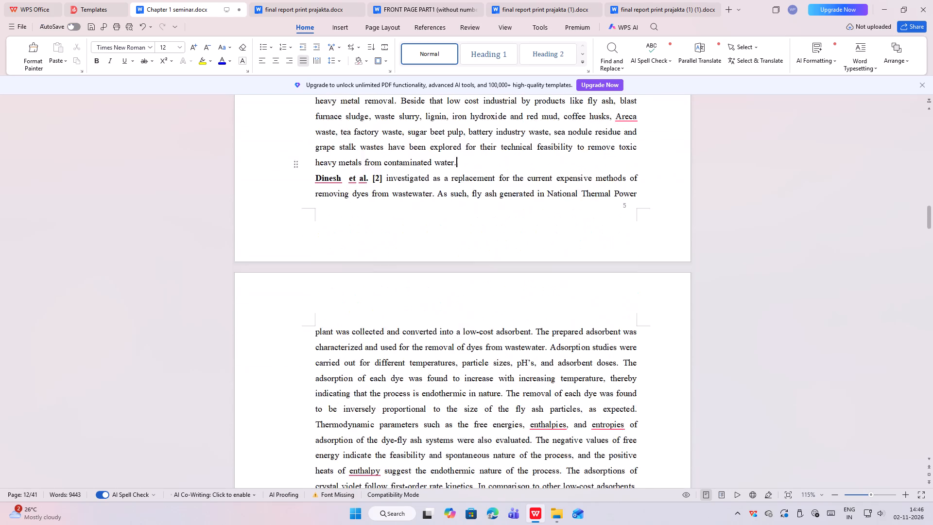
Review the Literature Review pages after the start of Chapter 2, checking the page number at the foot of each page.
scroll(579, 363, "down", 15)
scroll(579, 363, "down", 10)
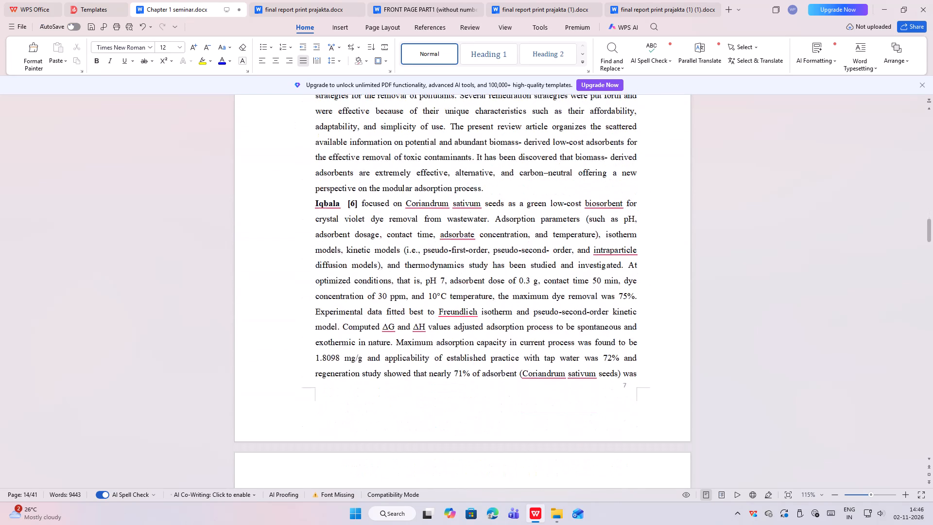
scroll(579, 362, "up", 5)
scroll(577, 341, "down", 18)
scroll(570, 341, "down", 5)
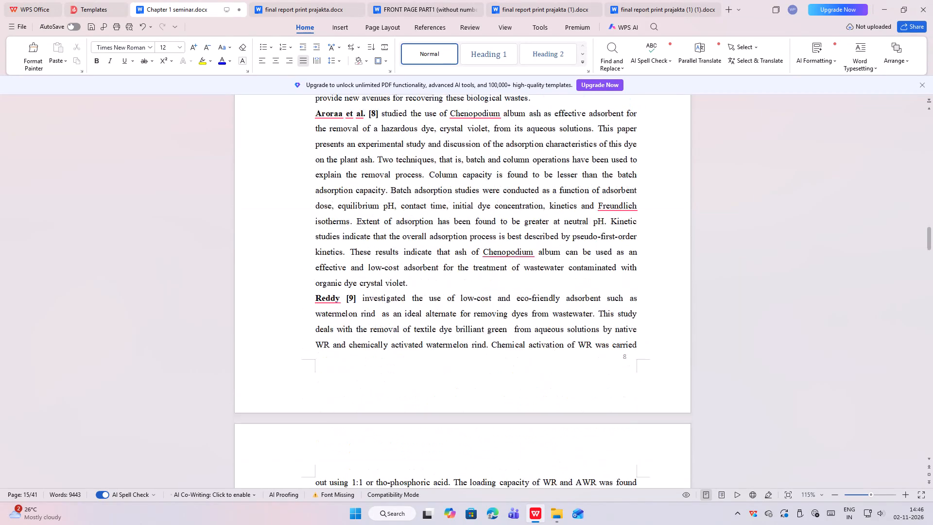
scroll(570, 341, "down", 1)
scroll(570, 341, "down", 20)
scroll(570, 341, "down", 11)
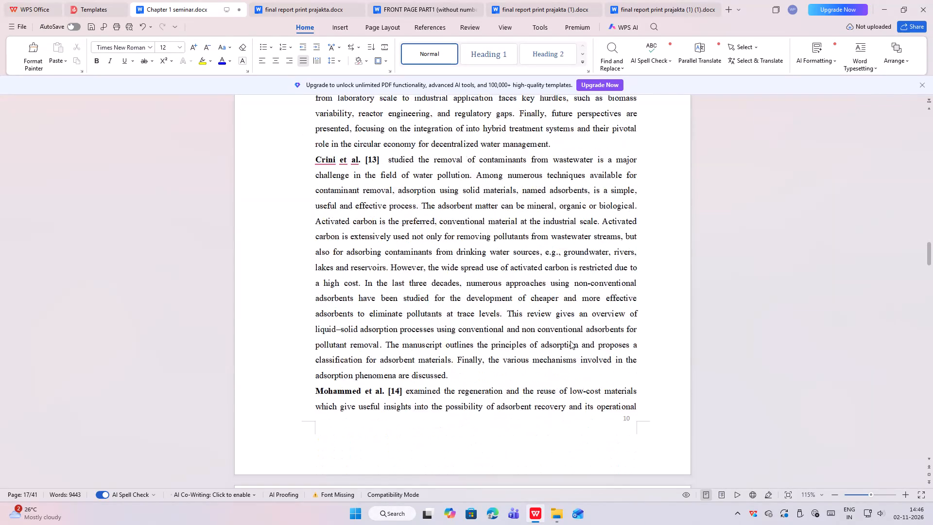
scroll(570, 341, "down", 20)
scroll(570, 341, "down", 16)
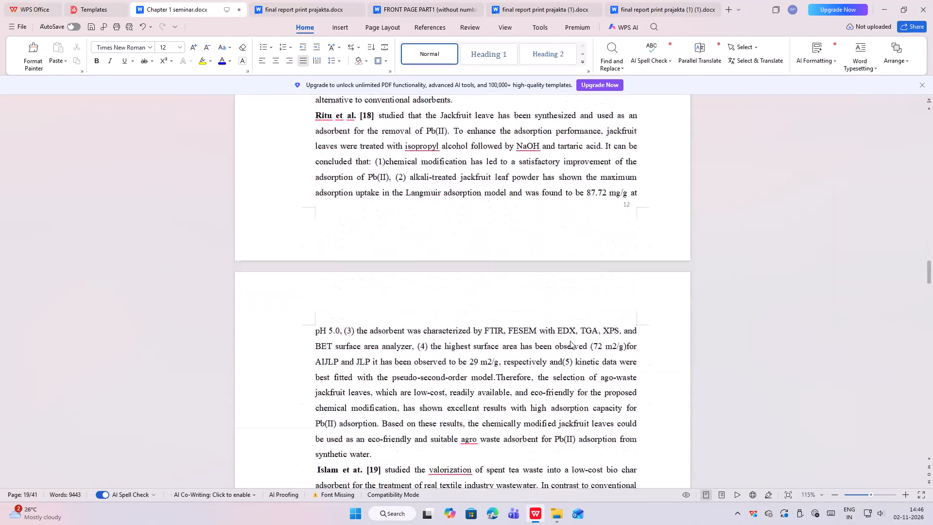
scroll(570, 341, "down", 13)
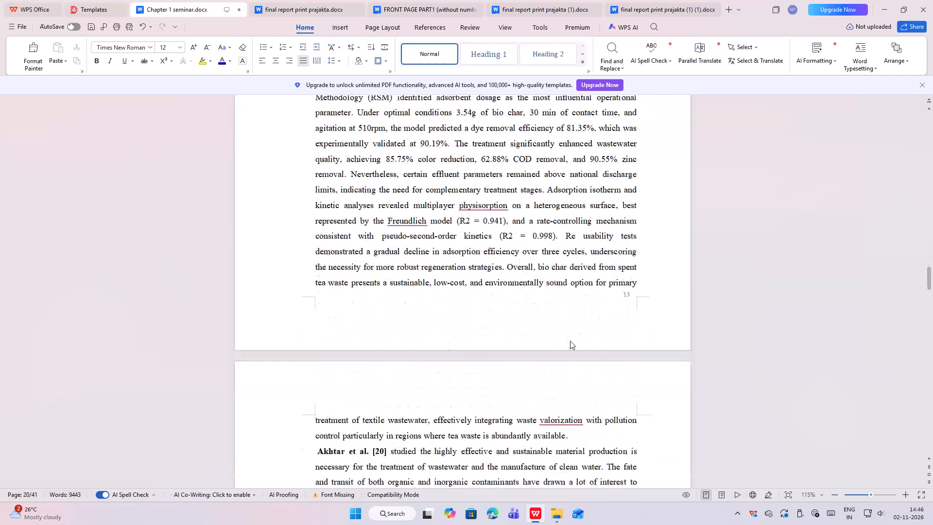
middle_click_drag(570, 341, 627, 461)
scroll(570, 341, "down", 1)
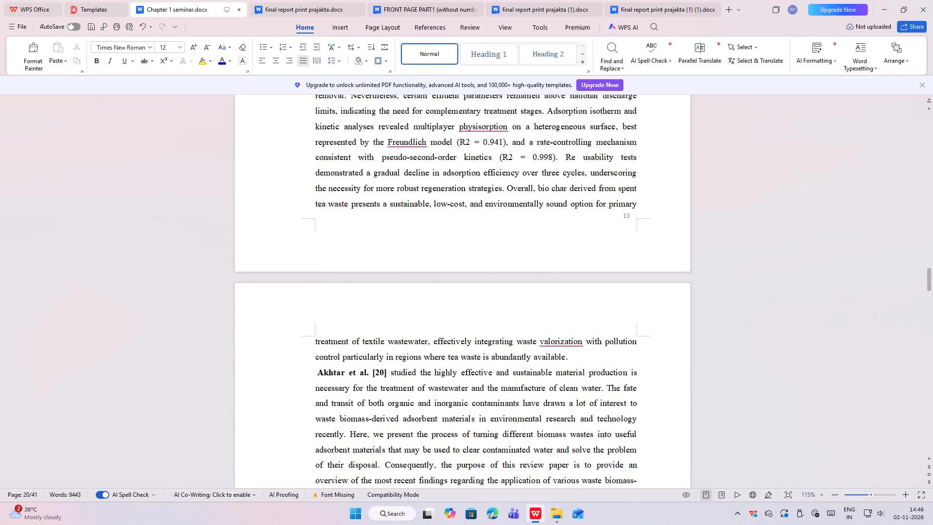
middle_click(673, 430)
middle_click_drag(673, 430, 646, 494)
Review the rest of the report from the end of the Literature Review through the Methodology sections to the references, checking page numbers.
left_click_drag(932, 282, 928, 283)
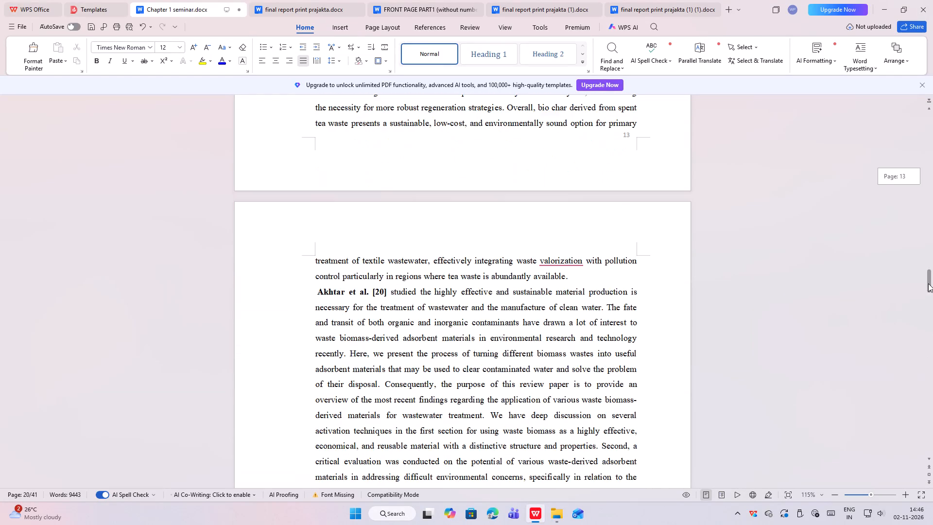
left_click_drag(928, 283, 927, 295)
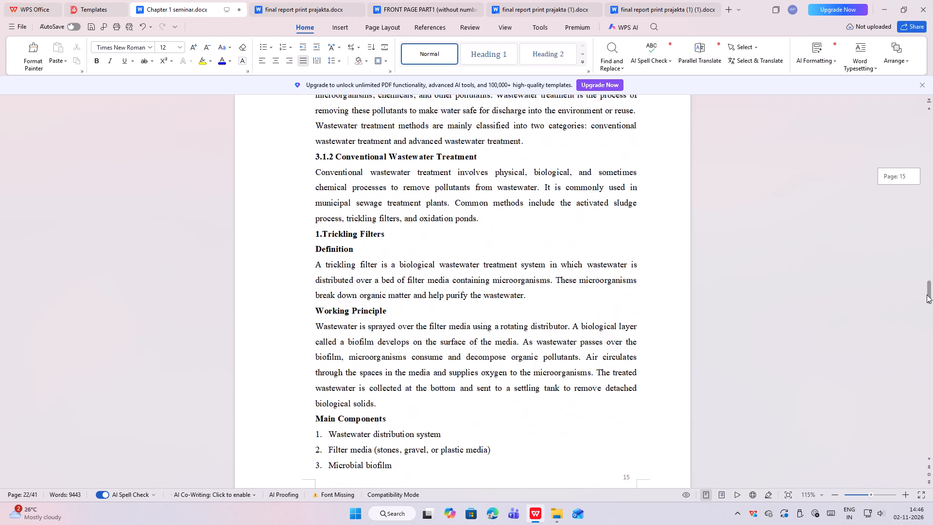
left_click_drag(927, 295, 925, 313)
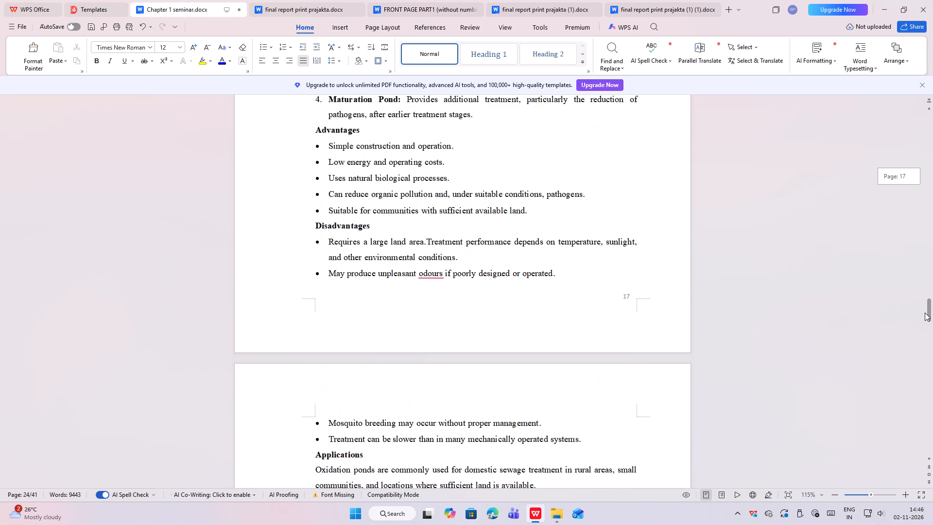
left_click_drag(925, 313, 927, 350)
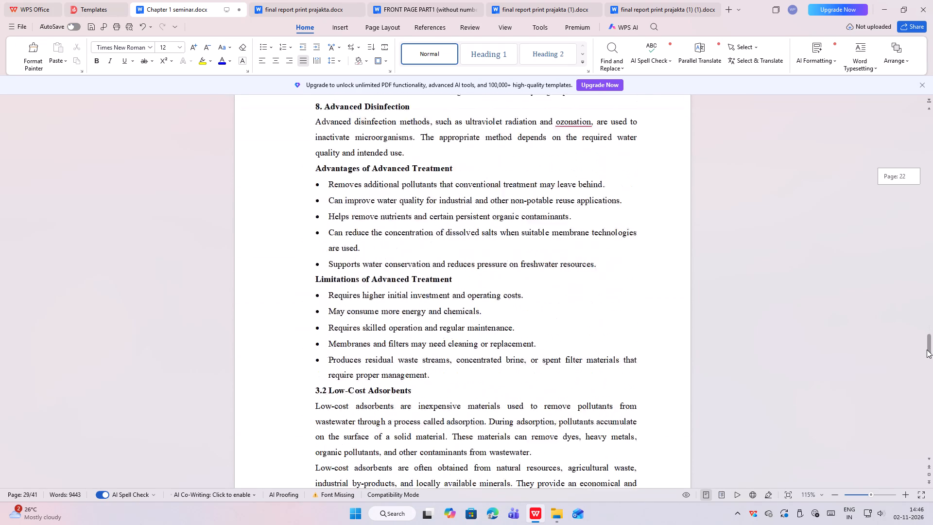
left_click_drag(927, 350, 932, 364)
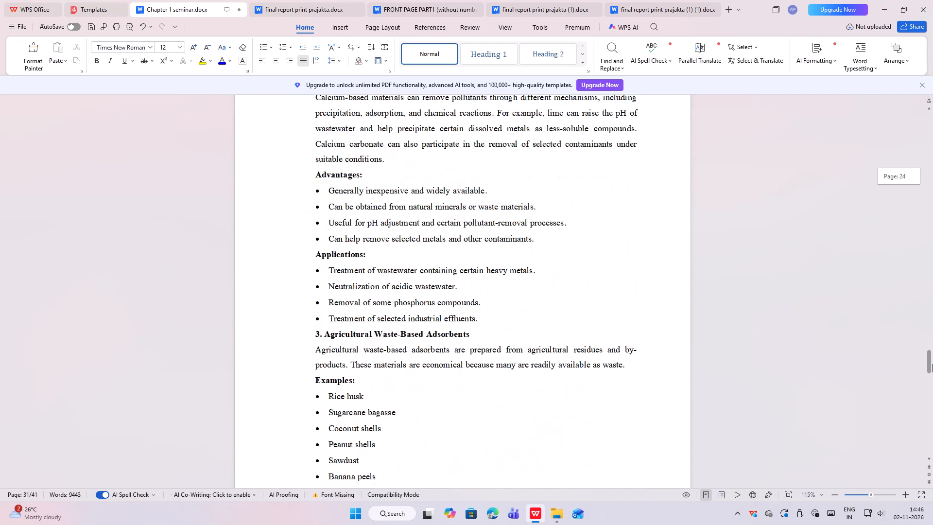
left_click_drag(932, 364, 932, 366)
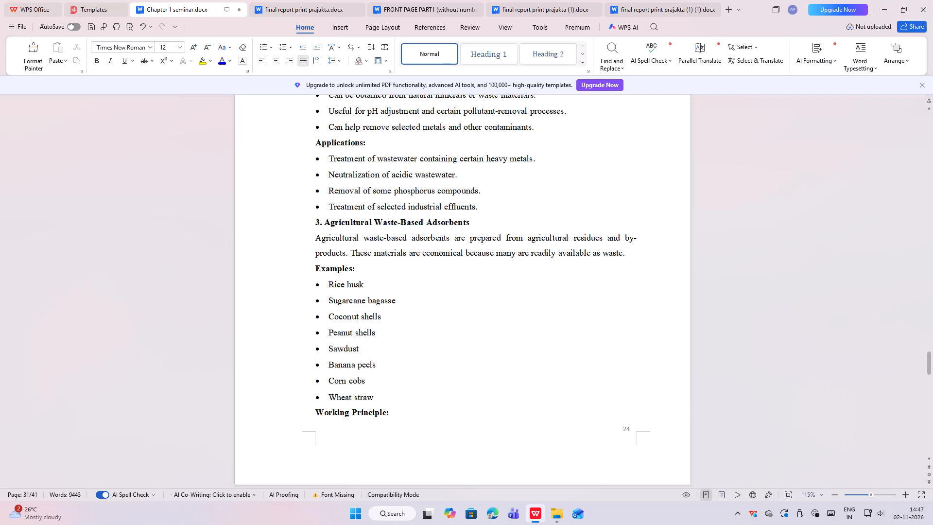
scroll(570, 303, "down", 1)
middle_click_drag(569, 304, 570, 335)
right_click_drag(569, 307, 570, 333)
middle_click_drag(570, 335, 579, 375)
left_click_drag(927, 316, 926, 347)
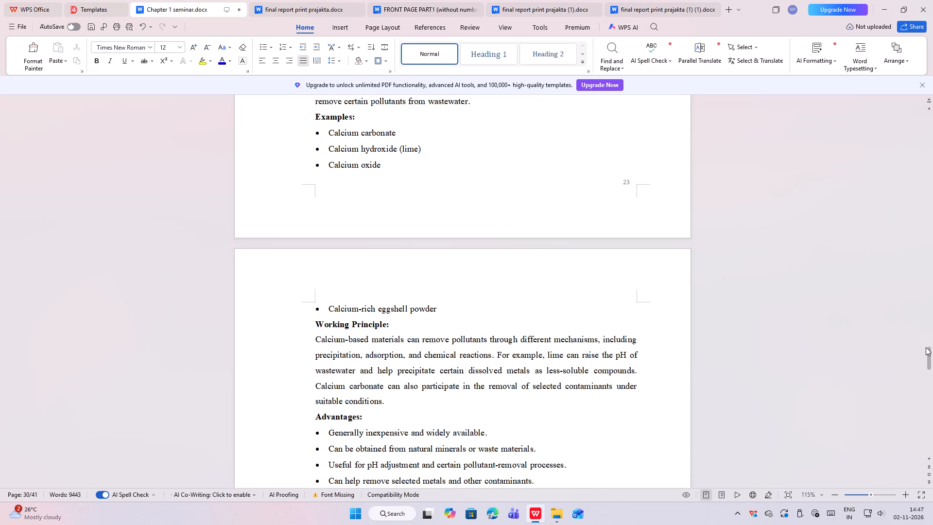
left_click_drag(928, 351, 932, 402)
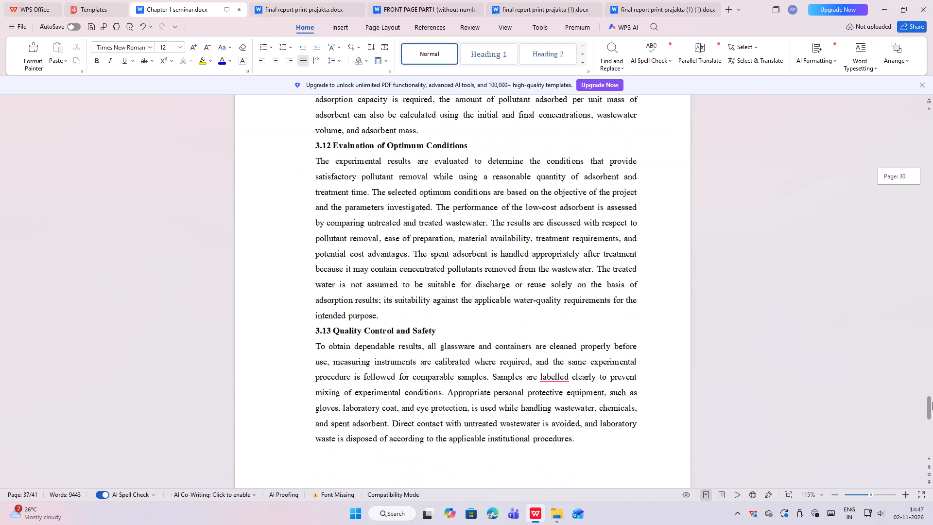
left_click_drag(932, 402, 932, 434)
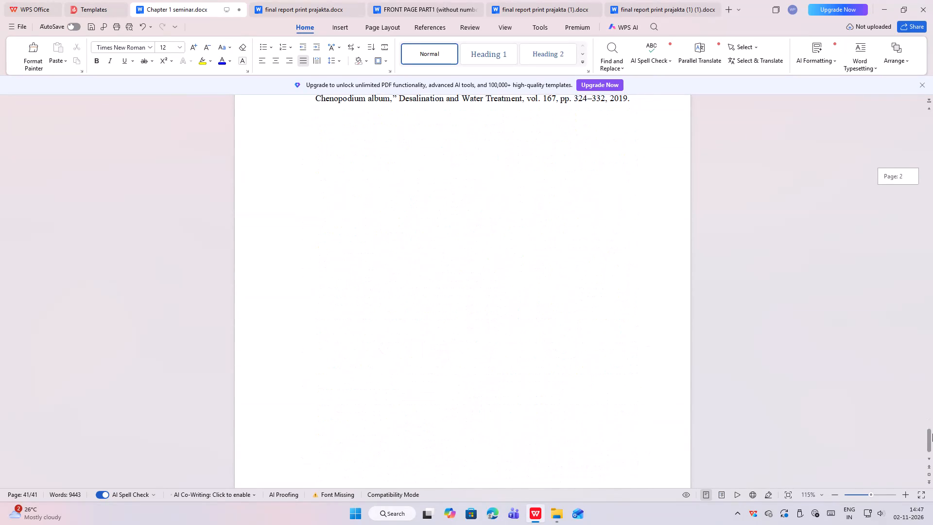
Recheck the front matter from the title page through the certificate, acknowledgement, Content table and Abstract to the start of Chapter 1.
left_click_drag(932, 434, 932, 222)
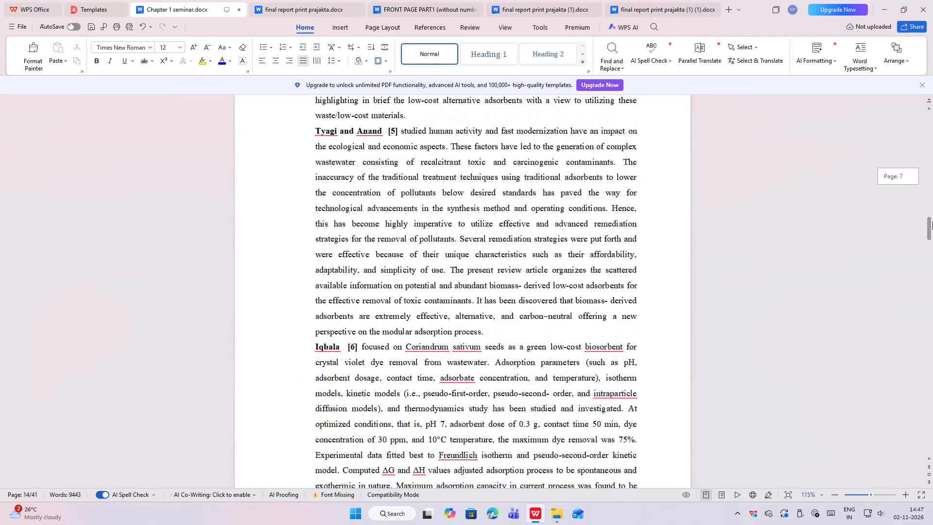
left_click_drag(932, 222, 930, 105)
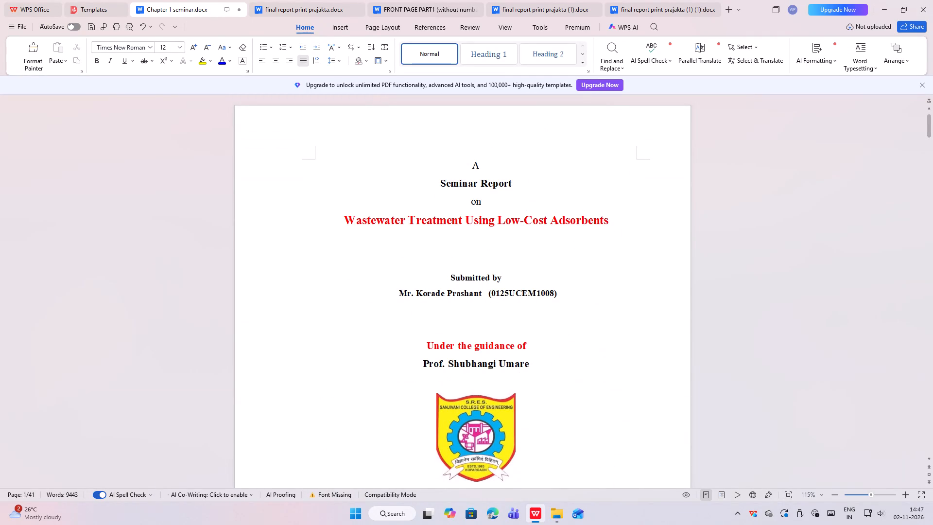
scroll(438, 165, "down", 2)
scroll(438, 165, "up", 2)
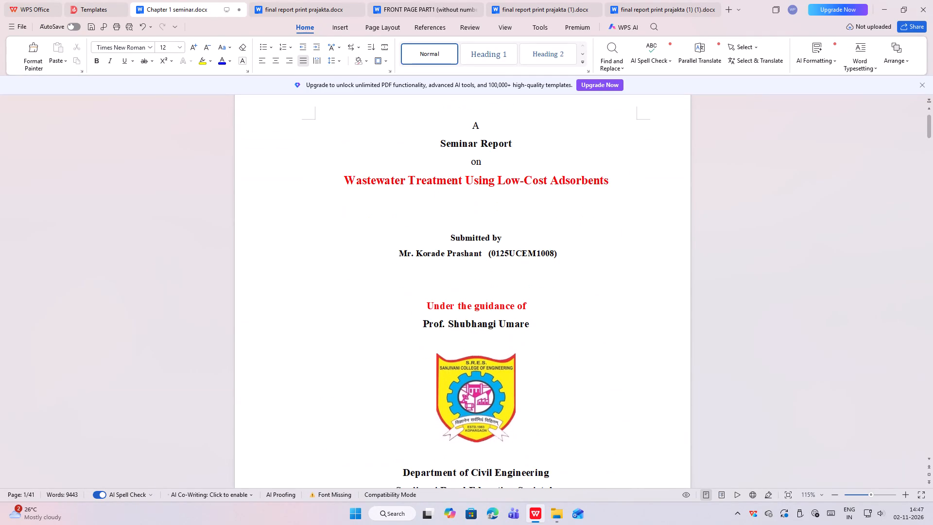
scroll(438, 165, "down", 20)
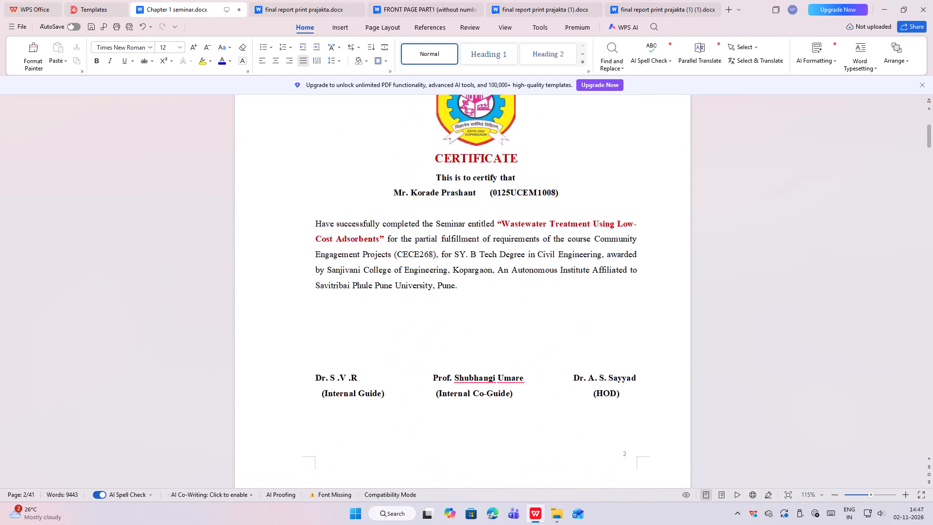
scroll(438, 165, "down", 10)
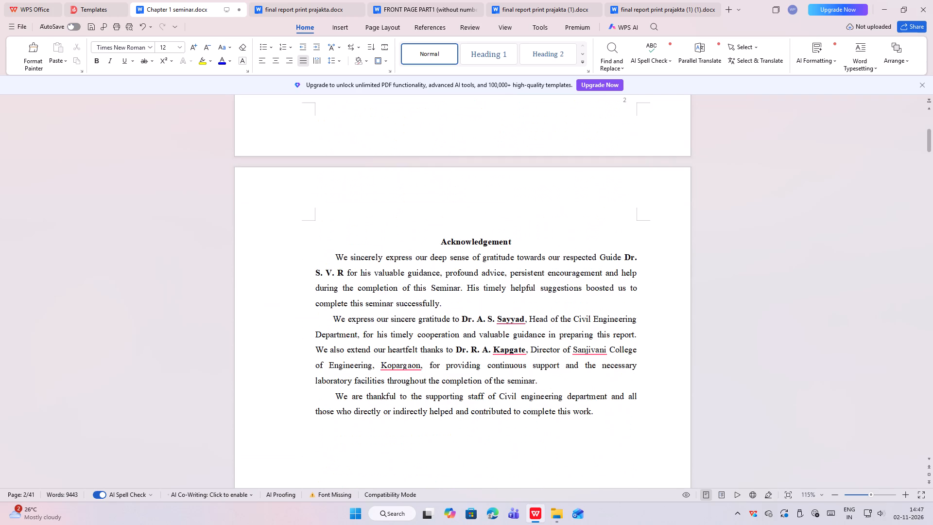
scroll(383, 140, "down", 2)
scroll(383, 140, "down", 20)
scroll(383, 140, "down", 3)
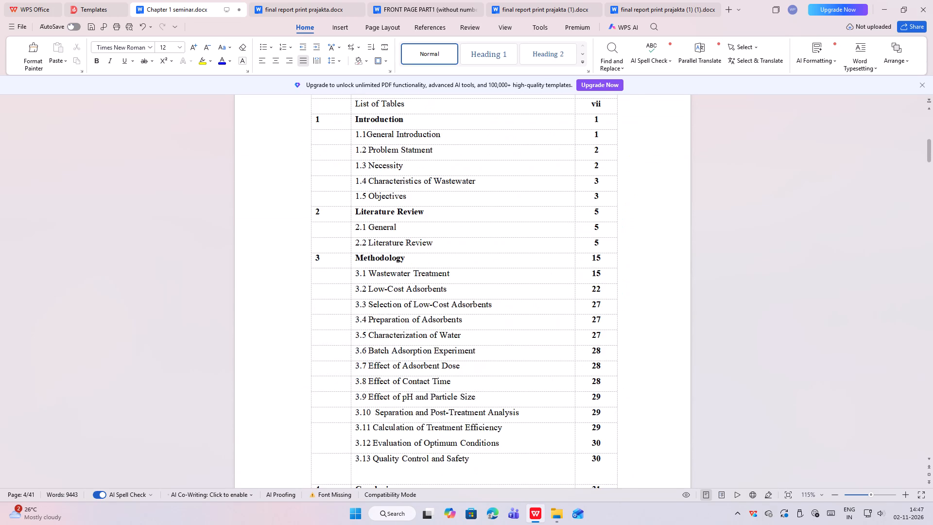
scroll(383, 140, "down", 20)
scroll(383, 140, "down", 8)
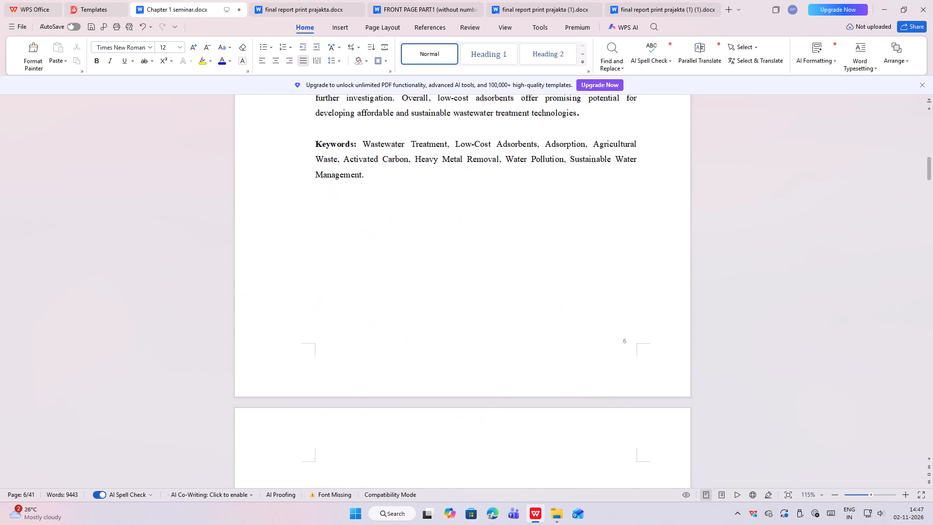
scroll(383, 140, "down", 20)
scroll(383, 140, "down", 2)
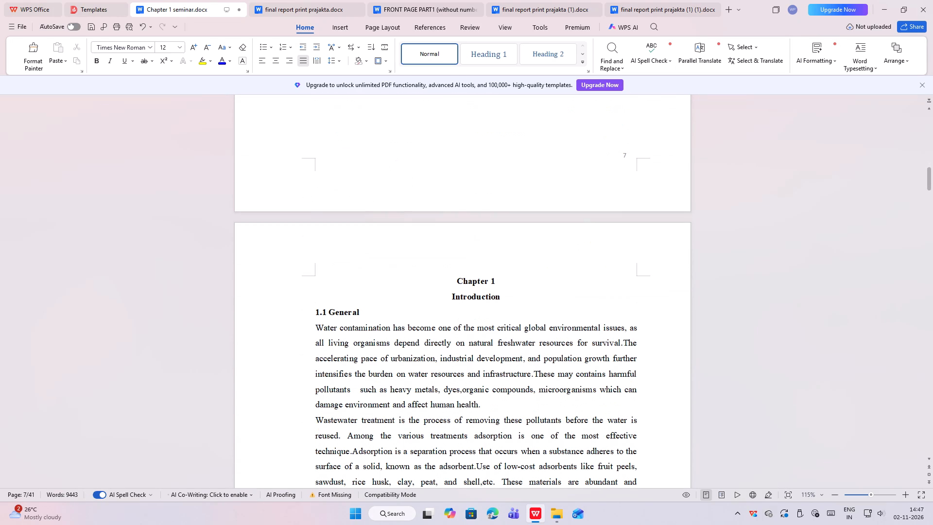
Save the seminar report document.
left_click(92, 26)
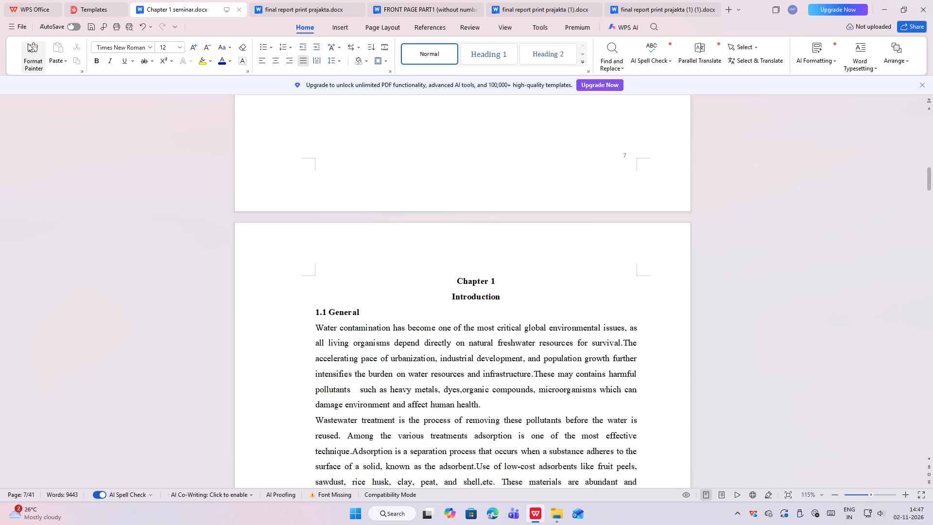
Examine the page margin settings and the layout of Chapter 1's first page, including the space above its page number.
left_click(337, 26)
left_click(367, 26)
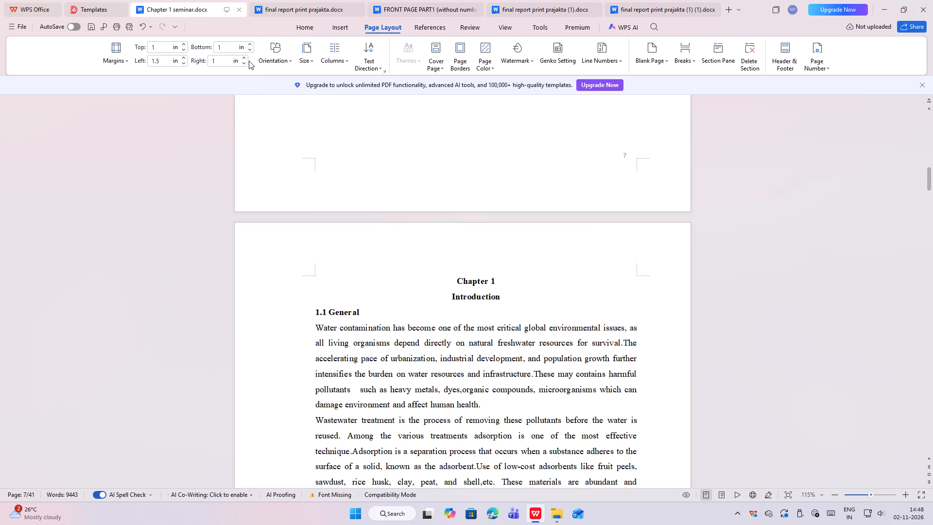
scroll(523, 336, "down", 12)
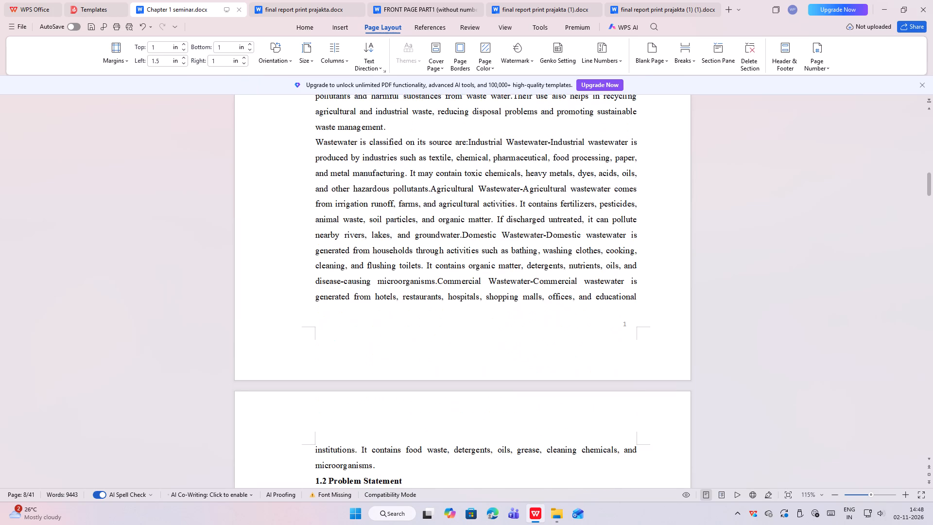
scroll(411, 288, "up", 5)
scroll(411, 288, "down", 3)
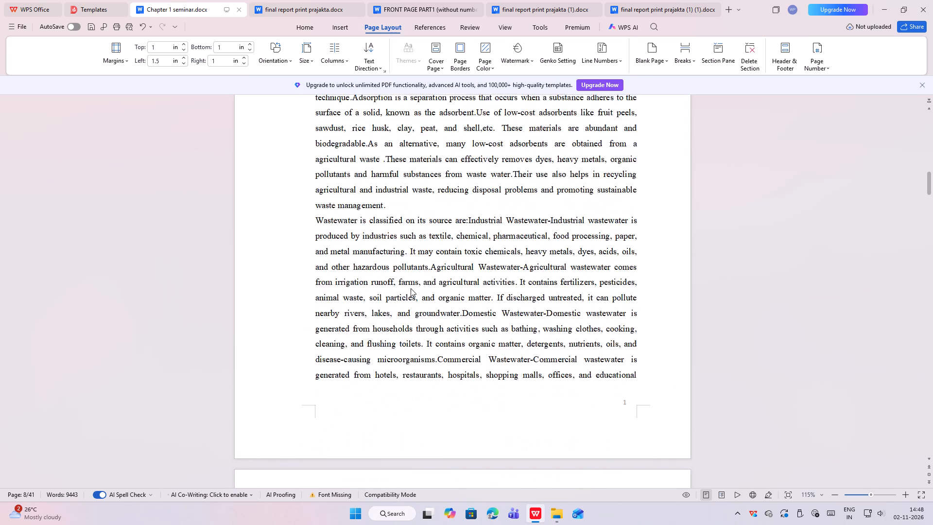
left_click(374, 357)
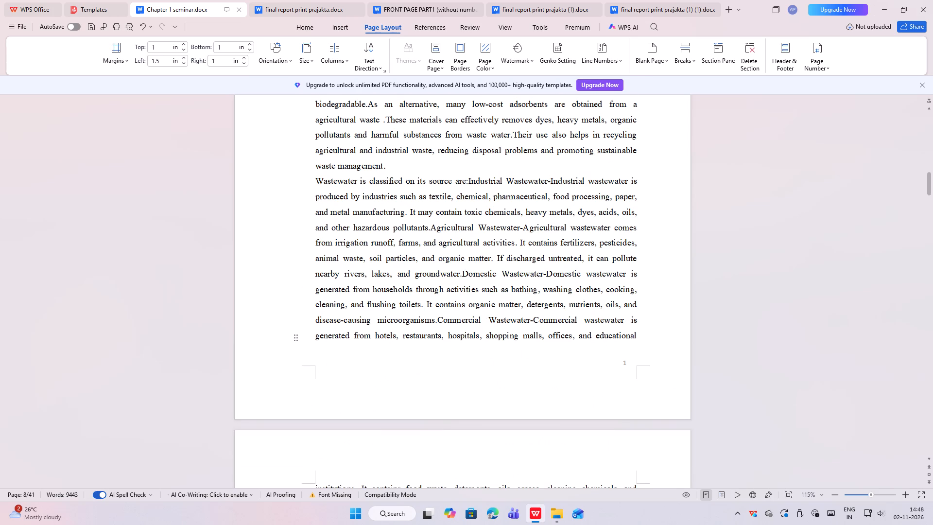
scroll(312, 178, "up", 12)
scroll(324, 206, "down", 5)
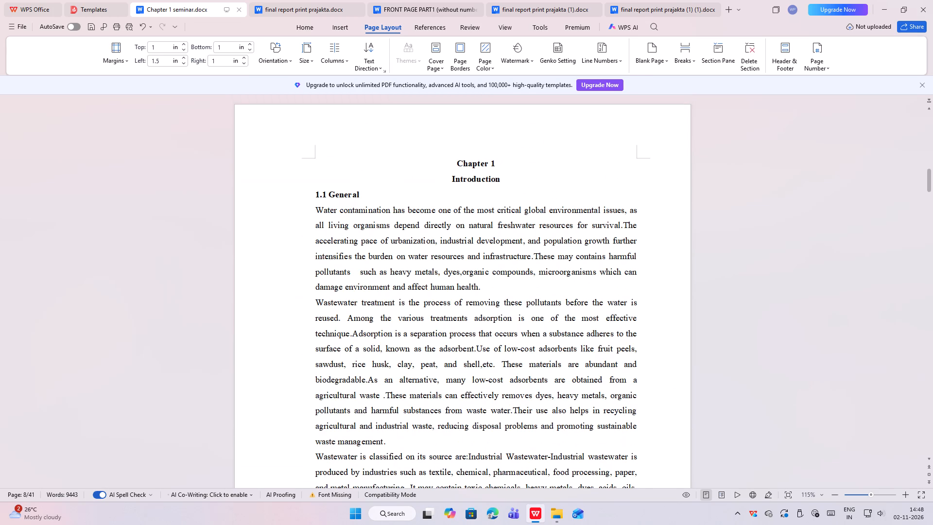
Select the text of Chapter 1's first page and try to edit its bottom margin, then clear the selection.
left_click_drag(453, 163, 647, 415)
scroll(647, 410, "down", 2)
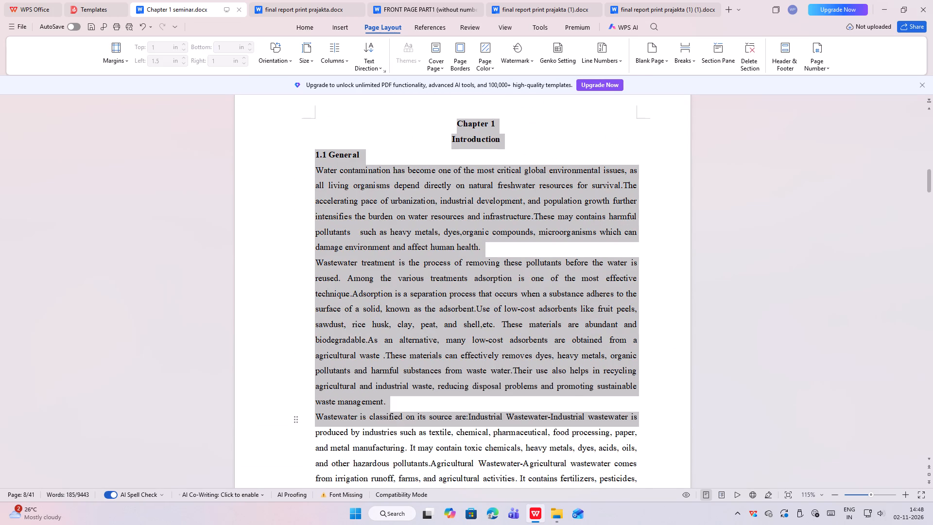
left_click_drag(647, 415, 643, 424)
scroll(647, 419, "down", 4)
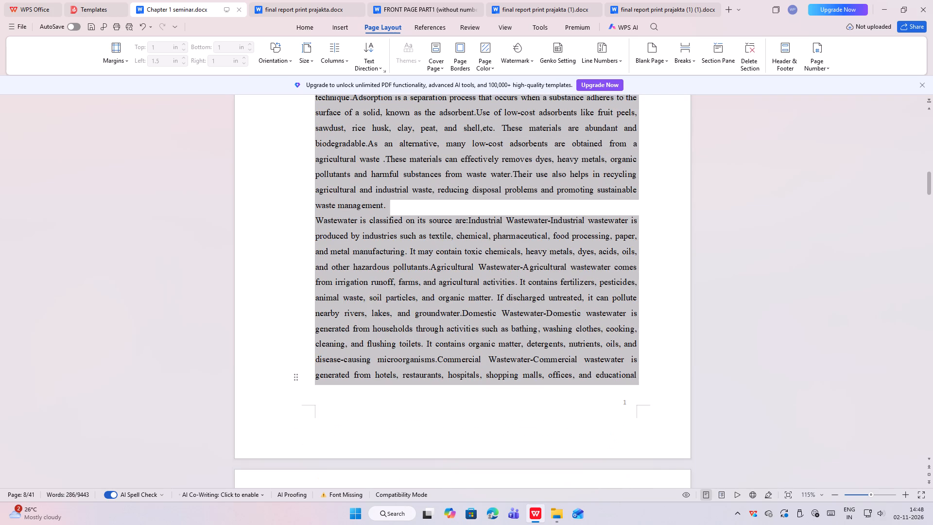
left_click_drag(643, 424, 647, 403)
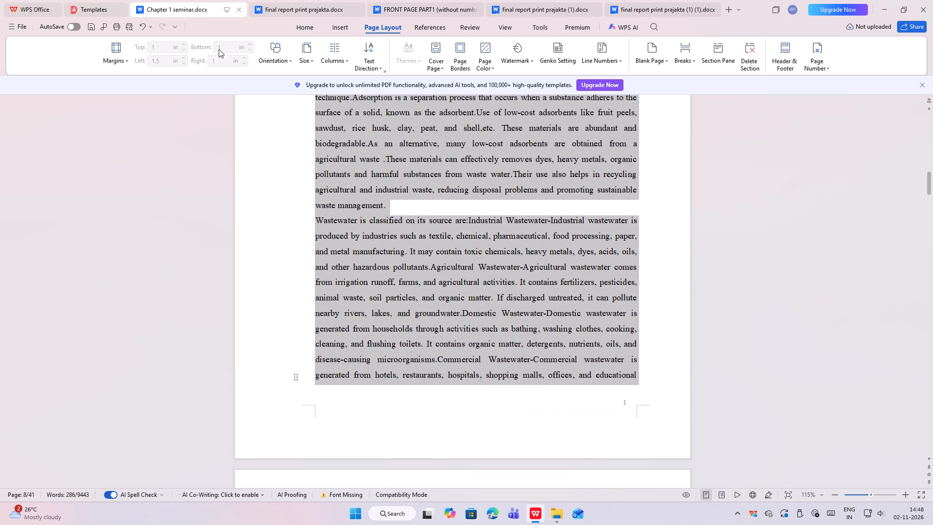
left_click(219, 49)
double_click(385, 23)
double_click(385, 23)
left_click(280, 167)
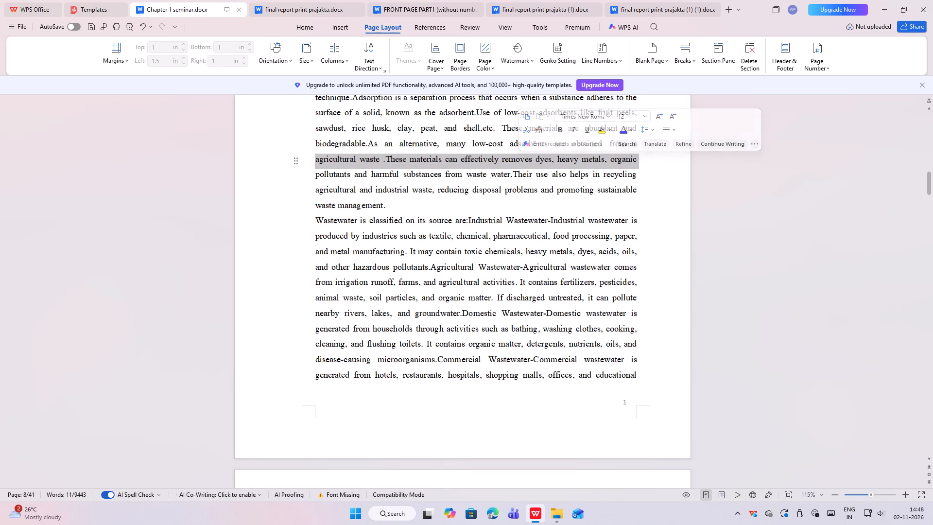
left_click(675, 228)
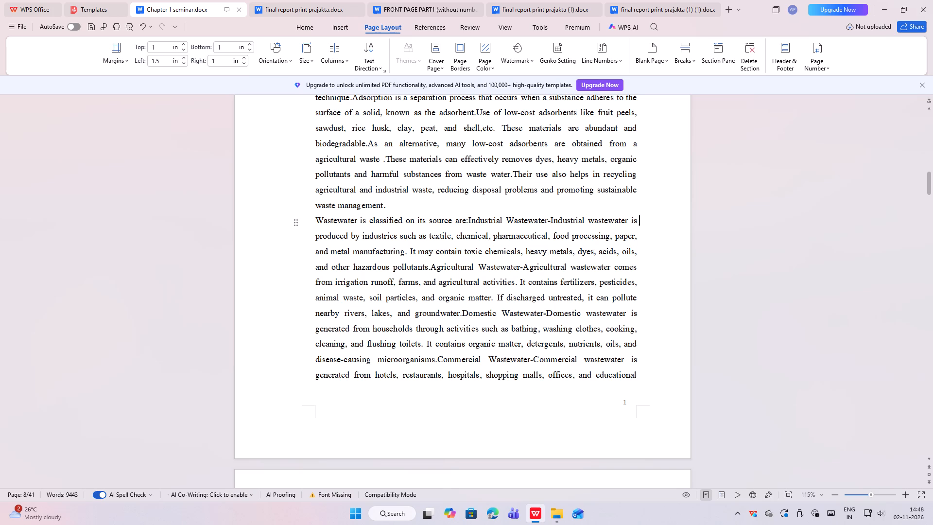
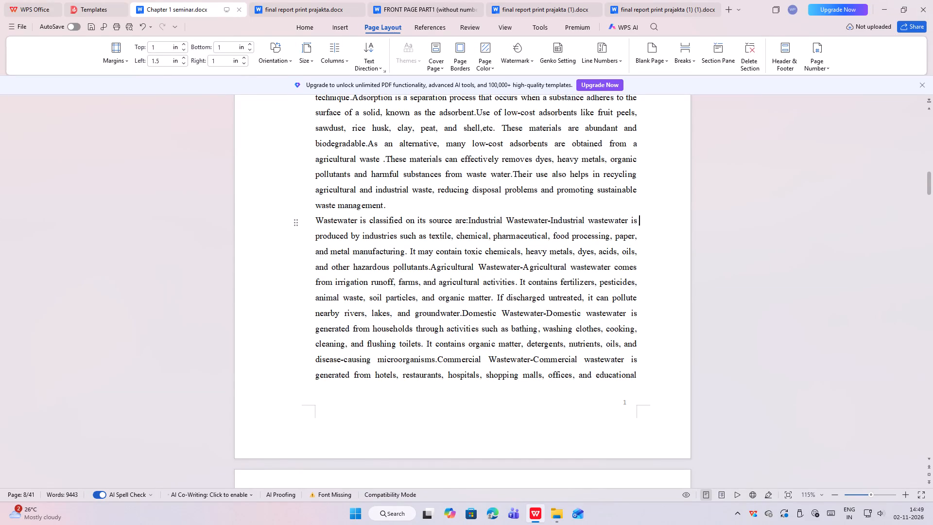
Examine the page layout and page numbering from Chapter 1's first page through the start of Chapter 2, Literature Review.
scroll(491, 288, "down", 14)
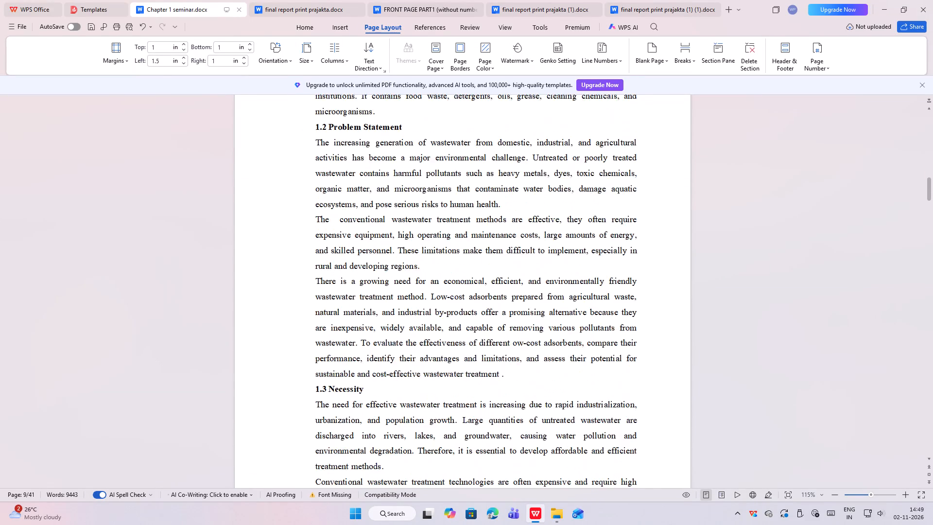
scroll(494, 289, "down", 4)
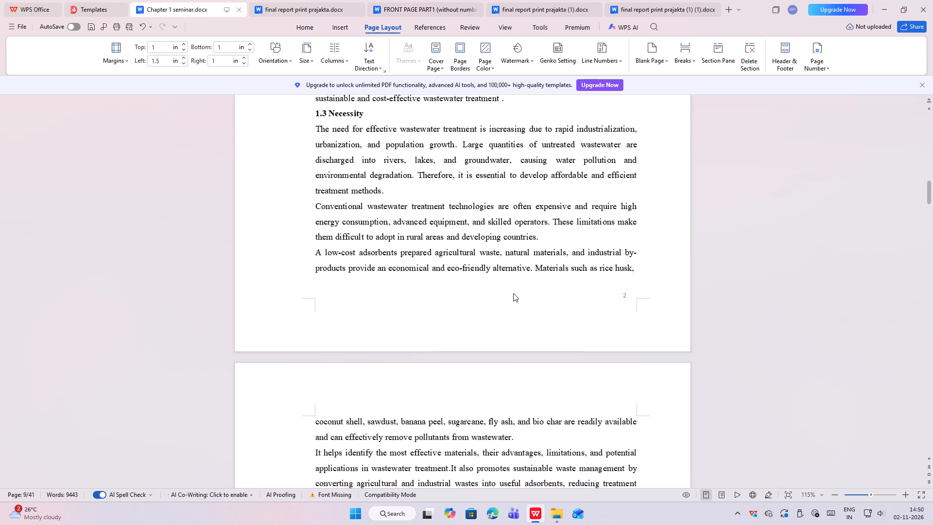
scroll(508, 296, "down", 9)
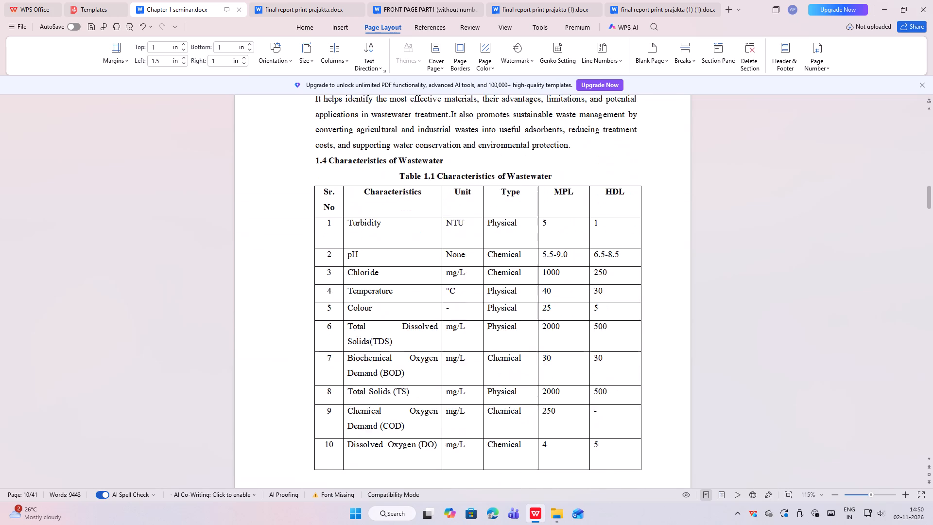
scroll(507, 295, "down", 20)
scroll(507, 295, "down", 15)
scroll(507, 295, "down", 6)
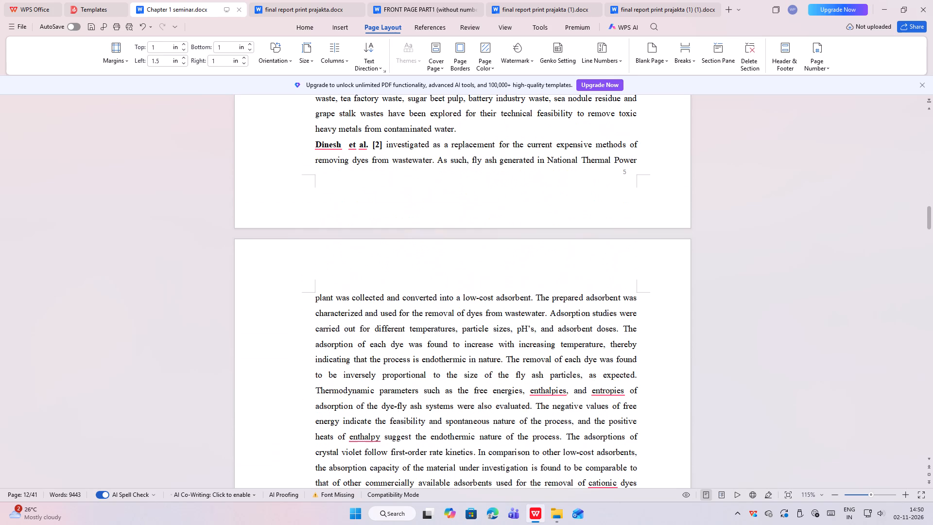
scroll(581, 177, "up", 18)
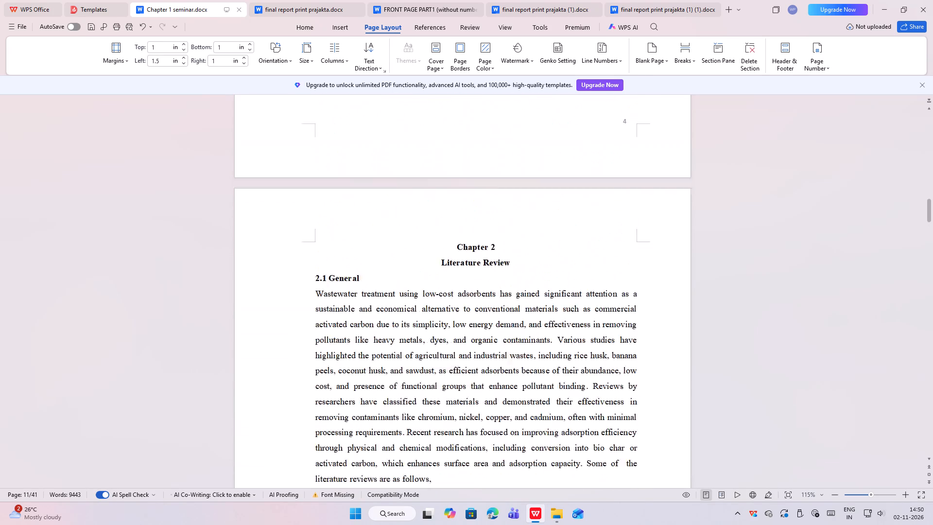
Return to the title page and recheck the front matter through the certificate, Acknowledgement and Content table, including its page numbers.
scroll(581, 177, "up", 20)
scroll(581, 177, "up", 20)
scroll(581, 177, "up", 8)
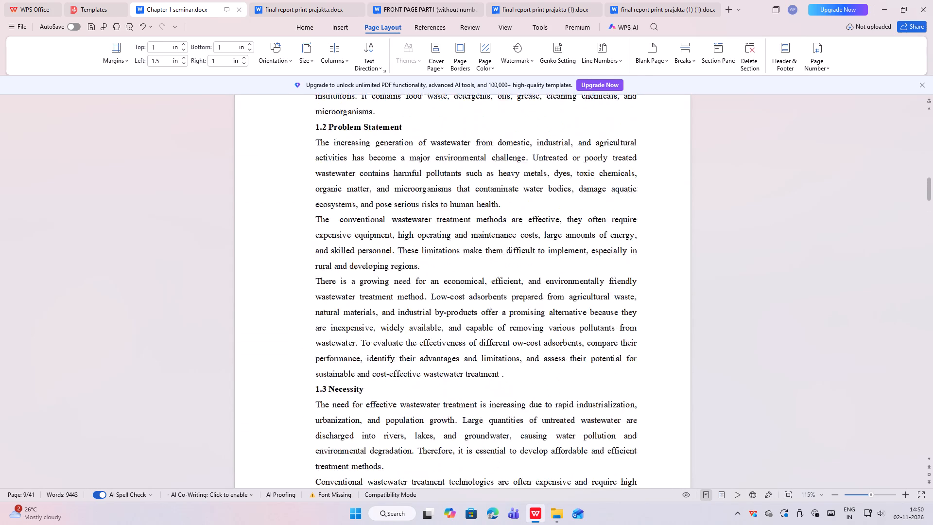
scroll(581, 177, "up", 8)
scroll(581, 177, "up", 20)
scroll(581, 177, "up", 13)
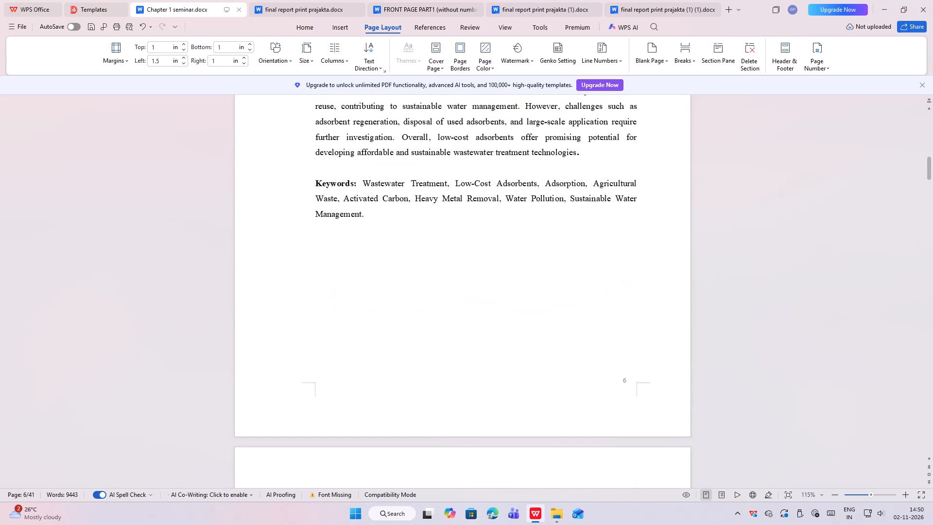
scroll(590, 185, "up", 1)
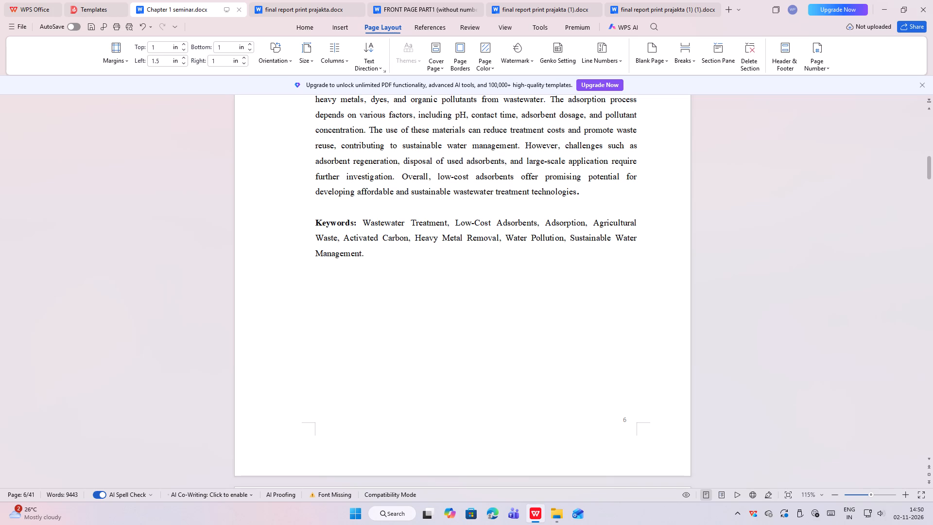
scroll(519, 327, "up", 20)
scroll(519, 327, "up", 11)
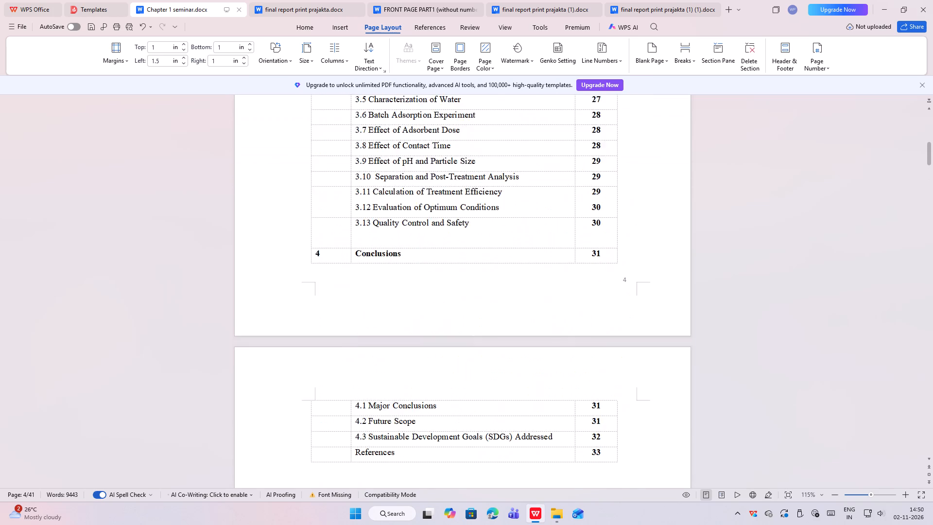
scroll(522, 325, "up", 20)
scroll(522, 325, "up", 20)
scroll(522, 325, "up", 5)
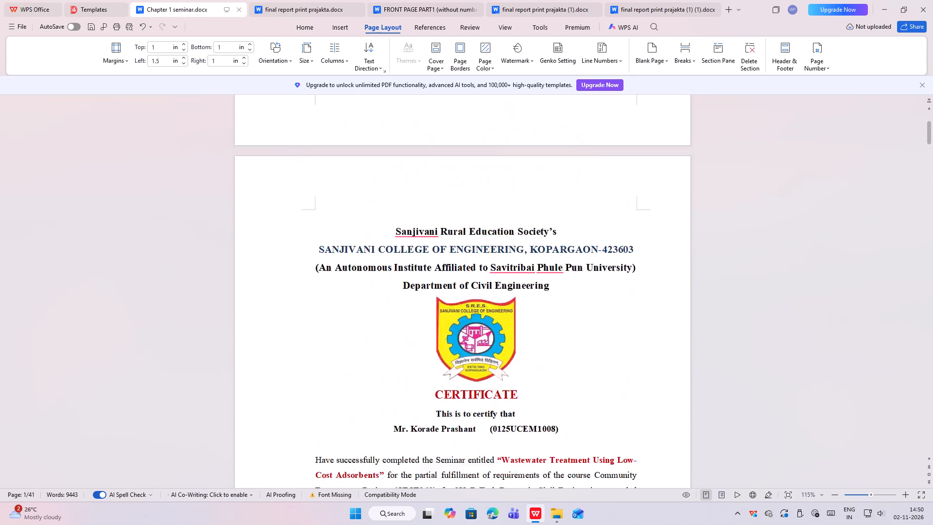
scroll(522, 325, "up", 20)
scroll(522, 325, "up", 12)
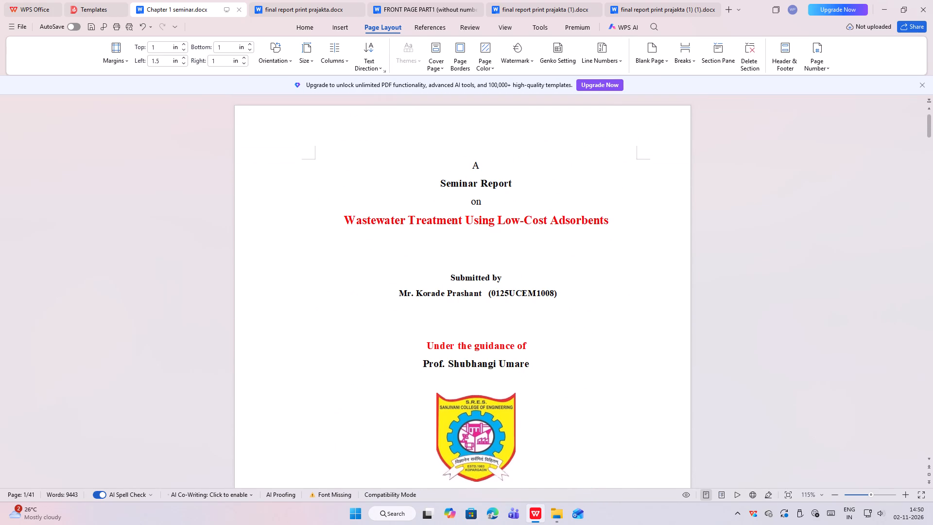
scroll(521, 212, "down", 11)
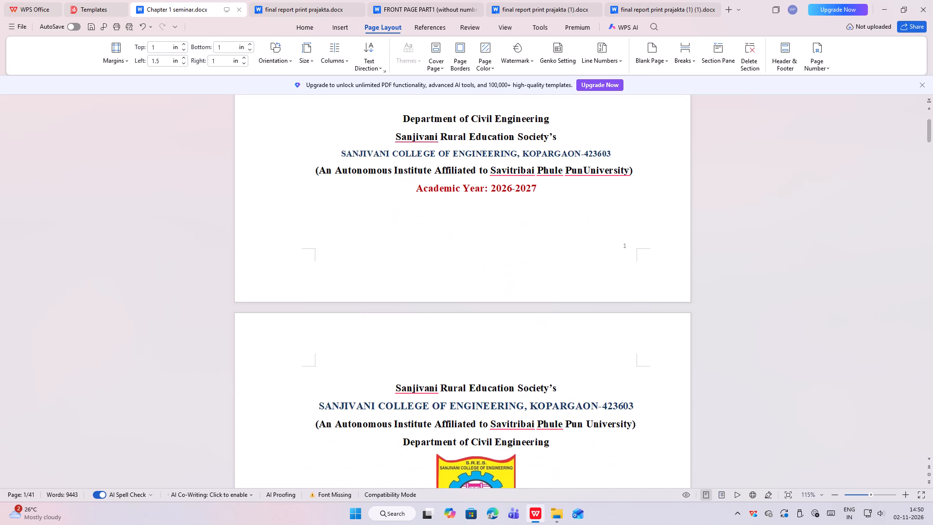
scroll(526, 215, "down", 18)
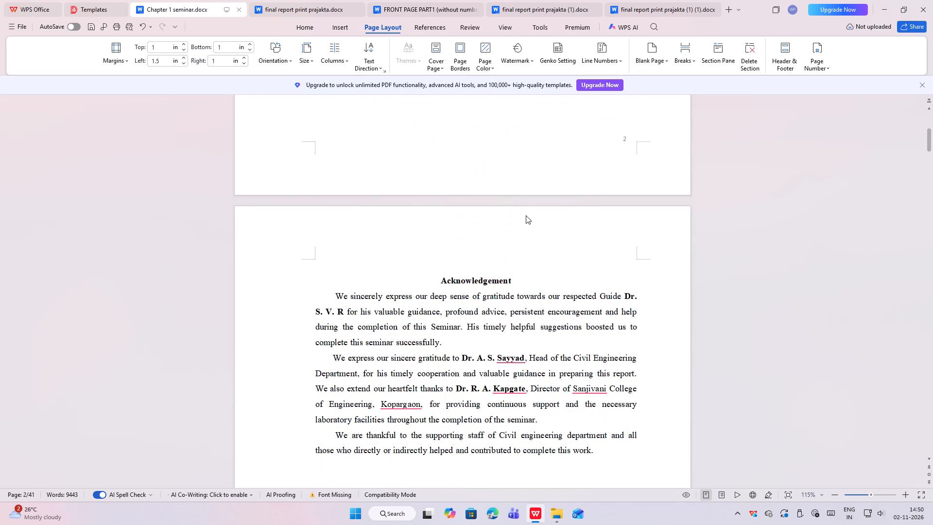
scroll(526, 215, "down", 11)
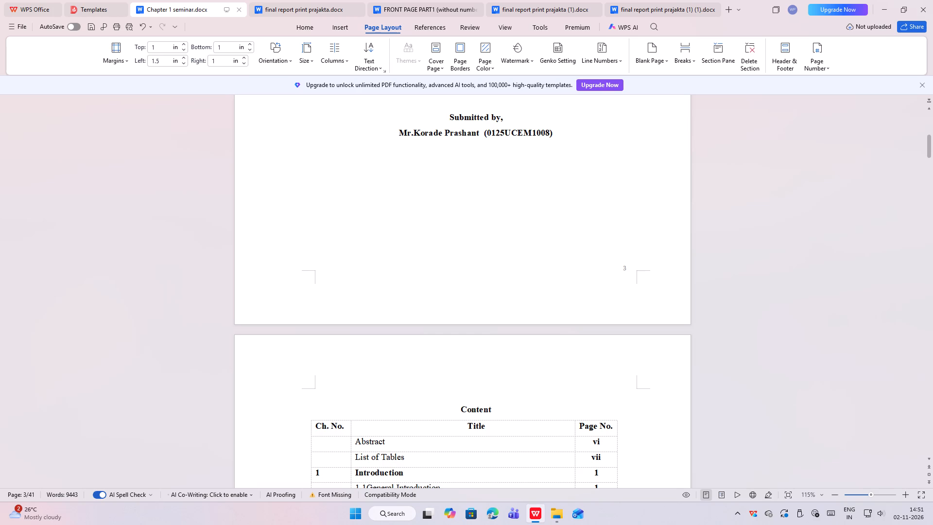
scroll(564, 320, "down", 3)
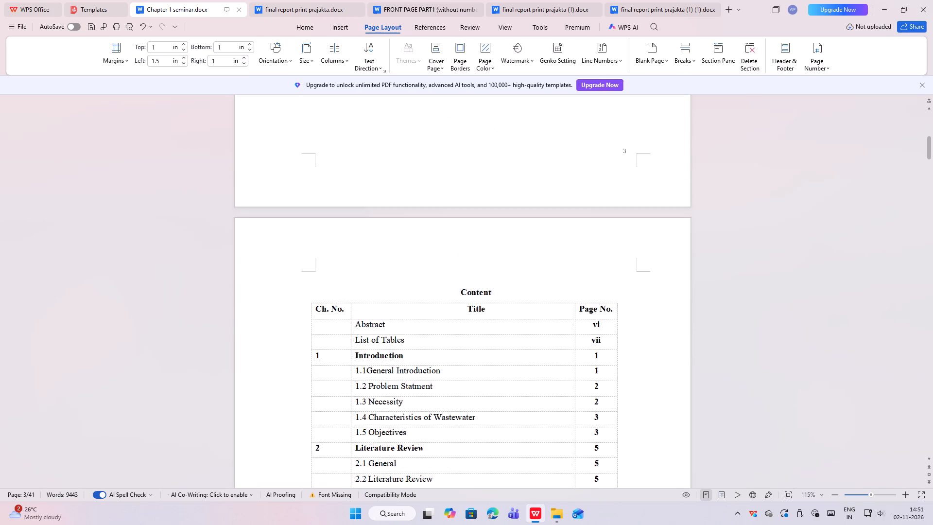
scroll(564, 320, "down", 16)
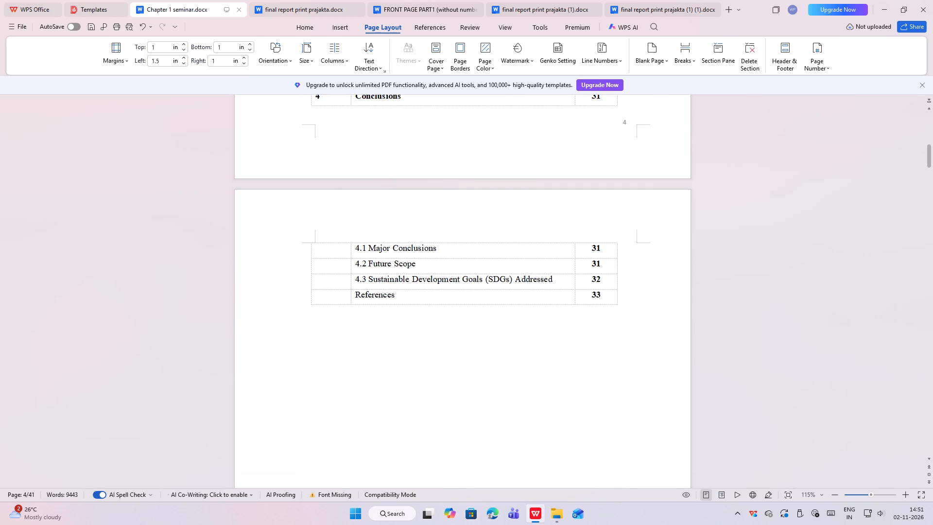
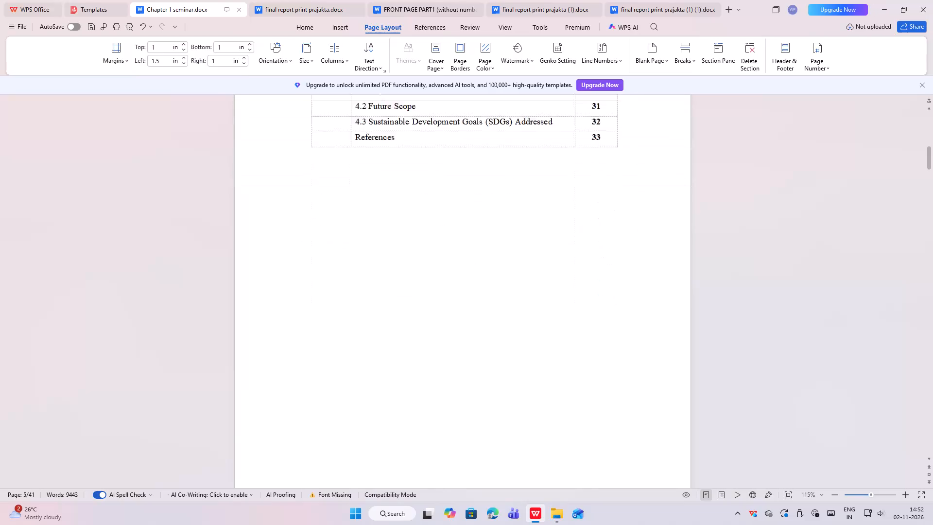
Check the footer page numbers from the end of the Content table through the Abstract to the page before Chapter 1.
scroll(578, 331, "down", 8)
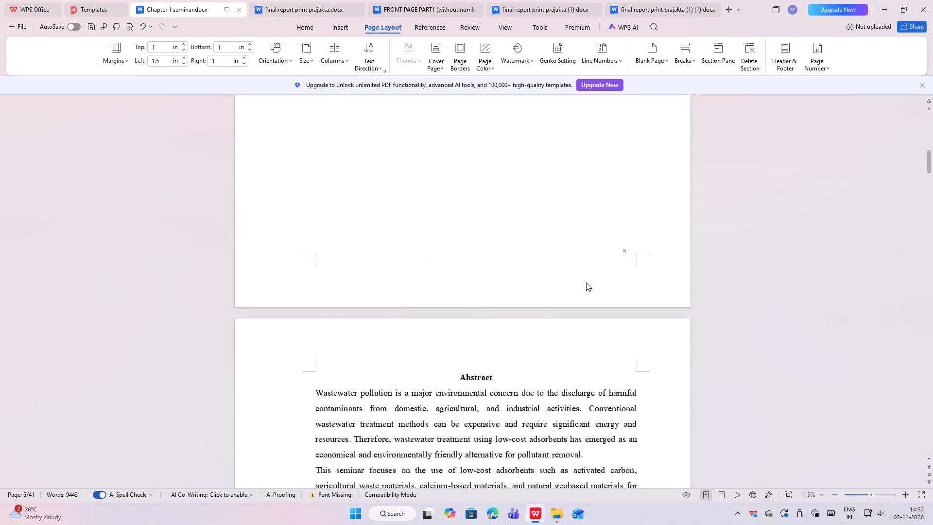
scroll(496, 404, "down", 20)
scroll(496, 404, "down", 16)
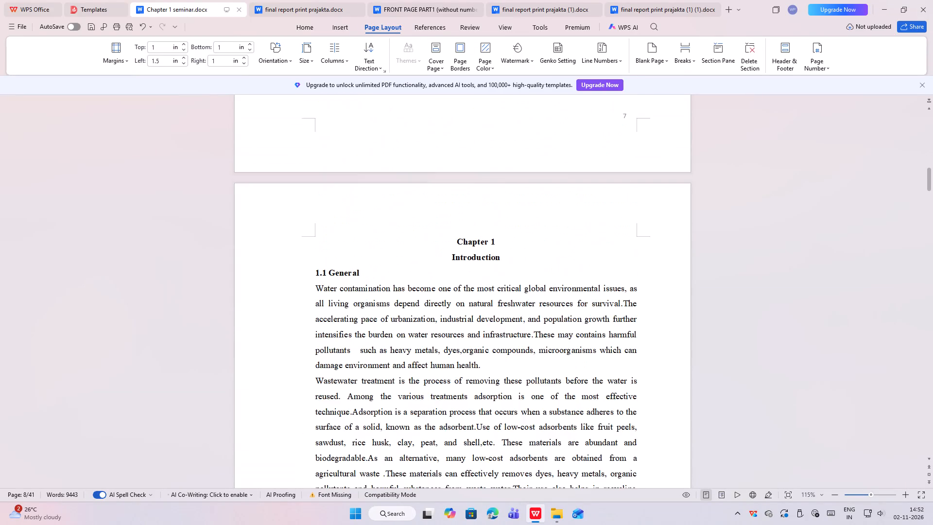
scroll(592, 443, "up", 5)
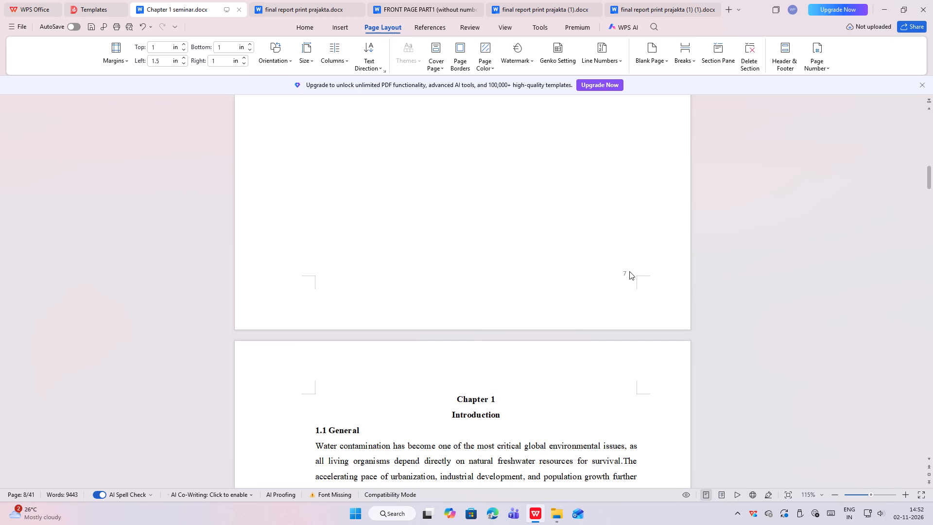
left_click(629, 271)
left_click(624, 275)
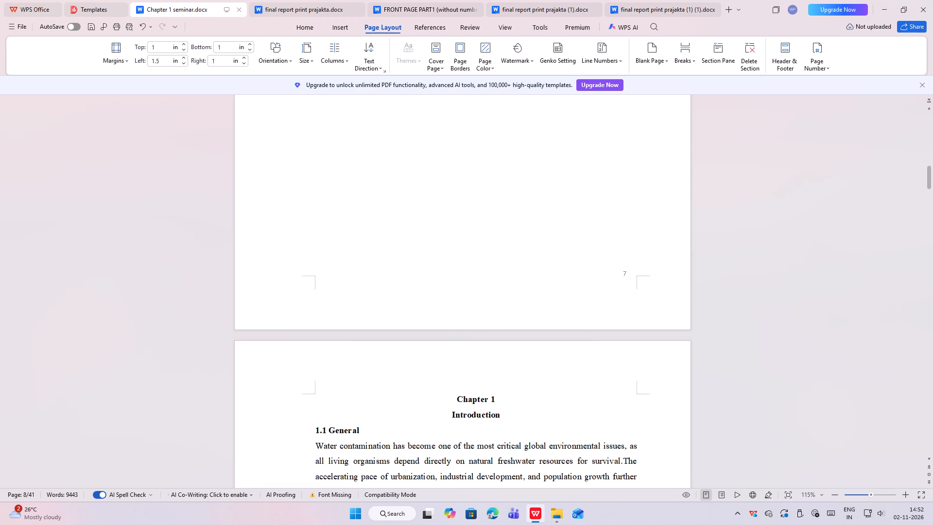
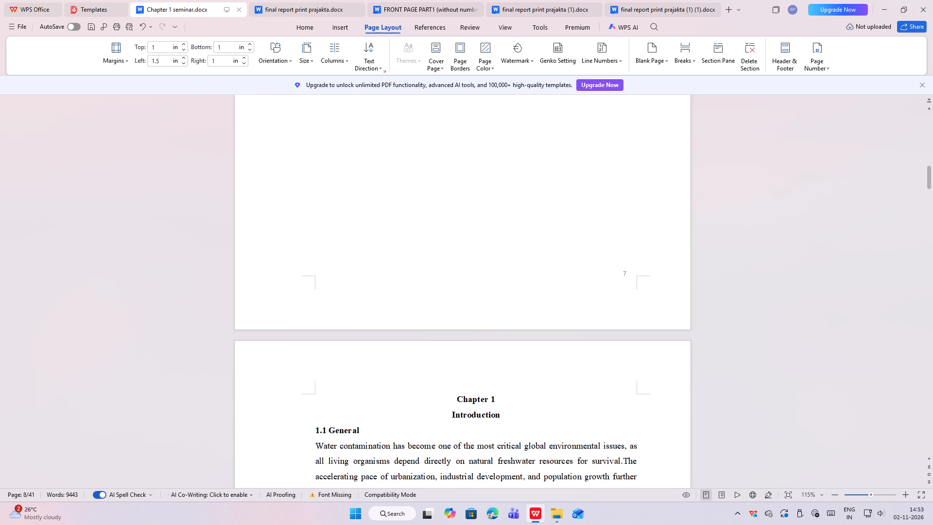
Compare the footer page number on the page before Chapter 1 with the one on Chapter 1's first page.
scroll(443, 182, "up", 3)
scroll(443, 189, "down", 2)
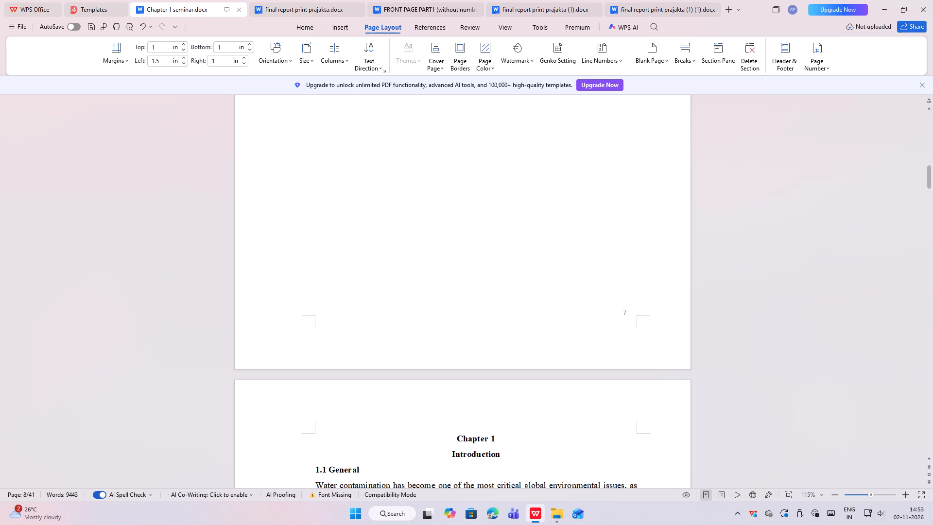
left_click(623, 313)
left_click(623, 313)
left_click(627, 313)
scroll(601, 356, "down", 4)
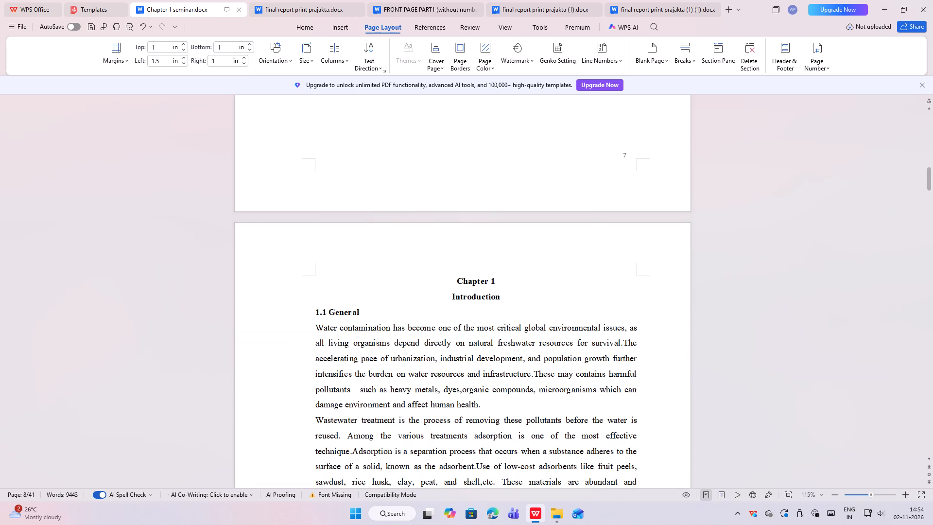
scroll(601, 356, "up", 6)
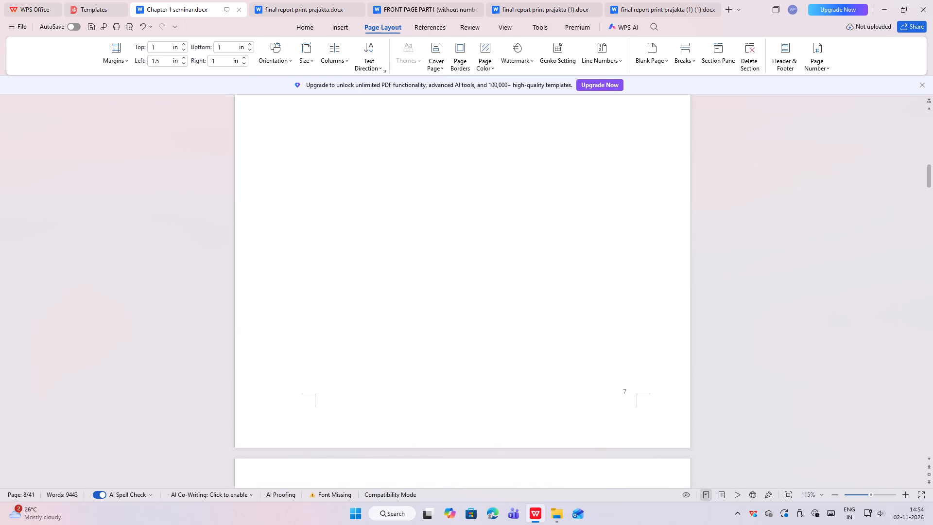
scroll(579, 343, "down", 17)
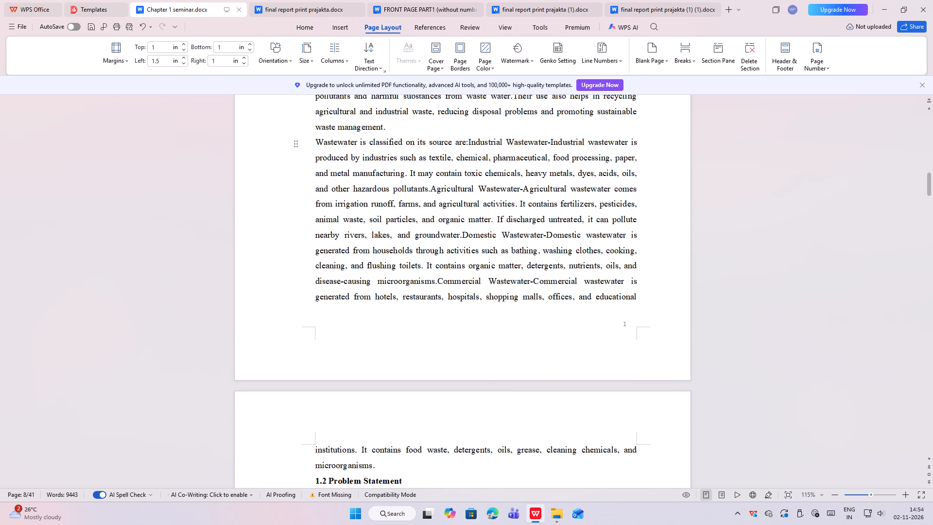
Inspect the header and footer areas of Chapter 1's section in header and footer editing mode, and leave that mode.
left_click(778, 64)
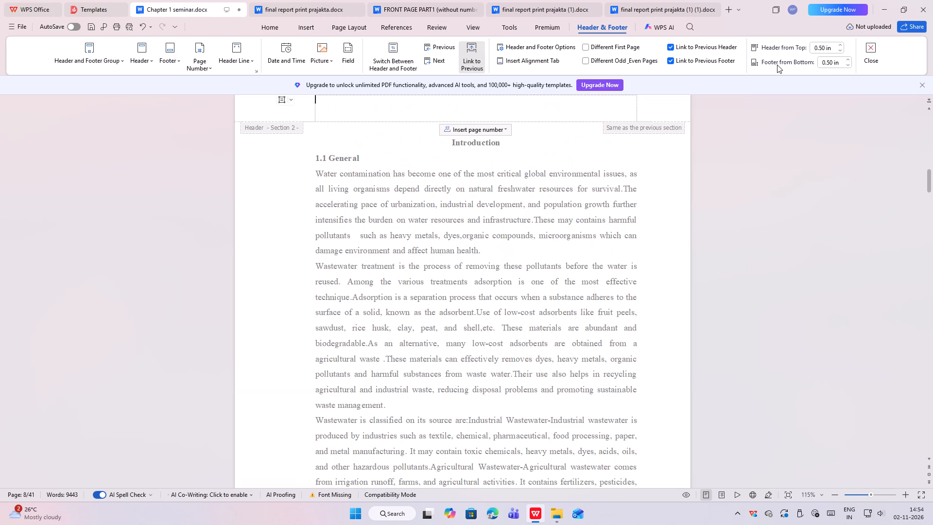
scroll(498, 259, "up", 1)
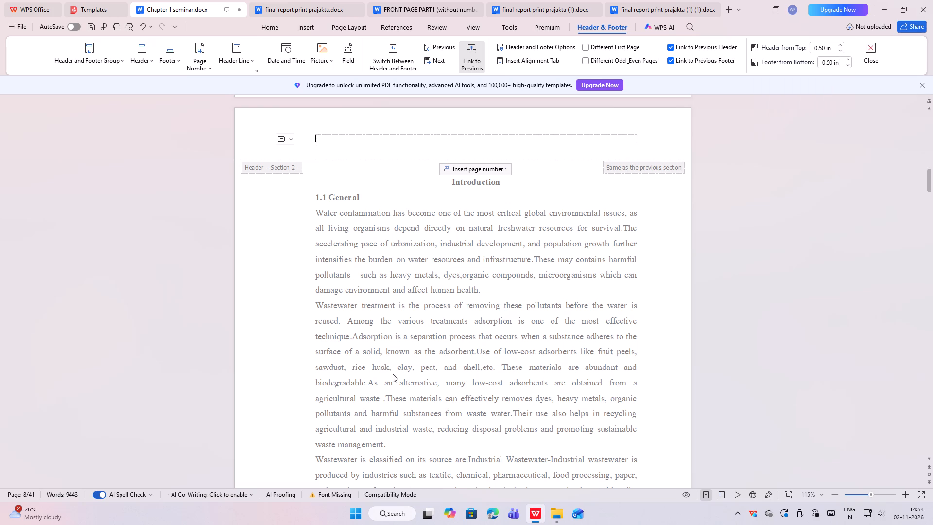
scroll(393, 374, "down", 5)
scroll(397, 363, "up", 1)
scroll(407, 359, "down", 4)
scroll(407, 359, "up", 1)
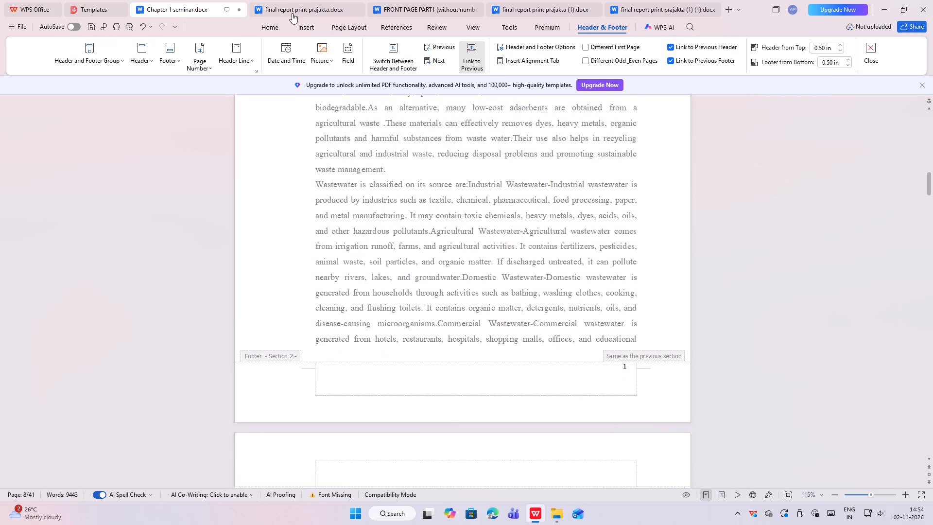
left_click(369, 30)
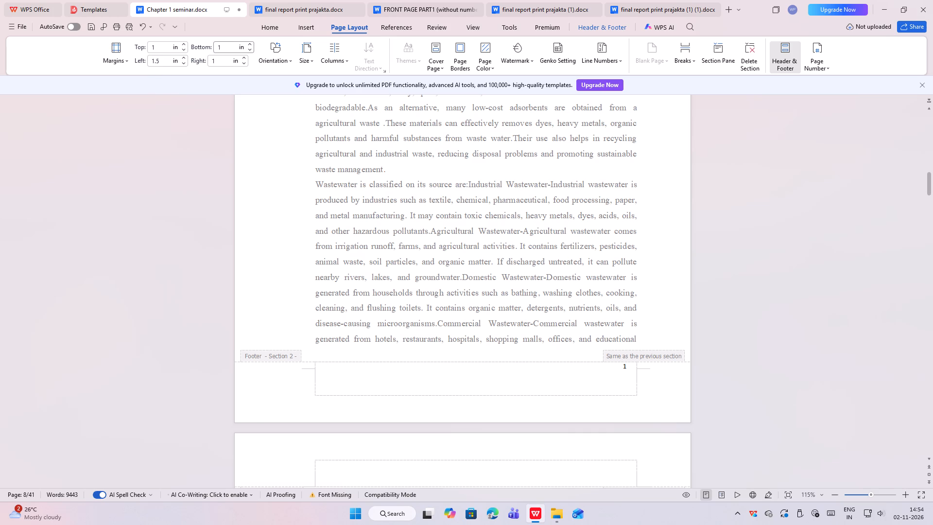
left_click(788, 62)
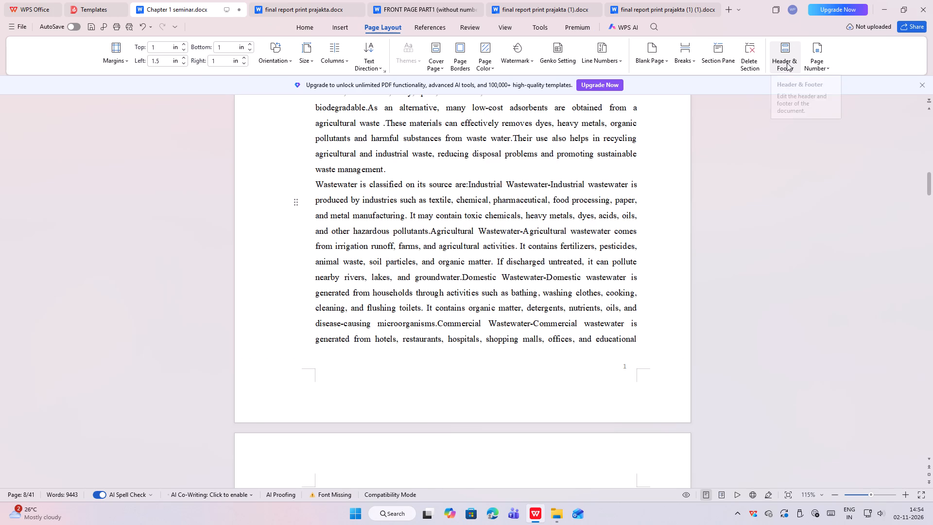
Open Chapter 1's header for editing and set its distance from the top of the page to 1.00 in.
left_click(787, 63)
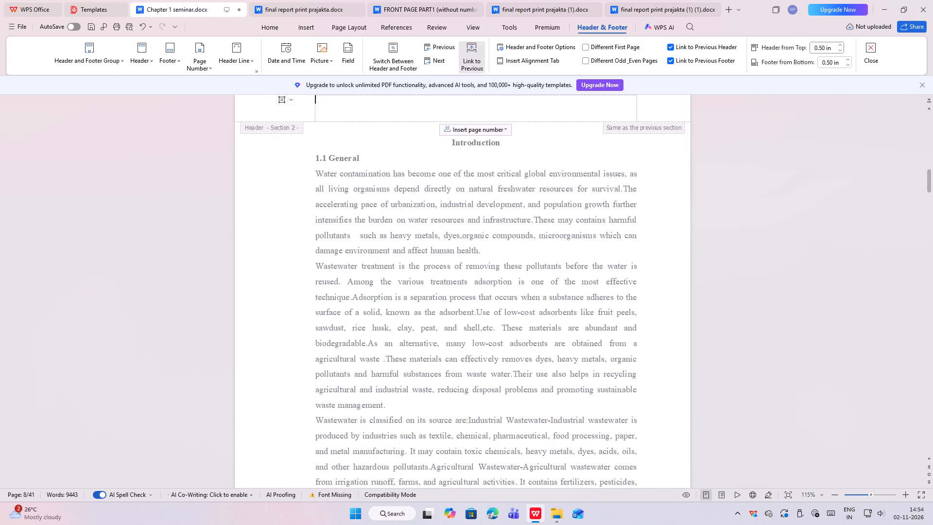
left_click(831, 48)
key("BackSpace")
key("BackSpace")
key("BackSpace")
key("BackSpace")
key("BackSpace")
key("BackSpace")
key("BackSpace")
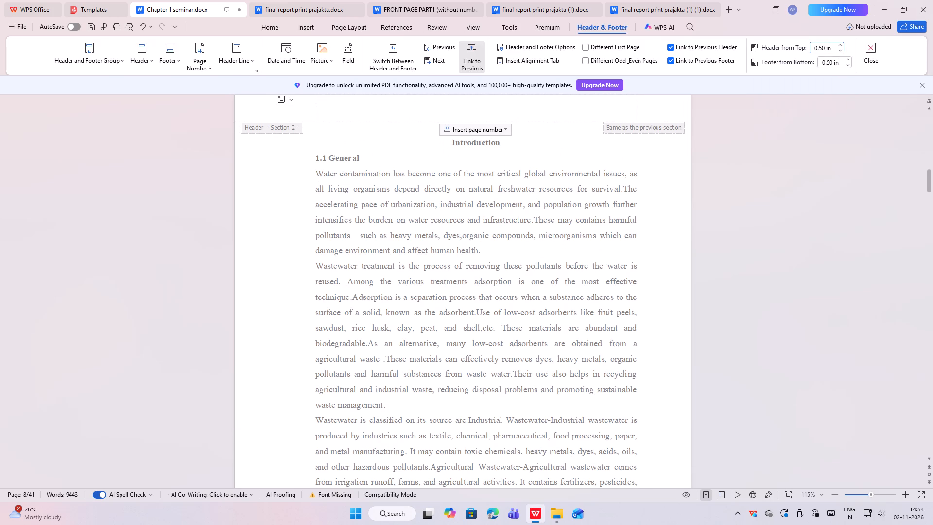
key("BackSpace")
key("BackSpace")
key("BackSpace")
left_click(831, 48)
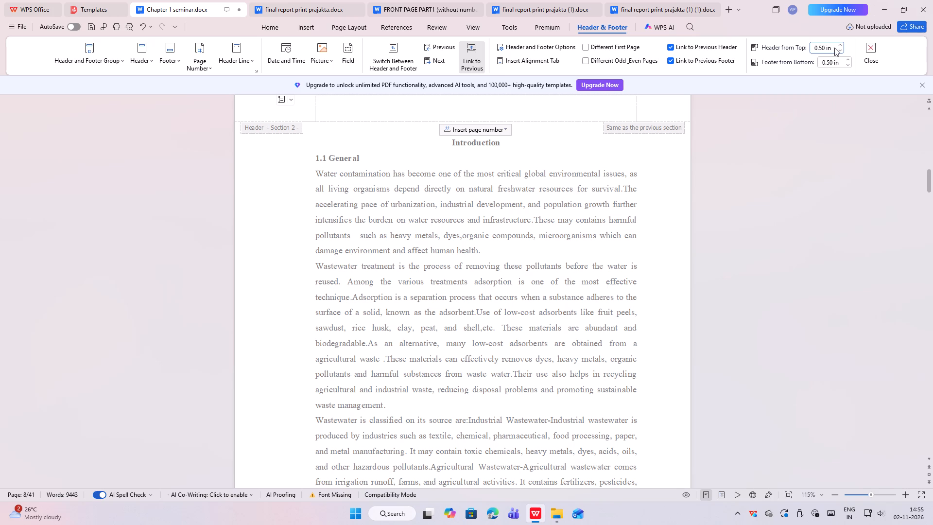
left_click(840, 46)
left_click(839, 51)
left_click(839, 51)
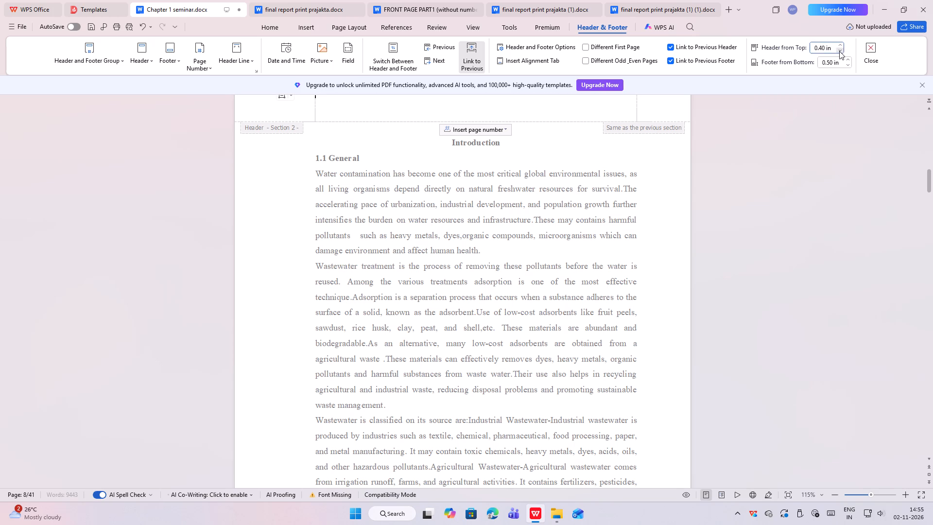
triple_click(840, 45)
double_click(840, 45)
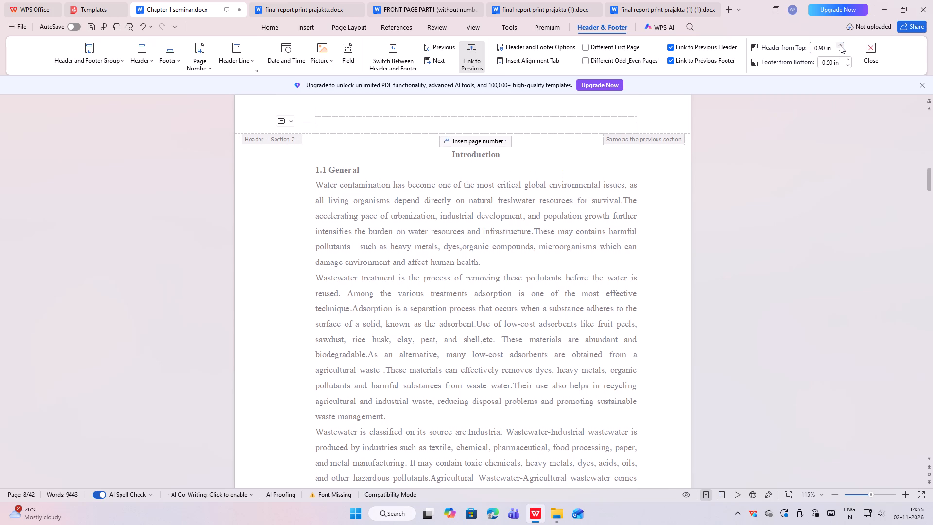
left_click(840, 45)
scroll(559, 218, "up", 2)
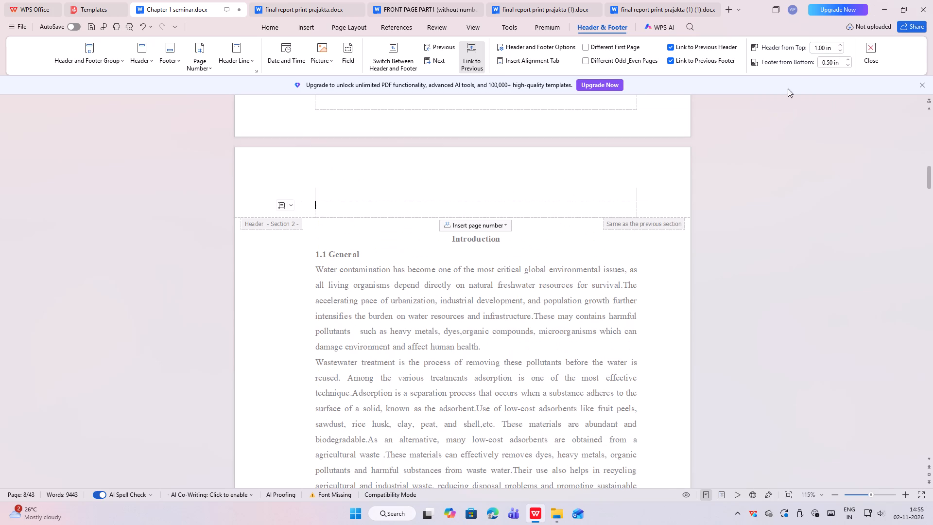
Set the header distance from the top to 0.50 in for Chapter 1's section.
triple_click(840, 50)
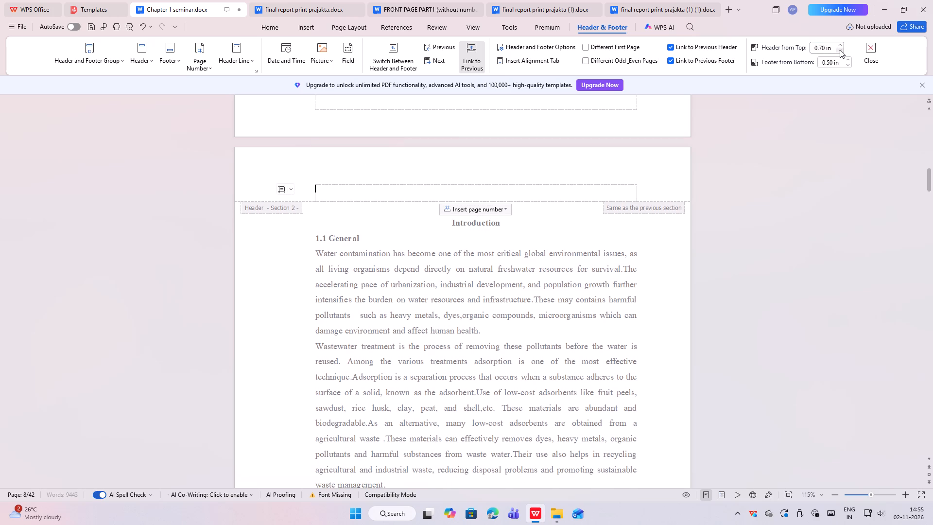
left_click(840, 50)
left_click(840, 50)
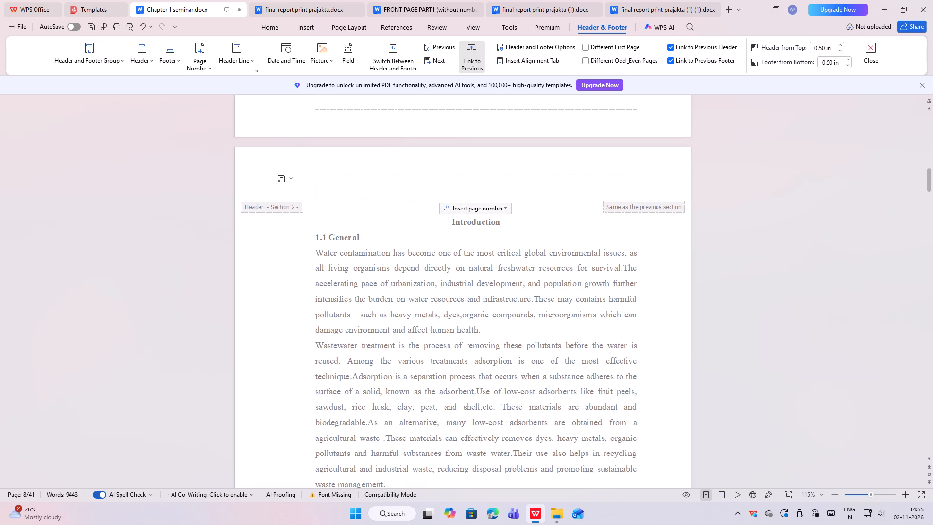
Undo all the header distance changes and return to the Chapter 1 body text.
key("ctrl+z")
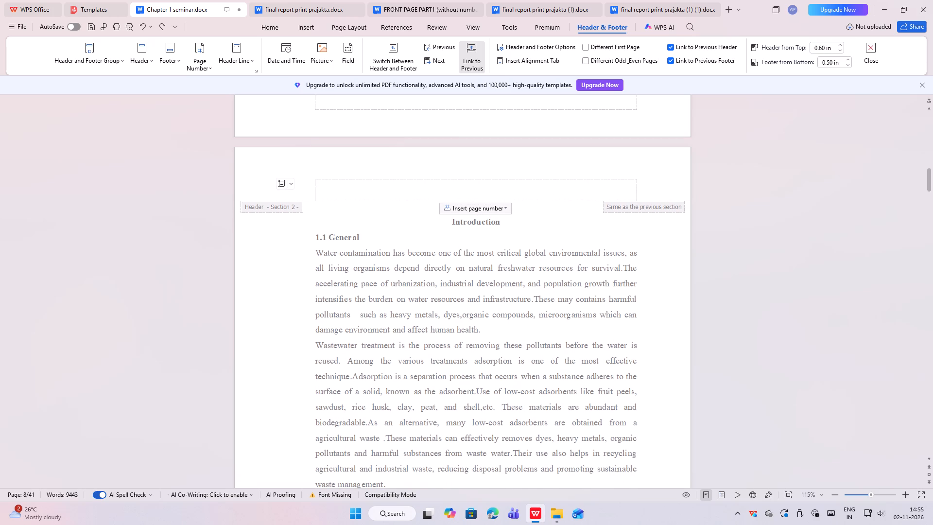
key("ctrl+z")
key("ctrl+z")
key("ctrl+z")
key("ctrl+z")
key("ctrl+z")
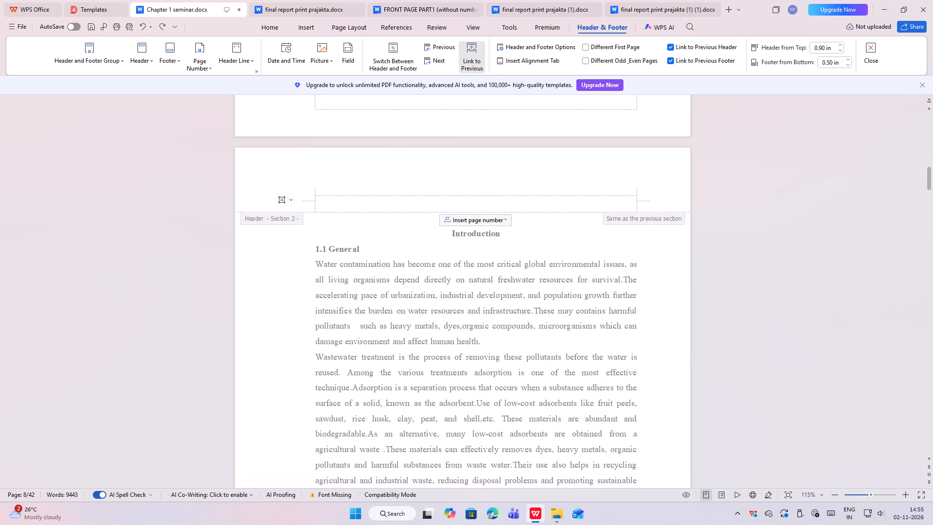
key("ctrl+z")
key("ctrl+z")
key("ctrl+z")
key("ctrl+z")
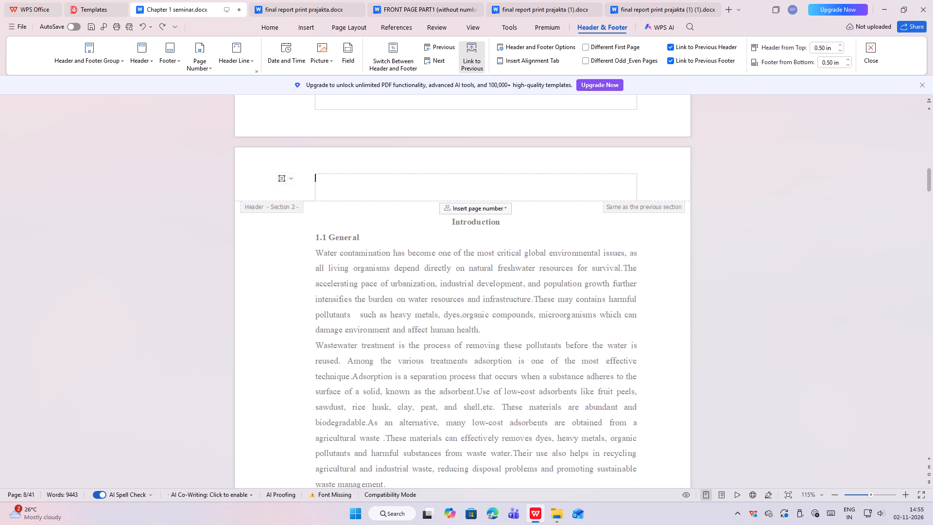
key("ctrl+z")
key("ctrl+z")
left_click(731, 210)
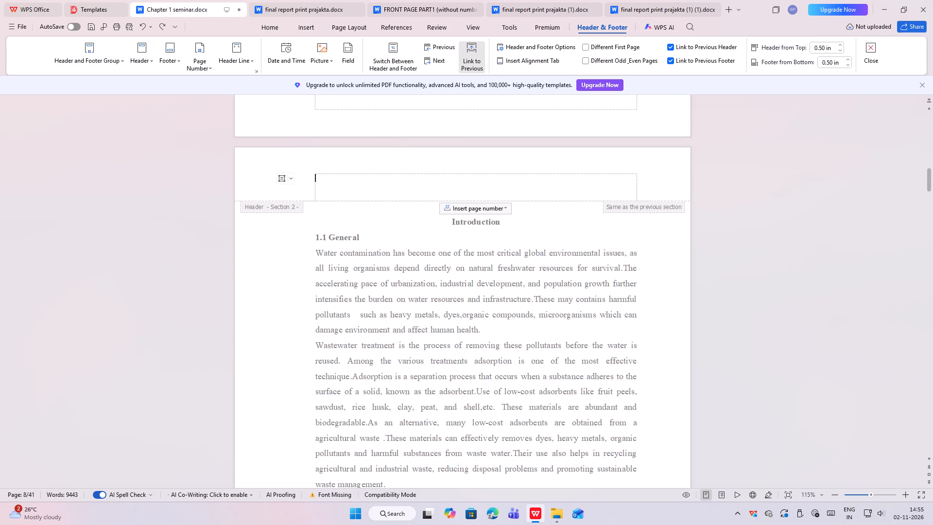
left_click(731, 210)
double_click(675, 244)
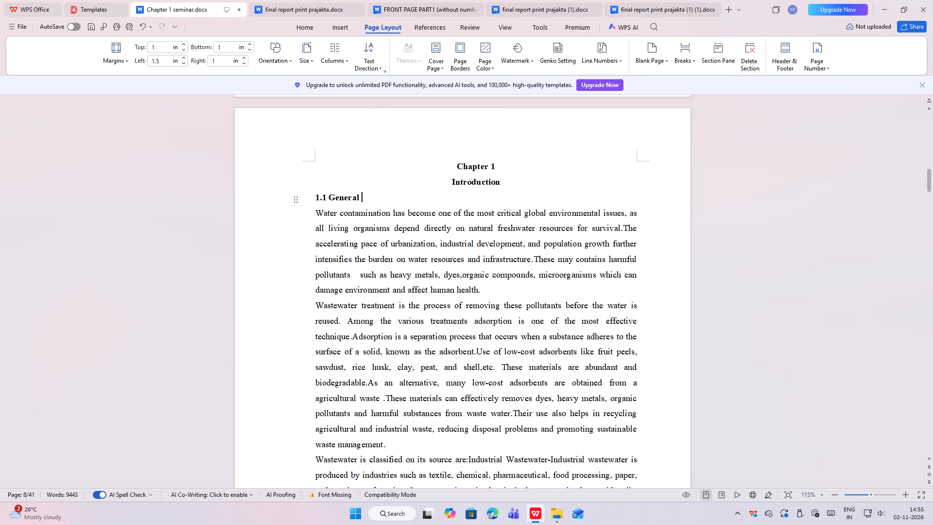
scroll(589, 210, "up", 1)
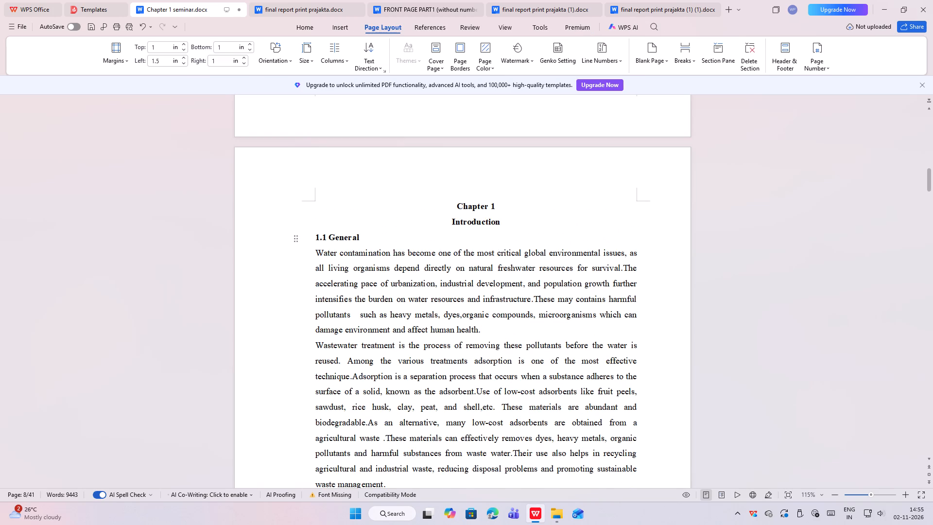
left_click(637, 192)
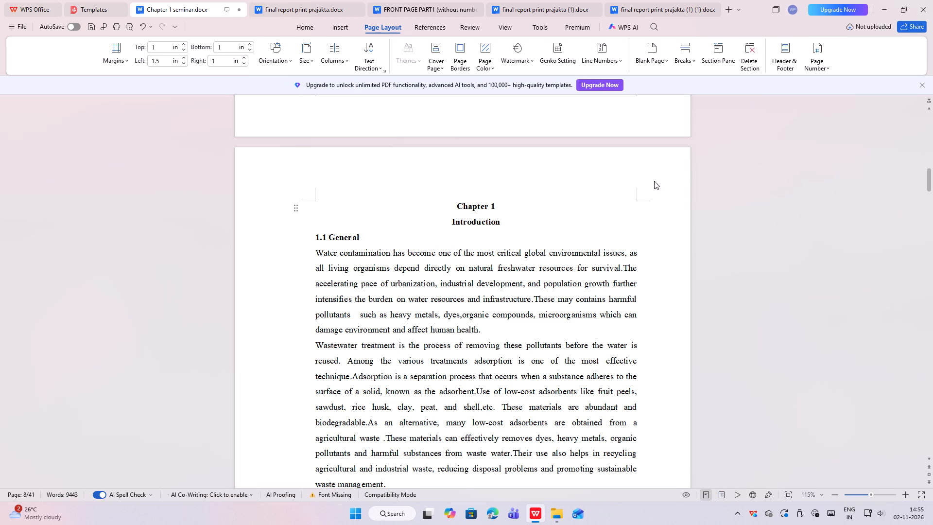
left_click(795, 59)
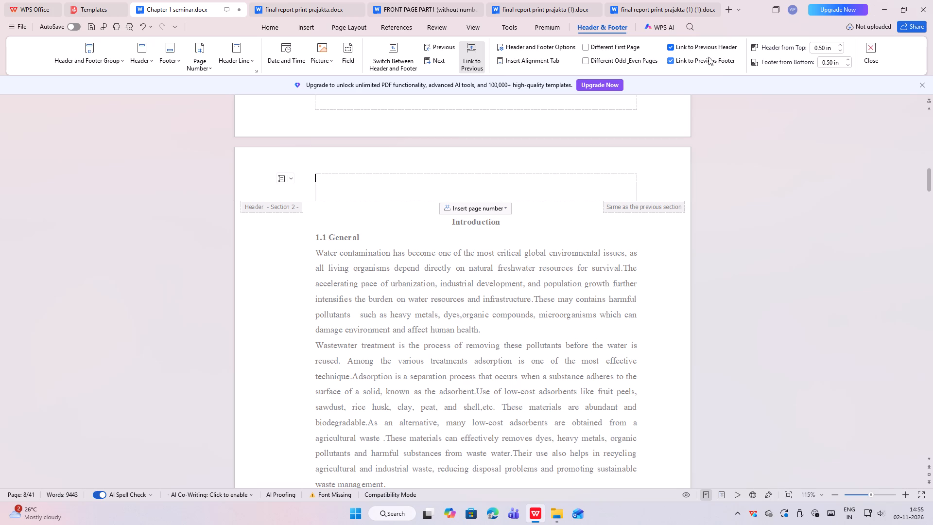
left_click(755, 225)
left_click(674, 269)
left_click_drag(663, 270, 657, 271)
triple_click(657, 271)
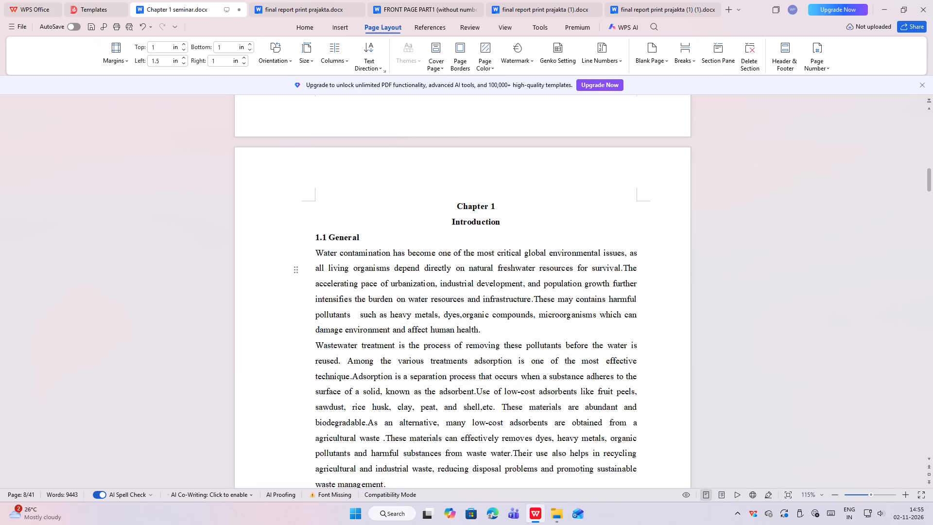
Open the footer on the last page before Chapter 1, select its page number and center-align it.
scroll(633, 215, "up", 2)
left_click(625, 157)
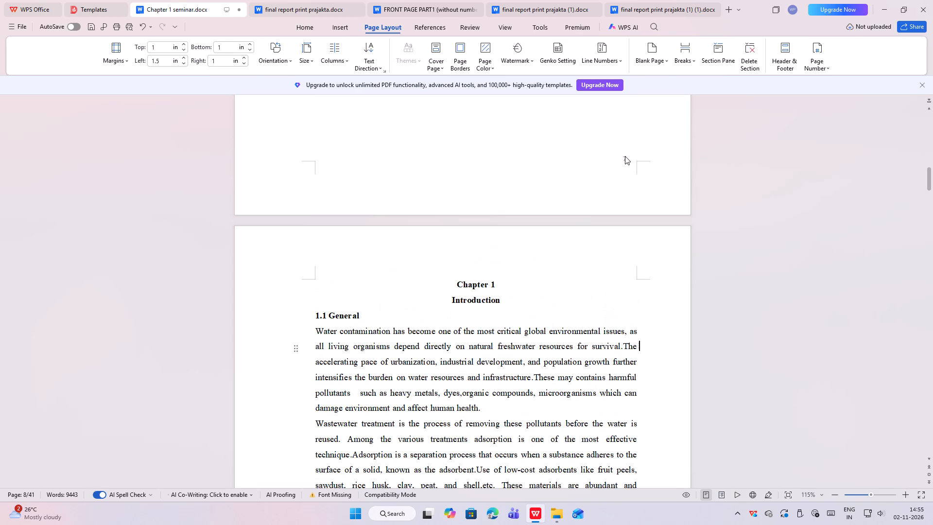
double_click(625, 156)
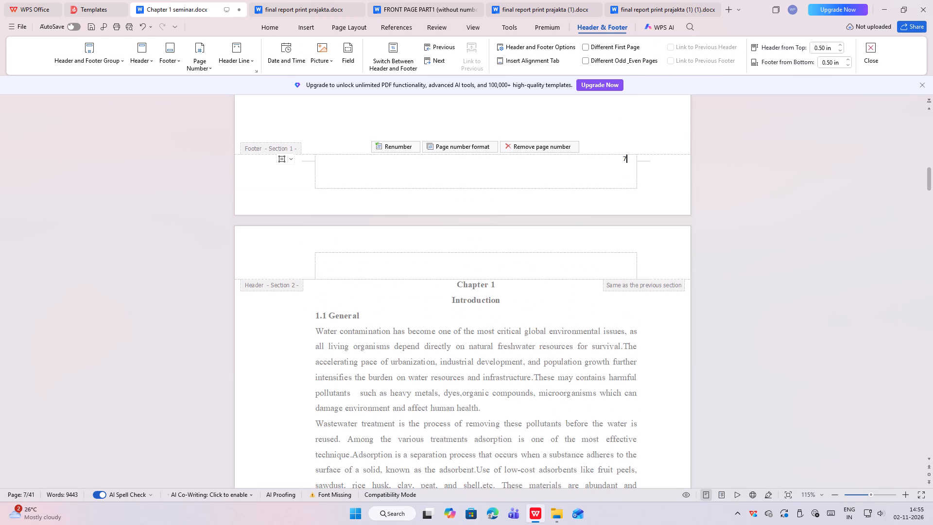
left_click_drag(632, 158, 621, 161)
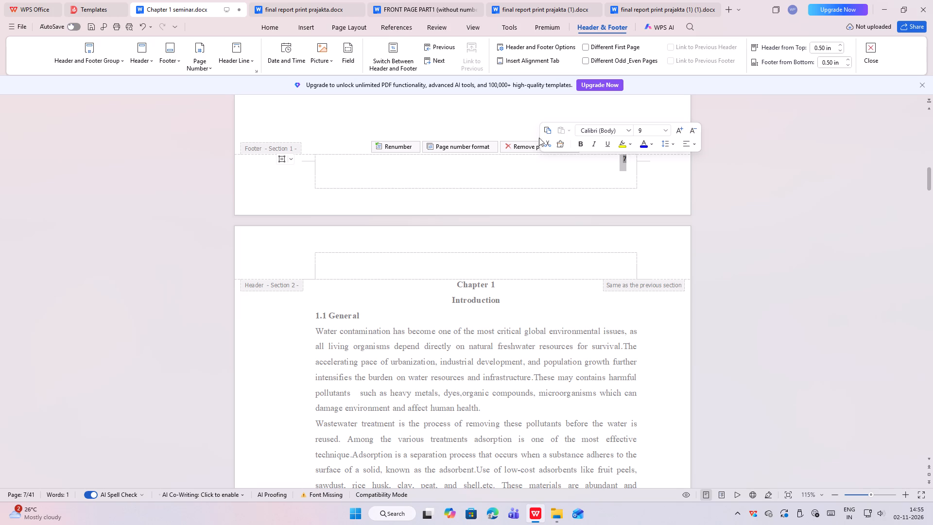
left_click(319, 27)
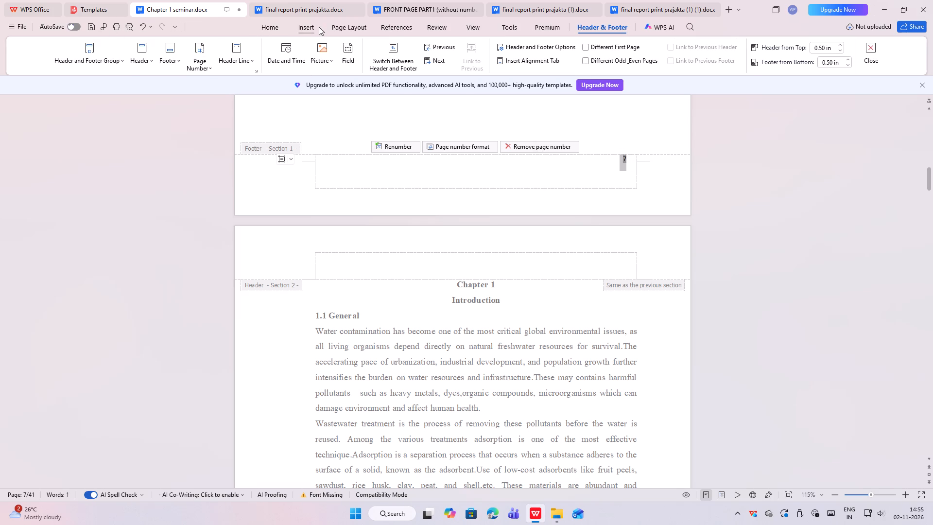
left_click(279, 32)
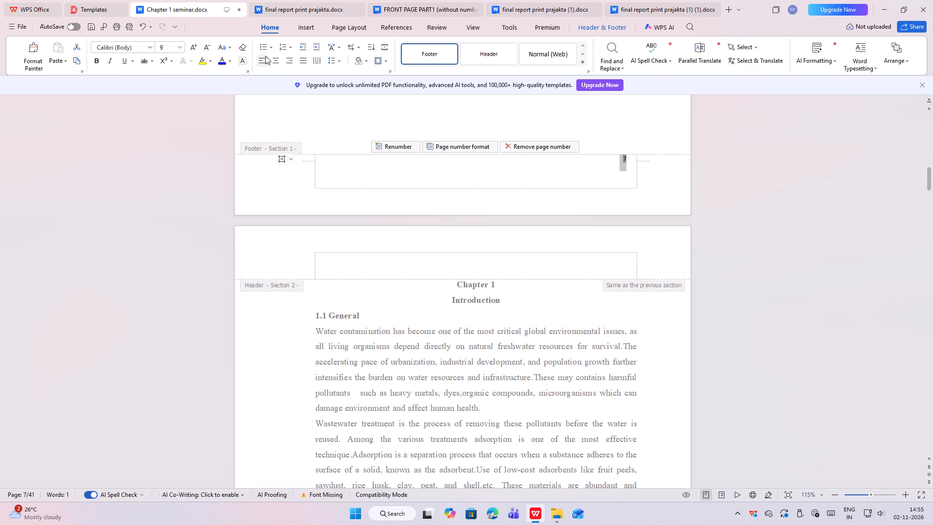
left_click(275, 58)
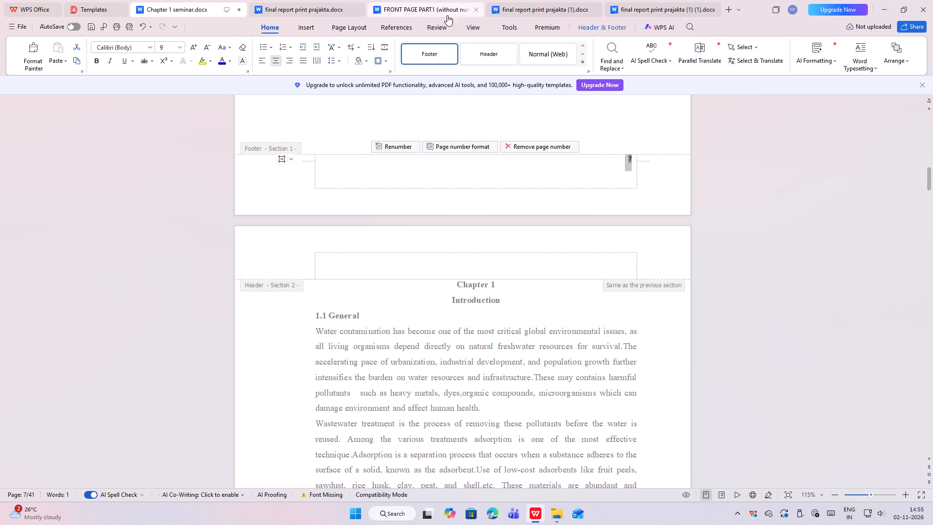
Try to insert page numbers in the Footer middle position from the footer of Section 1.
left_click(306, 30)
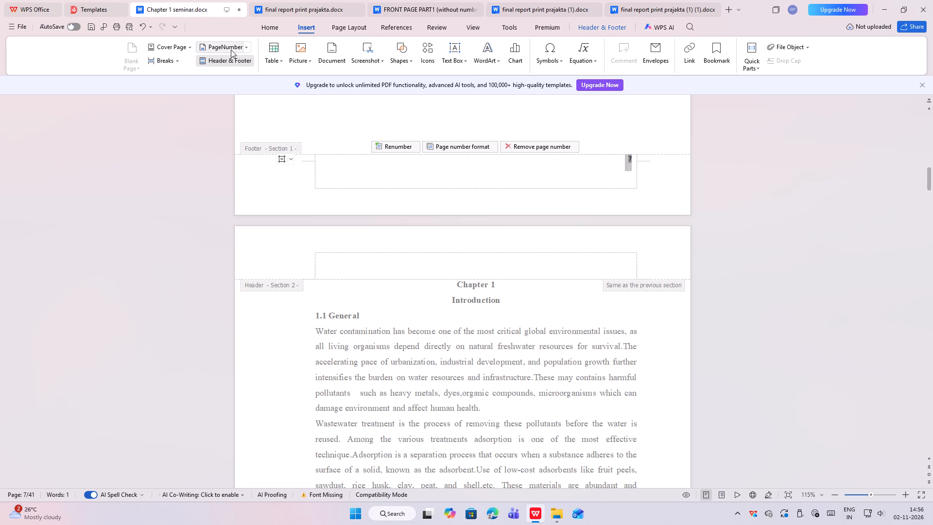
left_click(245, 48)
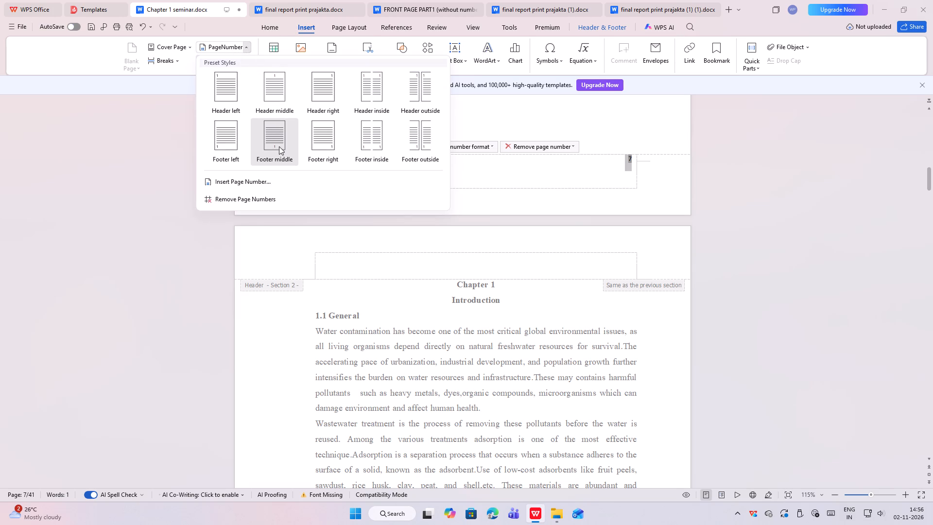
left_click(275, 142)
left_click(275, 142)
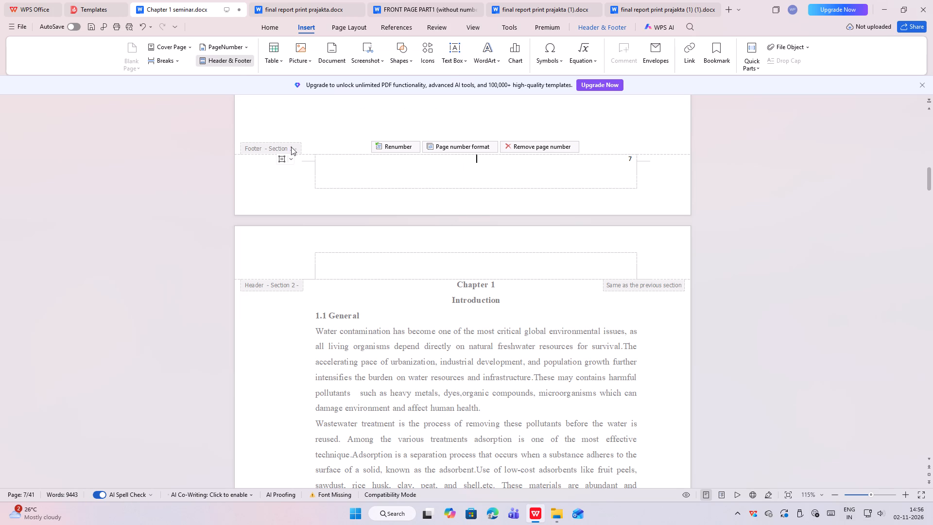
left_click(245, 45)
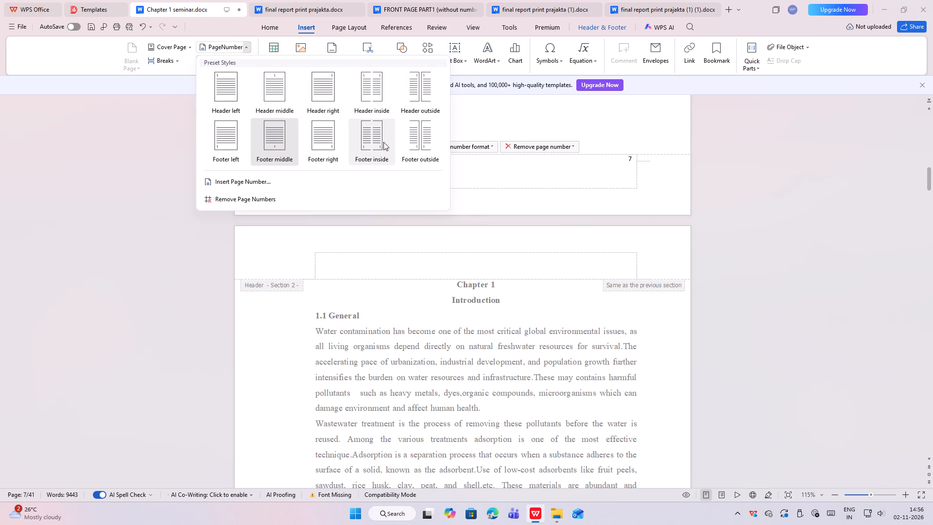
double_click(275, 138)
Check the footer page numbers on the last front matter page and on Chapter 1's first page.
scroll(511, 174, "down", 5)
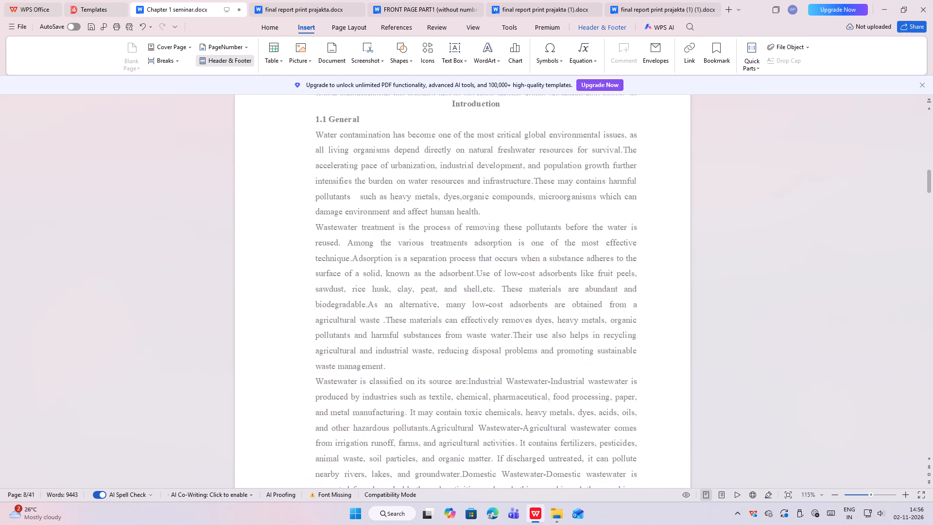
scroll(511, 174, "down", 6)
scroll(632, 252, "up", 2)
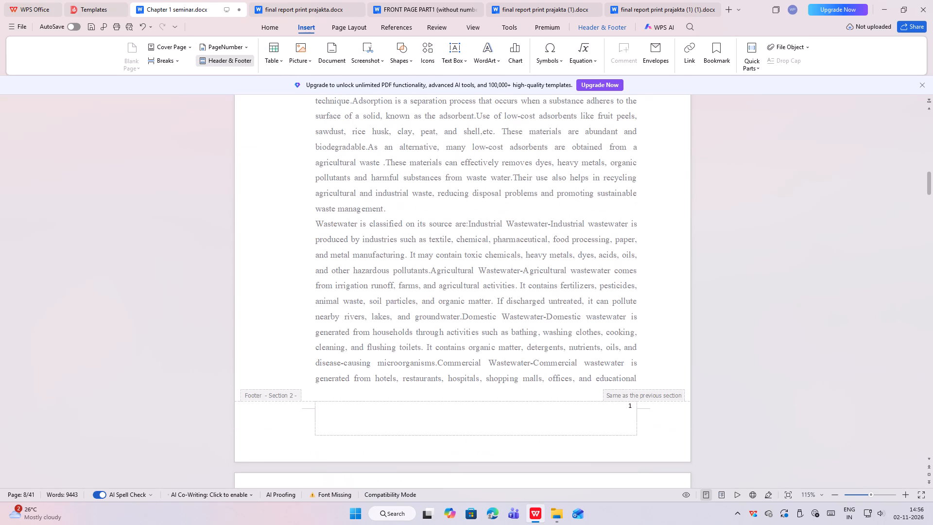
left_click(666, 238)
left_click(659, 235)
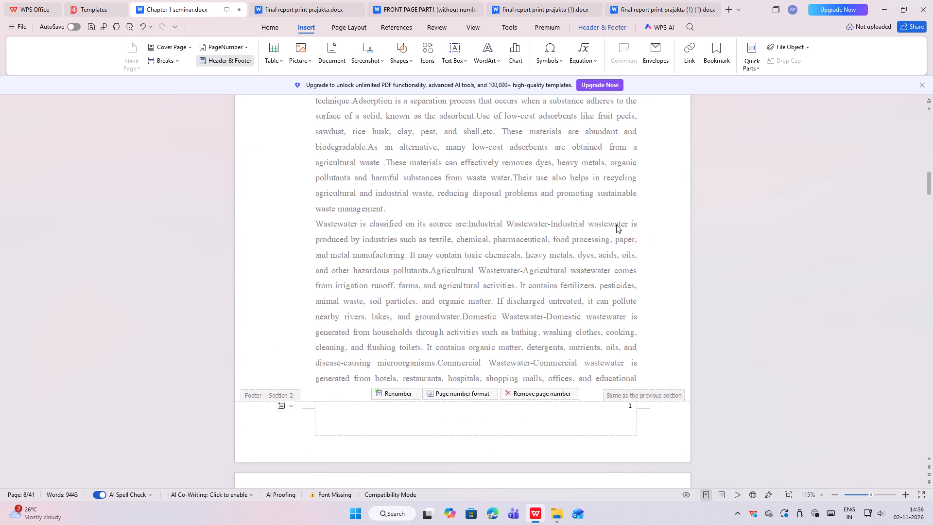
scroll(616, 225, "up", 8)
scroll(457, 192, "up", 4)
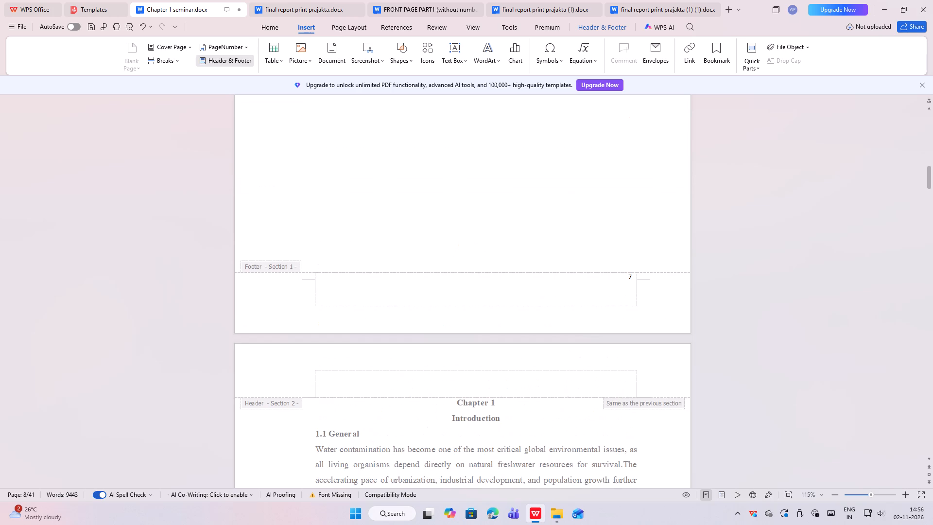
scroll(500, 311, "down", 2)
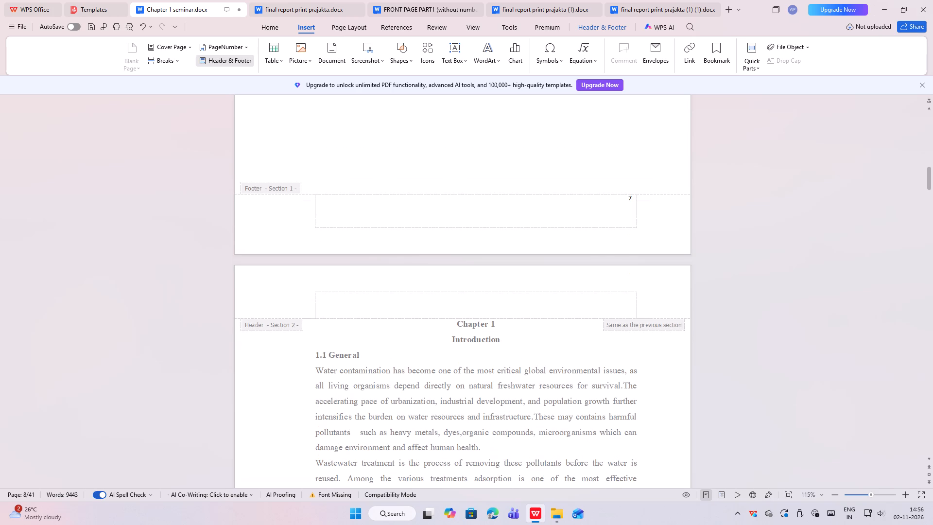
scroll(492, 269, "down", 10)
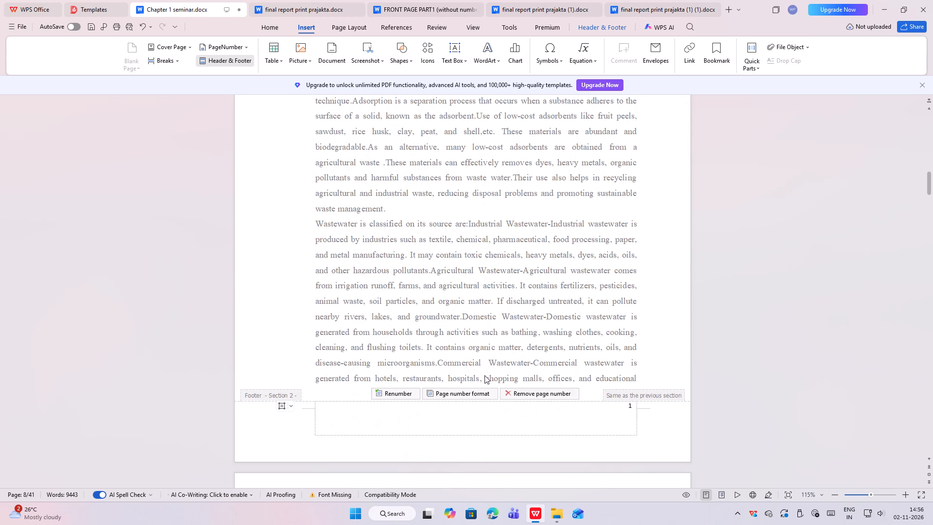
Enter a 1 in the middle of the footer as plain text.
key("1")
Delete the right-aligned page number from the footer on Chapter 1's first page.
left_click(631, 407)
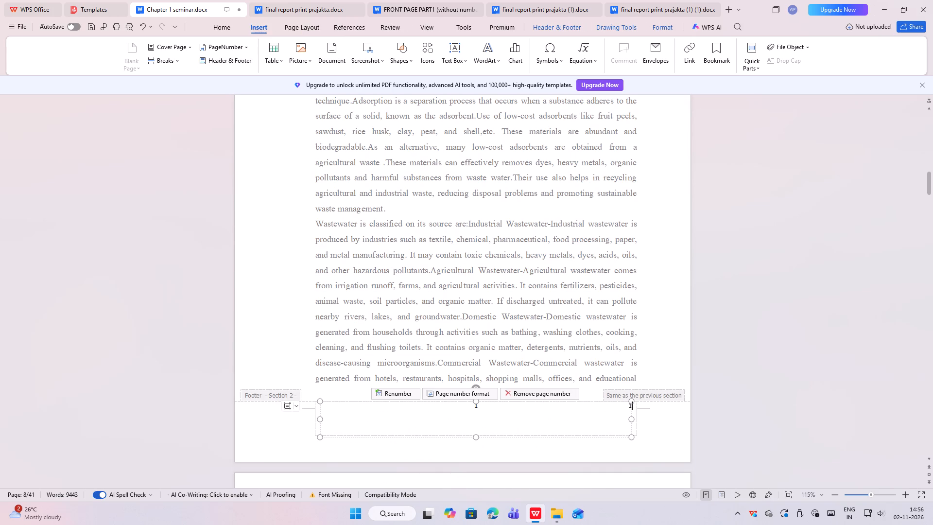
left_click(631, 402)
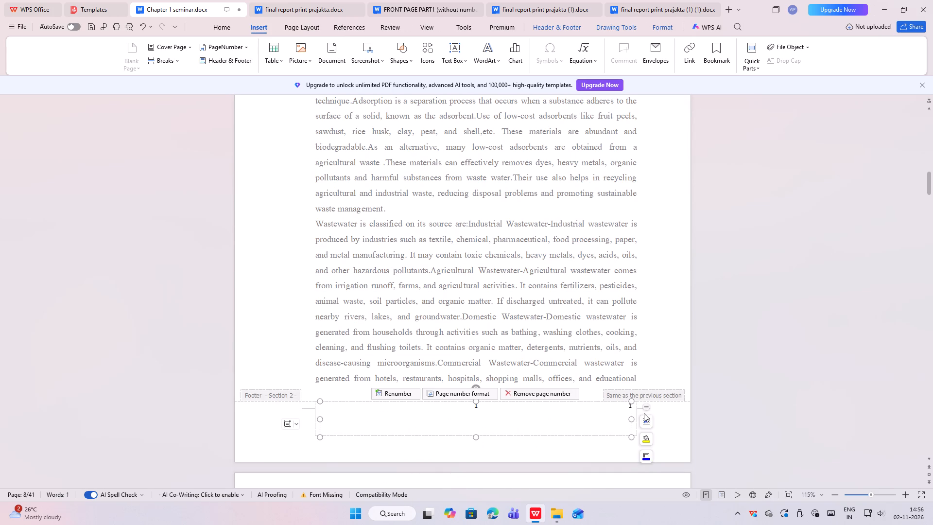
left_click(627, 404)
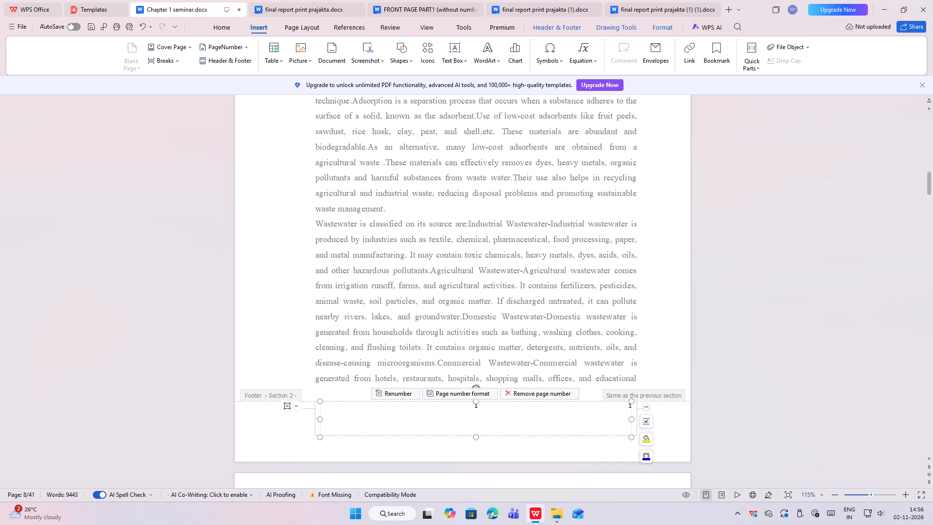
key("Right")
key("Right")
key("BackSpace")
key("BackSpace")
Check the footers of Chapter 1's following pages and return to editing the body text.
scroll(584, 386, "down", 3)
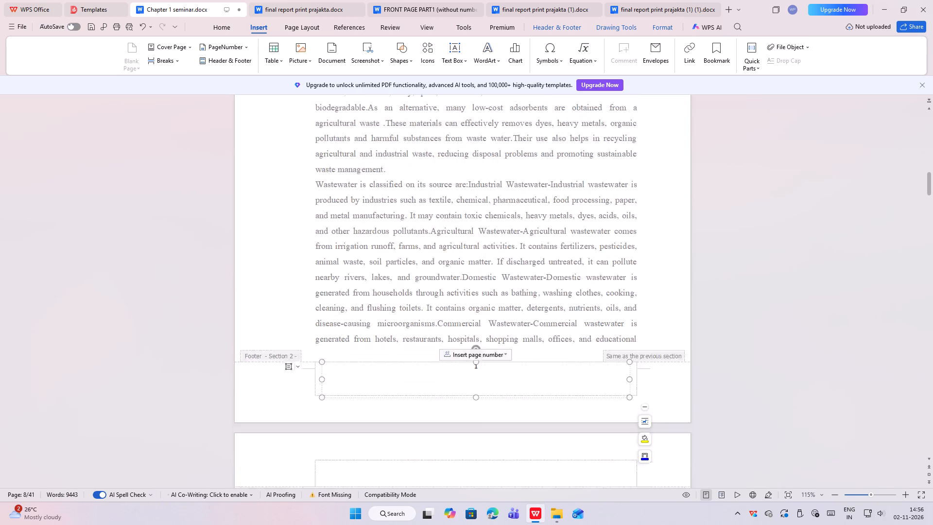
scroll(564, 371, "down", 15)
scroll(537, 349, "down", 11)
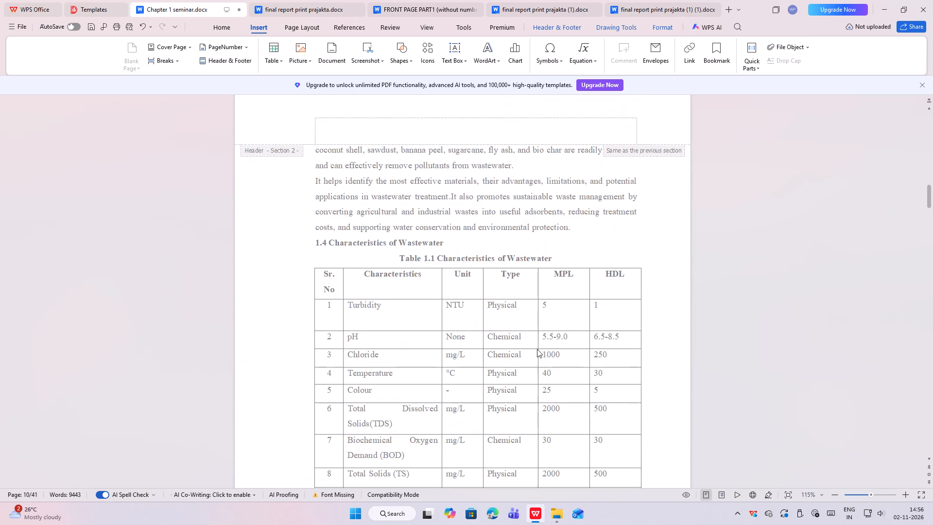
scroll(537, 349, "down", 17)
scroll(537, 348, "up", 20)
scroll(537, 348, "up", 14)
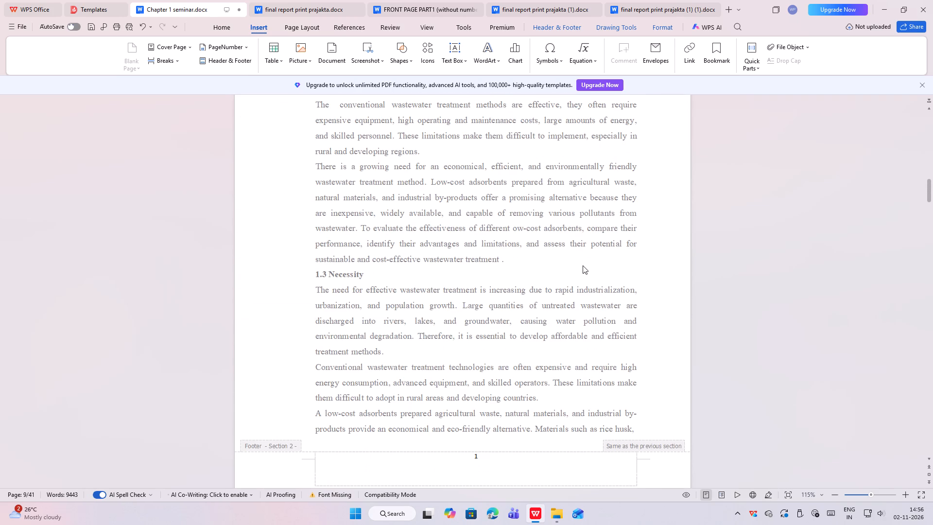
double_click(583, 265)
Examine the footer page numbers through the rest of Chapter 1 and the Chapter 2 literature review.
scroll(537, 311, "down", 16)
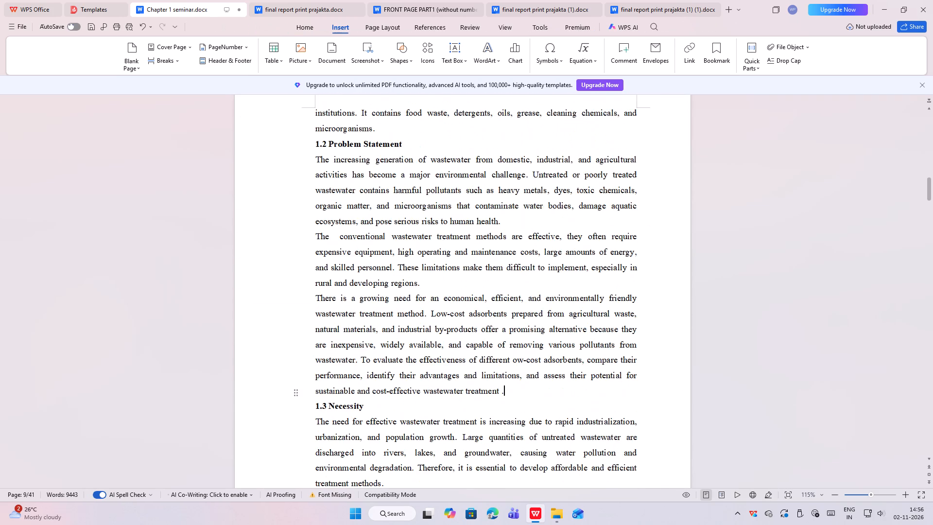
scroll(535, 314, "down", 10)
scroll(535, 314, "down", 18)
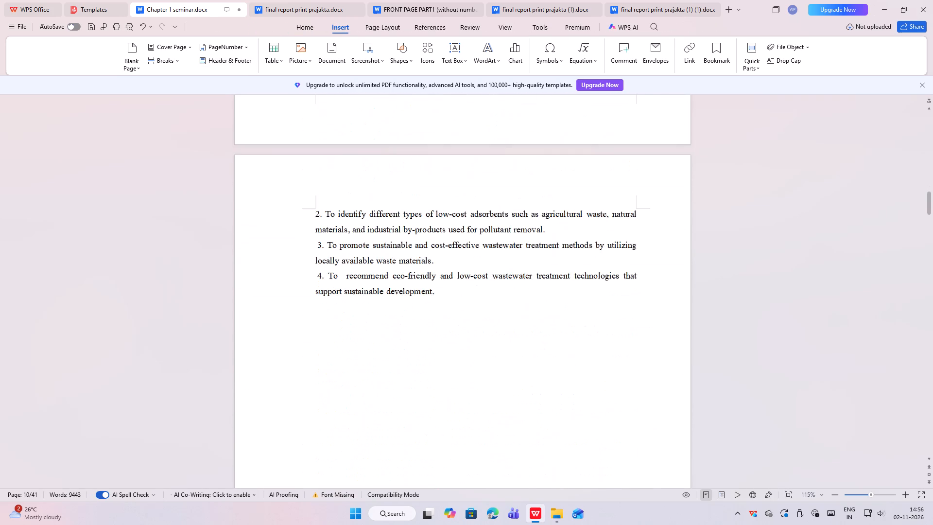
scroll(541, 298, "down", 18)
scroll(541, 297, "down", 15)
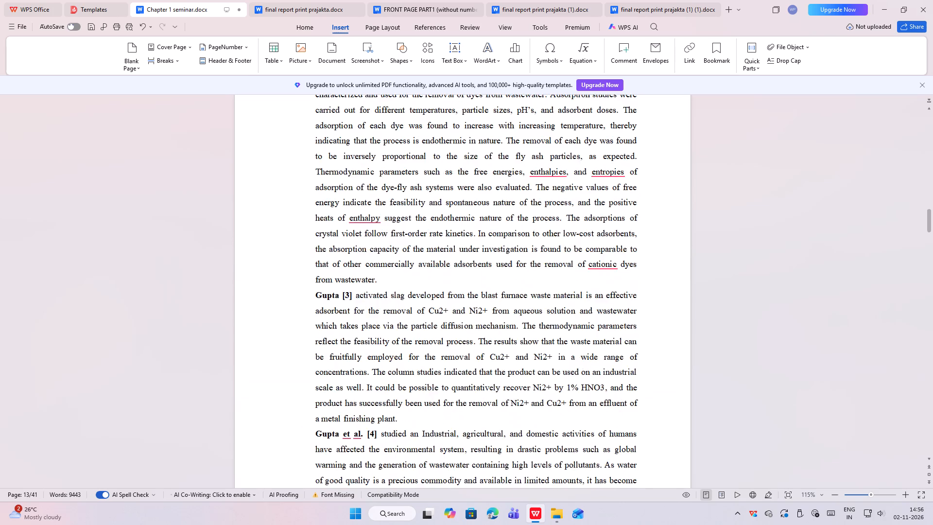
scroll(541, 297, "down", 20)
scroll(541, 297, "down", 20)
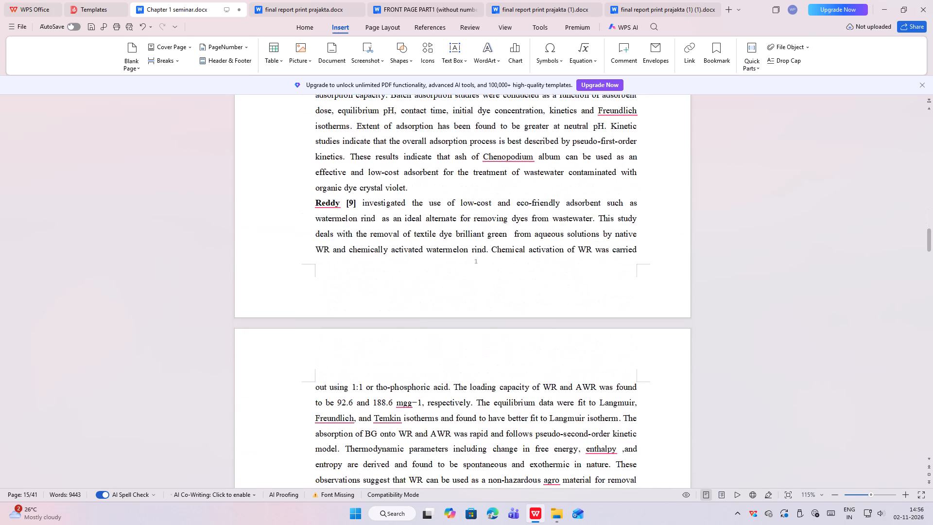
scroll(541, 298, "down", 10)
scroll(539, 299, "down", 15)
scroll(535, 304, "down", 6)
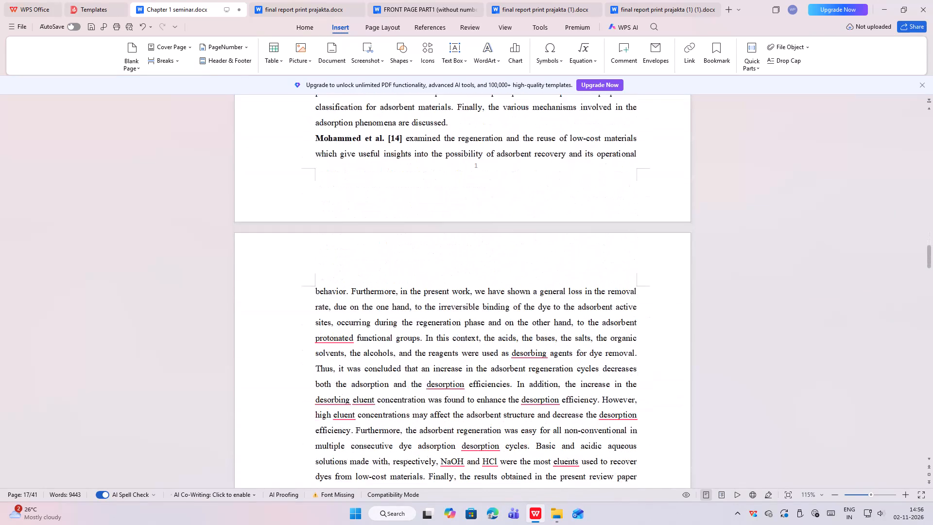
scroll(516, 313, "down", 6)
scroll(494, 350, "down", 6)
scroll(438, 387, "down", 7)
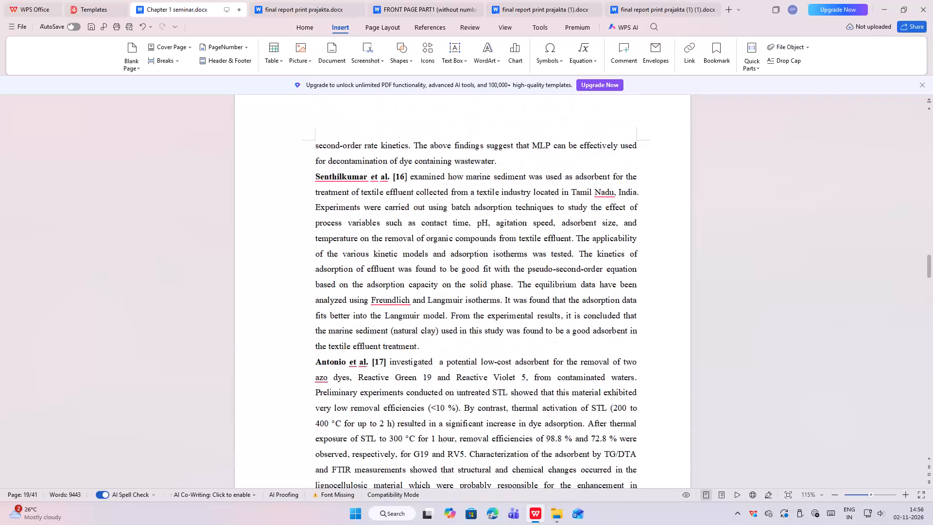
scroll(425, 388, "down", 7)
scroll(456, 350, "down", 18)
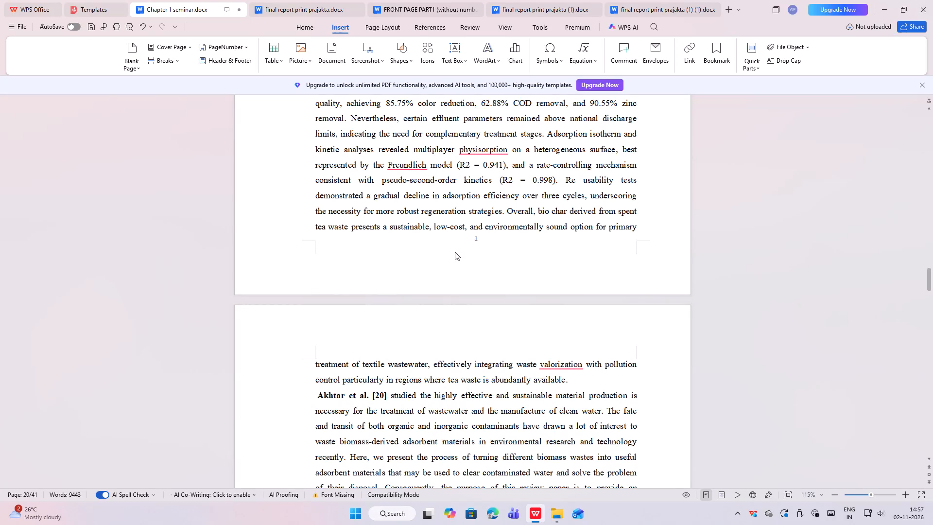
scroll(455, 252, "down", 3)
scroll(455, 218, "up", 11)
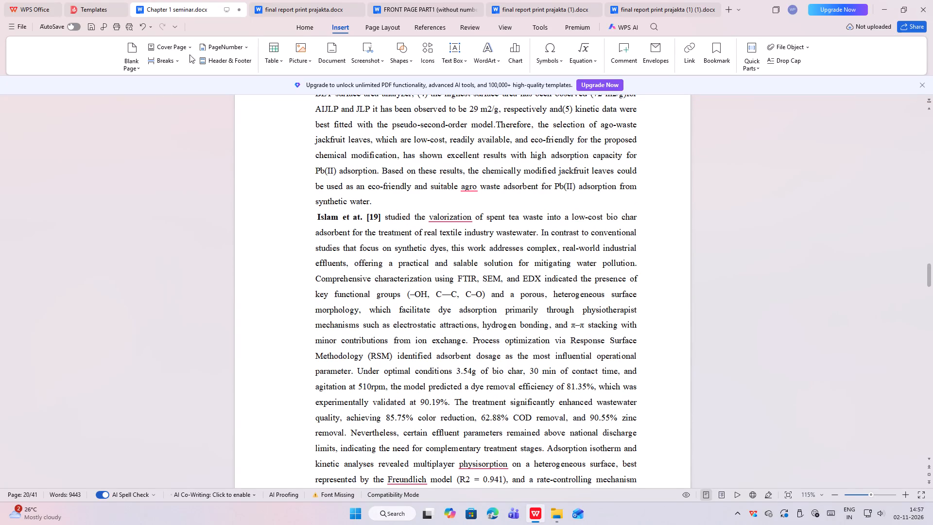
Insert automatic page numbers in the middle of the footer for the section containing Chapter 1.
left_click(234, 43)
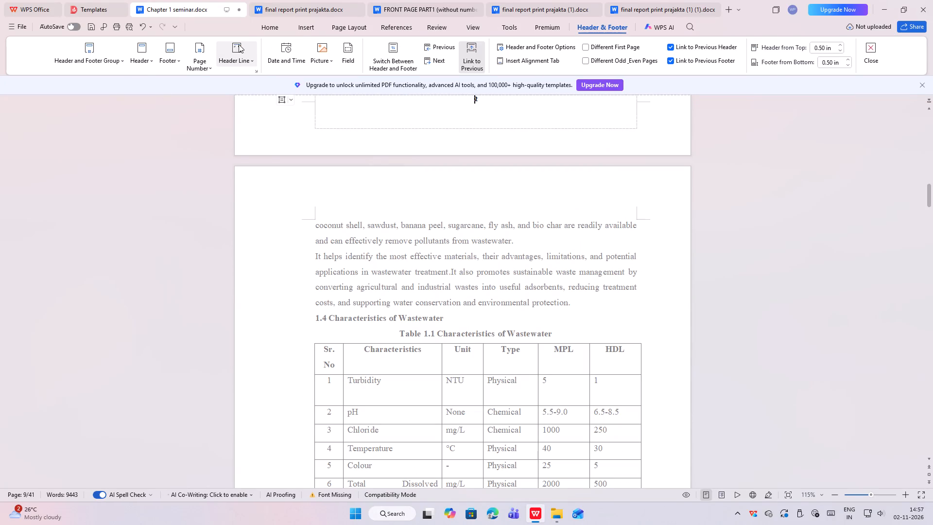
Check the page number sequence in the footers from Chapter 1 to the start of Chapter 2.
scroll(381, 210, "up", 4)
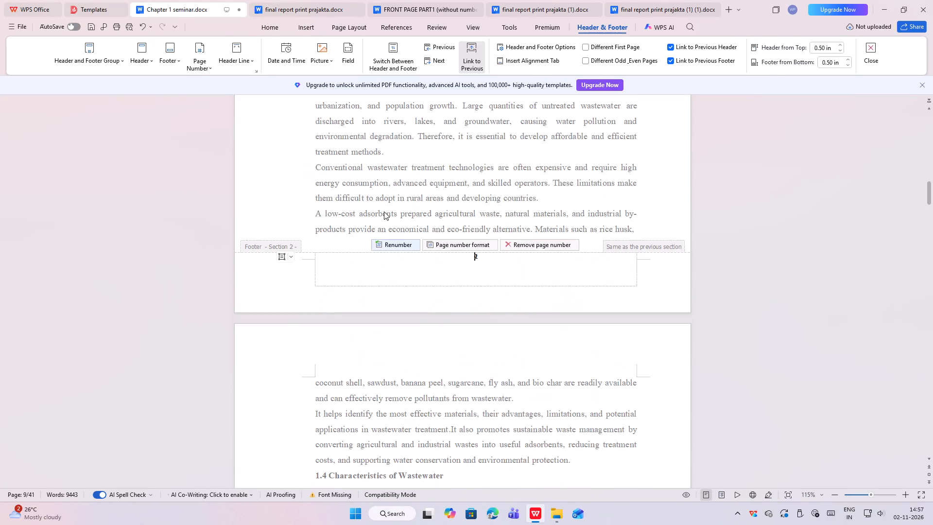
scroll(509, 265, "down", 18)
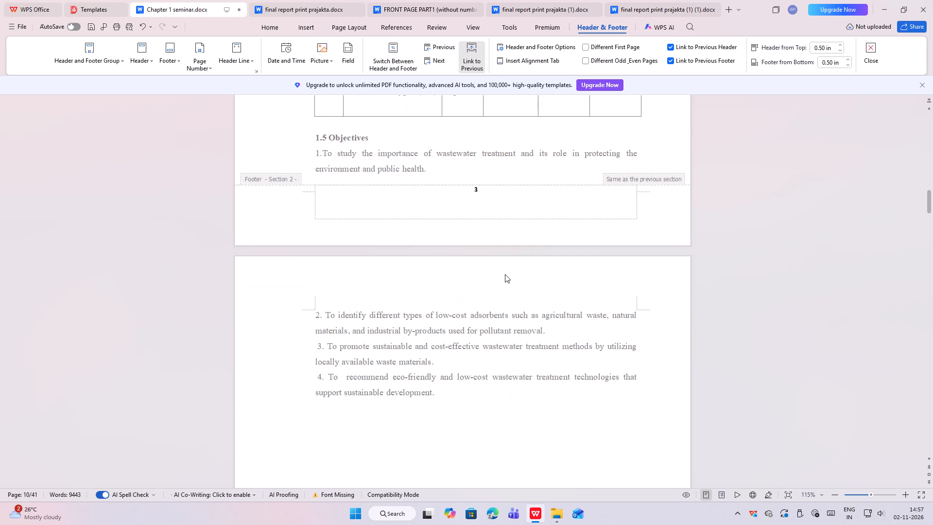
scroll(505, 274, "down", 20)
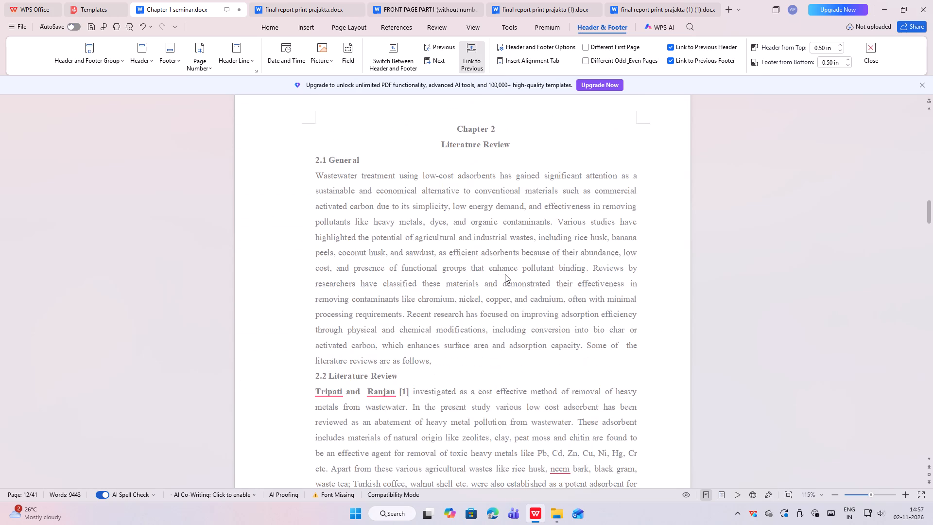
Return to the body text and examine the footer page numbers from Chapter 1 through the Chapter 2 literature review.
scroll(505, 274, "down", 4)
double_click(526, 202)
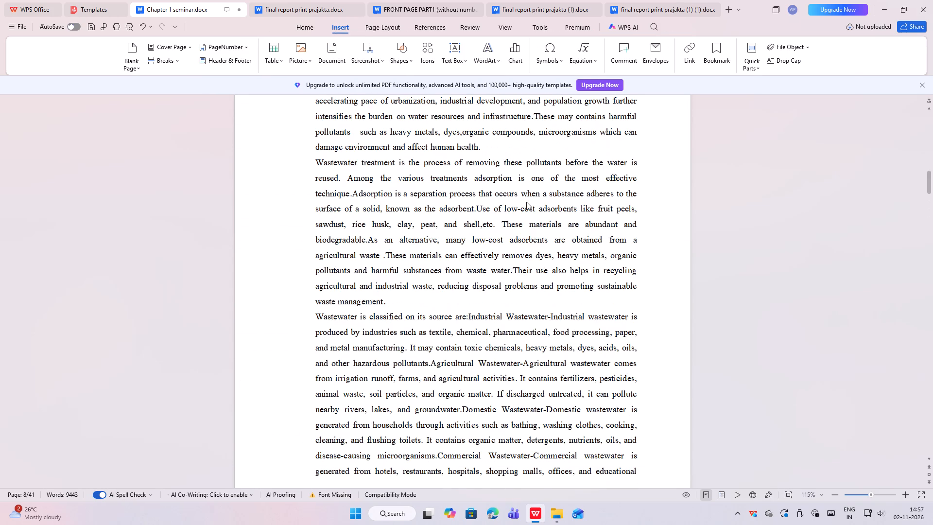
scroll(442, 331, "down", 6)
scroll(441, 336, "up", 1)
scroll(441, 336, "down", 13)
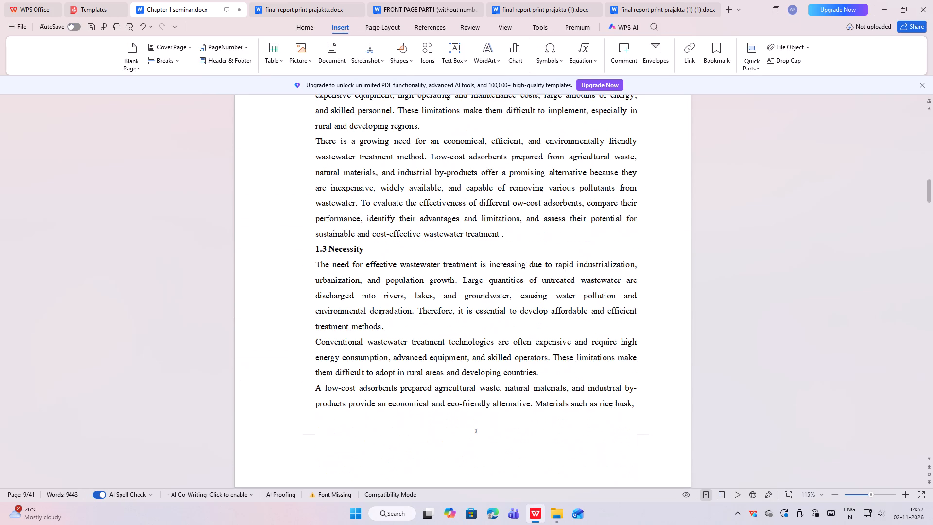
scroll(440, 339, "up", 7)
scroll(310, 231, "down", 4)
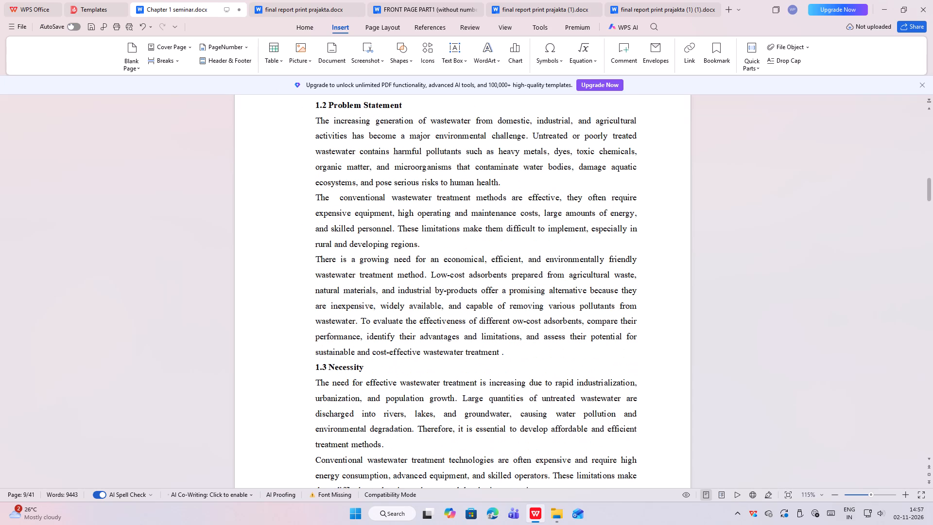
scroll(391, 299, "down", 19)
scroll(391, 299, "down", 3)
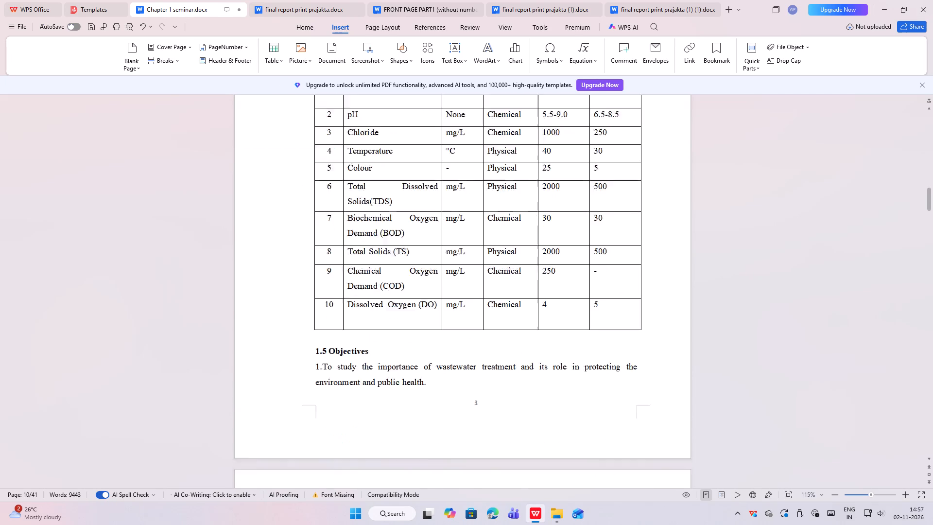
scroll(391, 299, "down", 19)
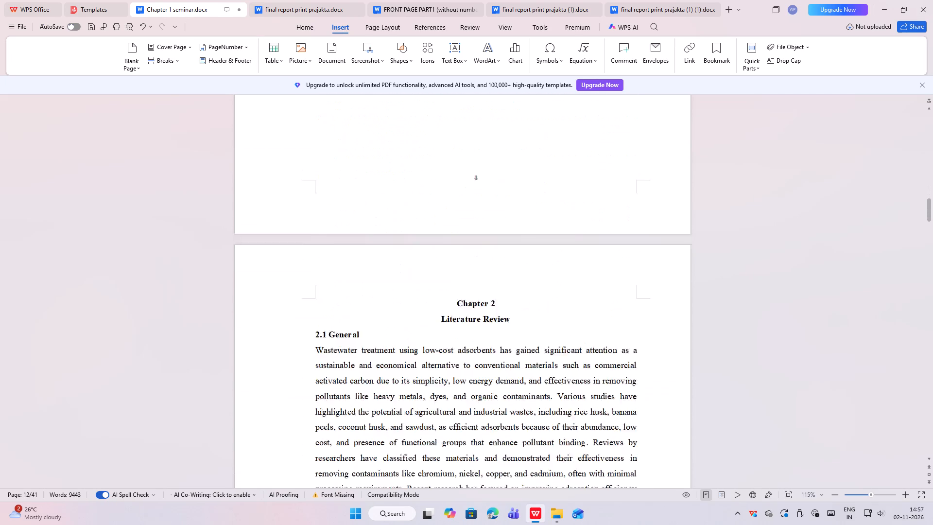
scroll(391, 299, "down", 17)
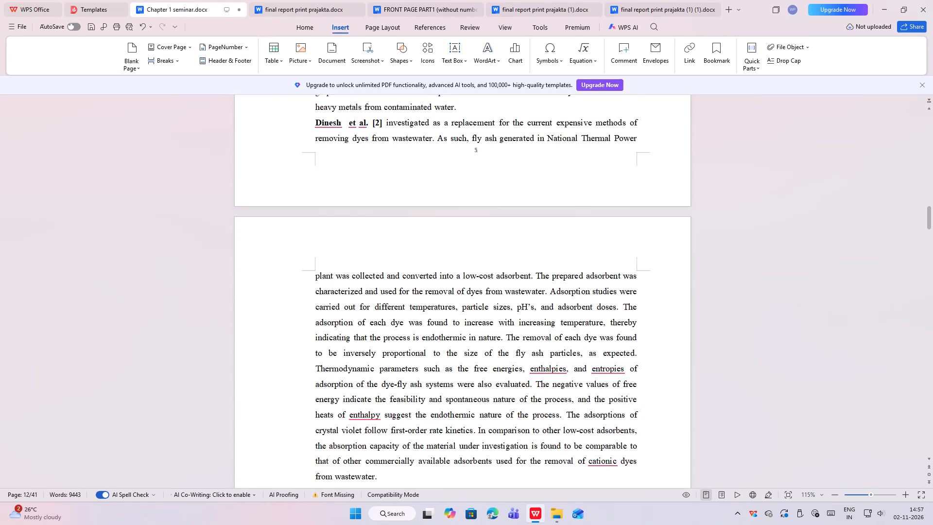
scroll(391, 299, "down", 10)
left_click(475, 314)
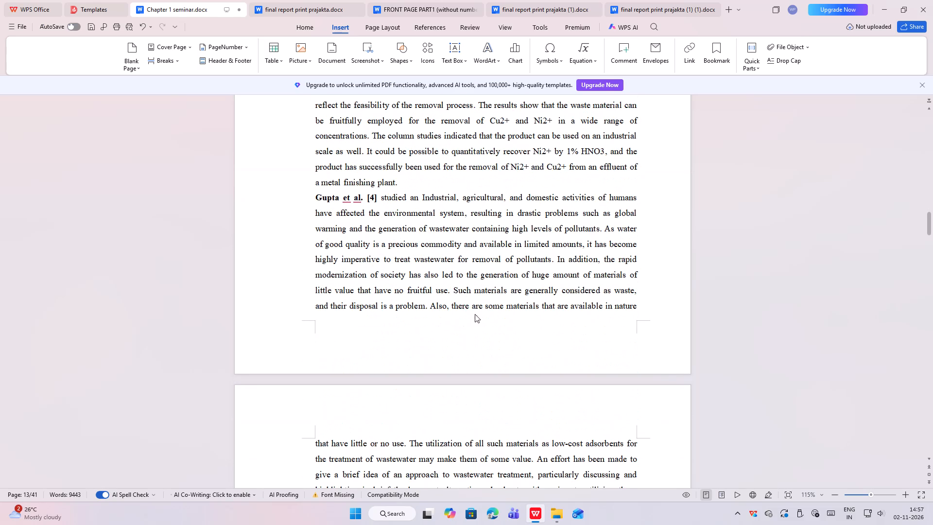
left_click(475, 314)
Recheck the footer page numbers from Chapter 2's first page back to Chapter 1's first page.
scroll(483, 317, "up", 20)
scroll(483, 317, "up", 1)
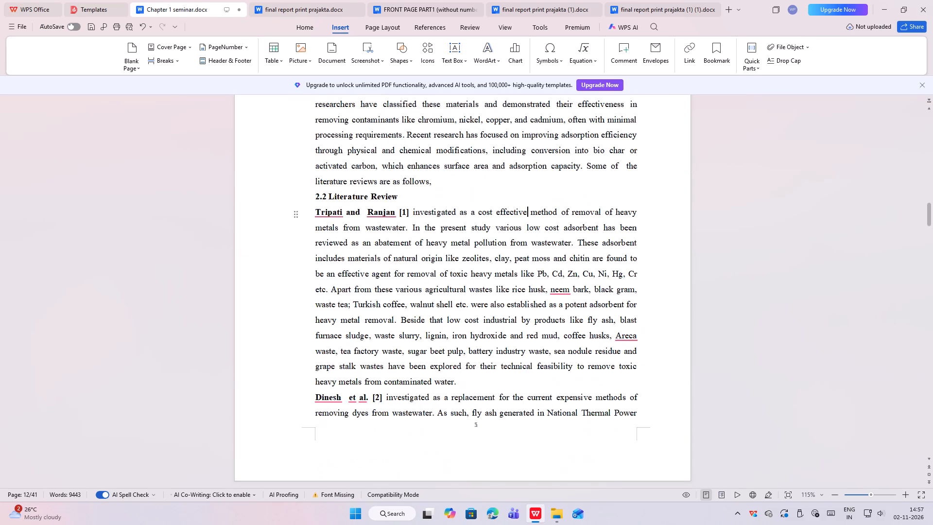
scroll(484, 317, "up", 11)
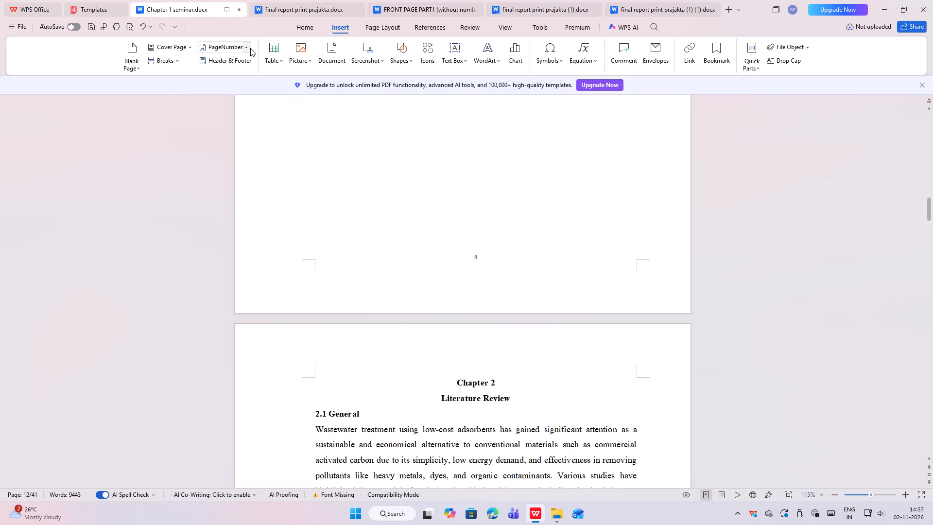
left_click(247, 48)
scroll(424, 282, "down", 12)
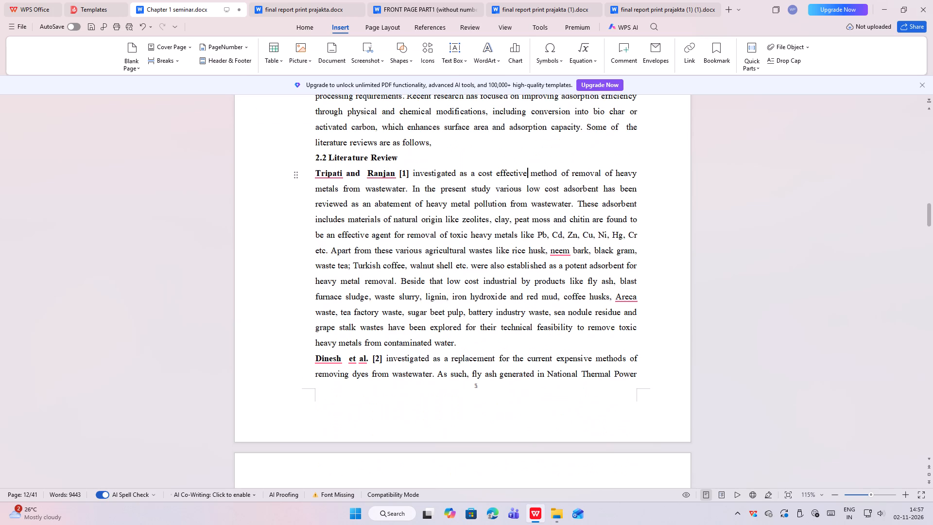
scroll(445, 311, "up", 16)
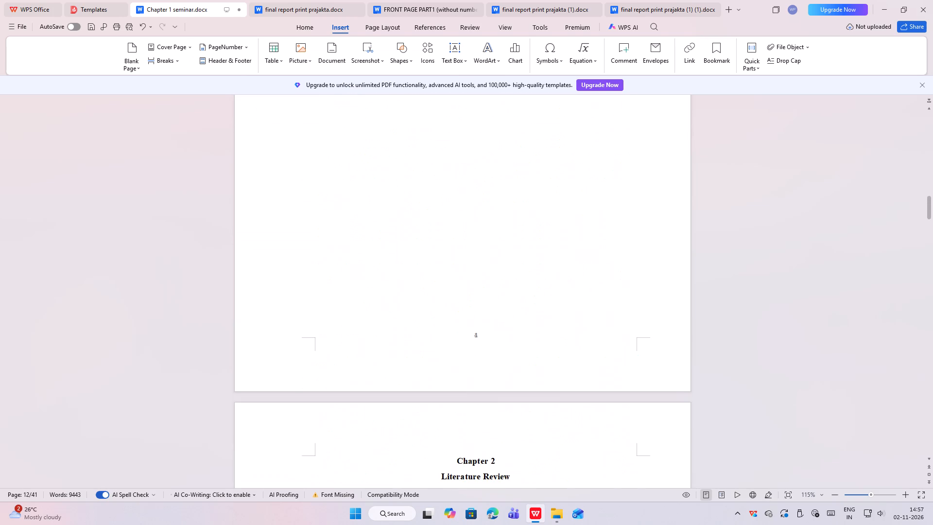
scroll(445, 311, "up", 20)
scroll(445, 311, "up", 16)
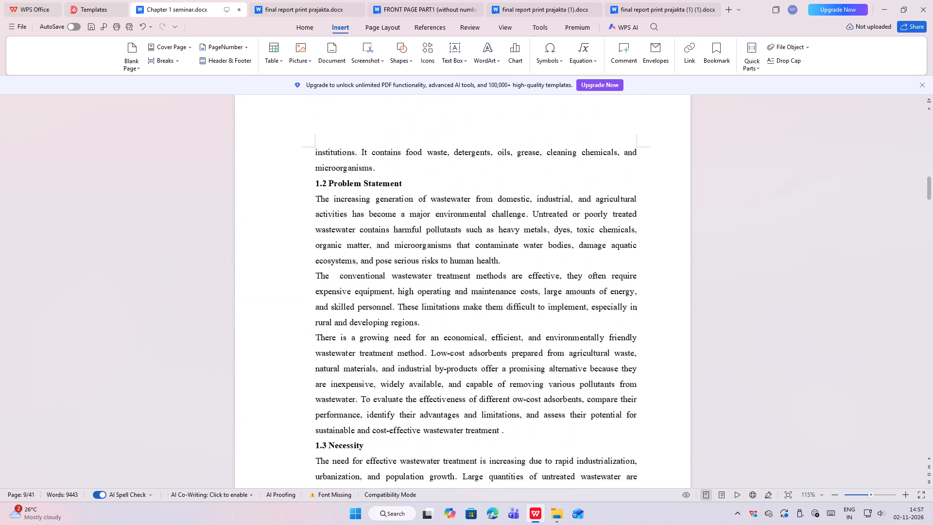
scroll(445, 311, "up", 17)
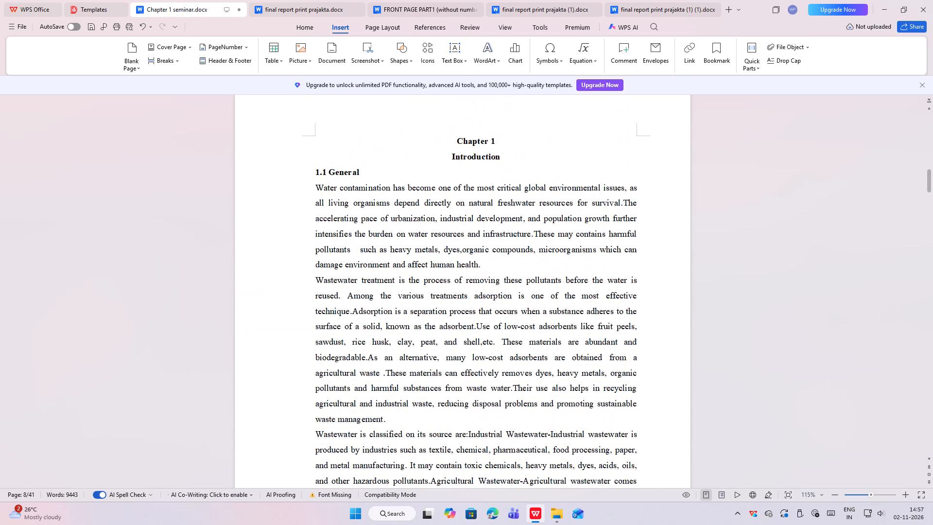
scroll(445, 311, "down", 6)
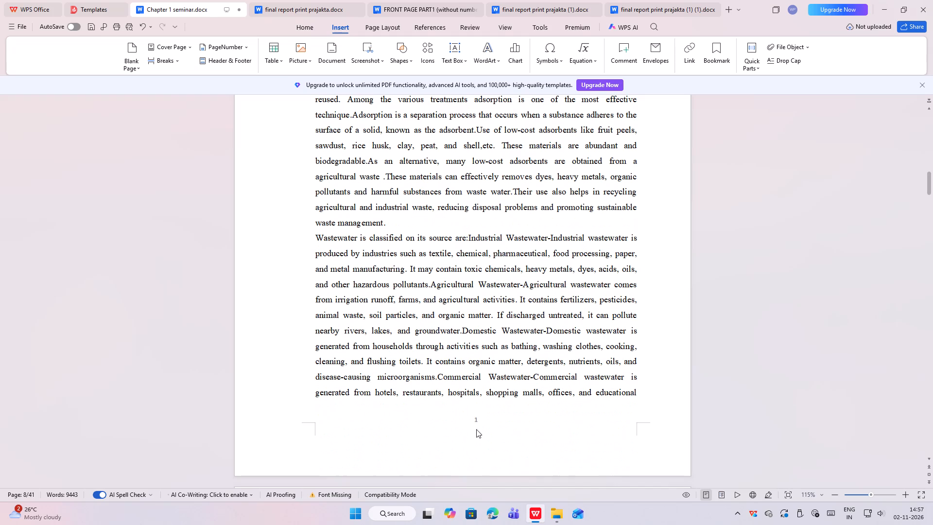
Insert page numbers in the middle of the footer for the section containing the chapters.
left_click(247, 41)
left_click(246, 47)
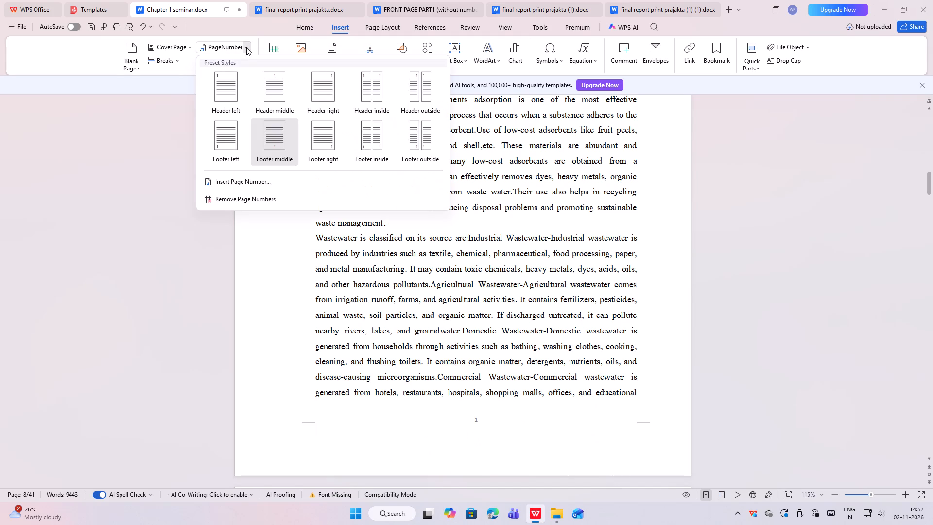
left_click(278, 142)
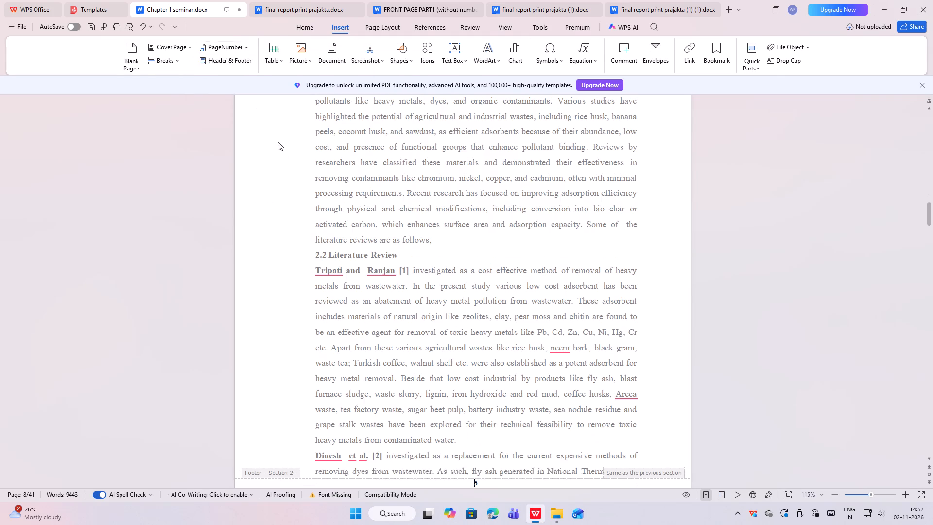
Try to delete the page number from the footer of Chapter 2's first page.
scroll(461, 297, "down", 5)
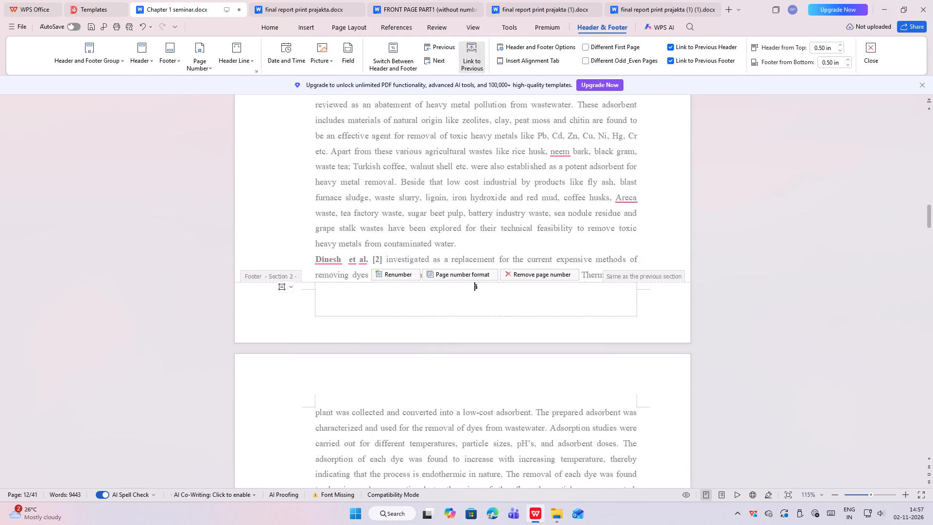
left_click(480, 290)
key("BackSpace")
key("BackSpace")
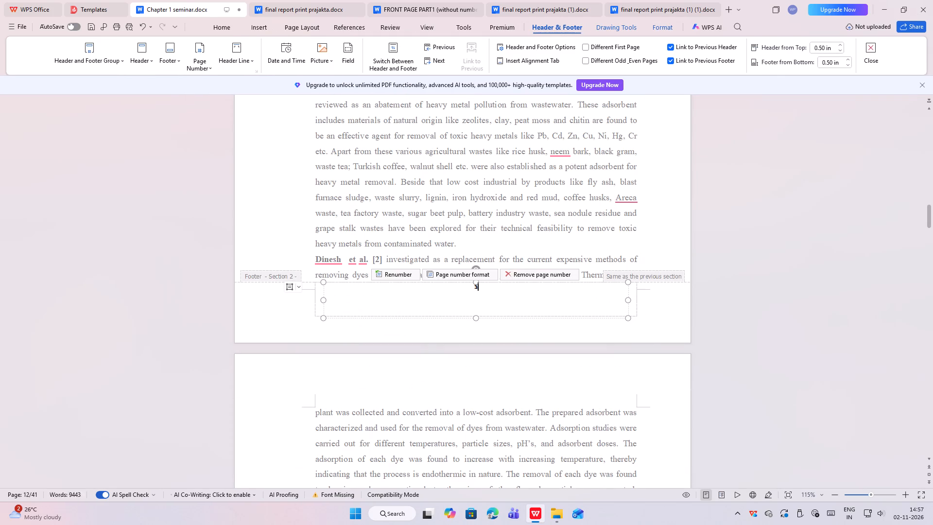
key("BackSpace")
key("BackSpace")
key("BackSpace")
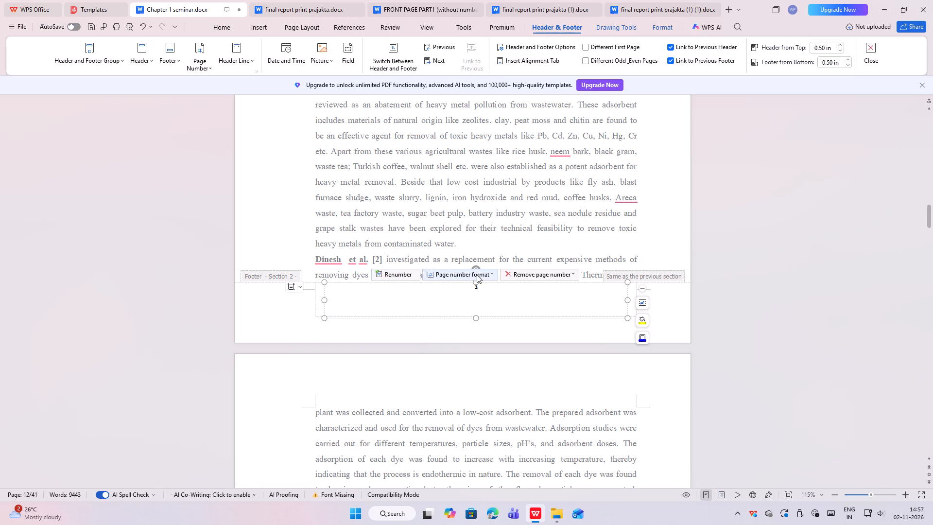
Renumber the pages to start at 1 from Chapter 2's first page.
left_click(399, 273)
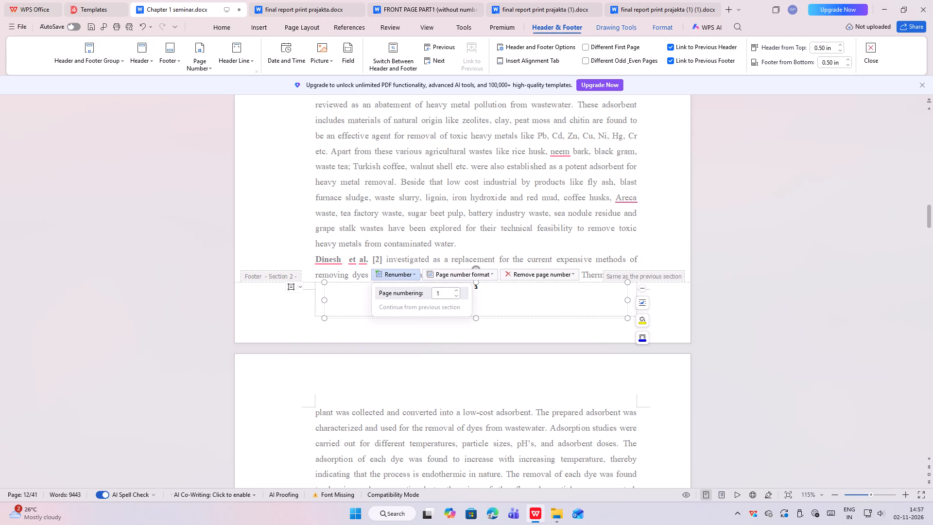
left_click(411, 290)
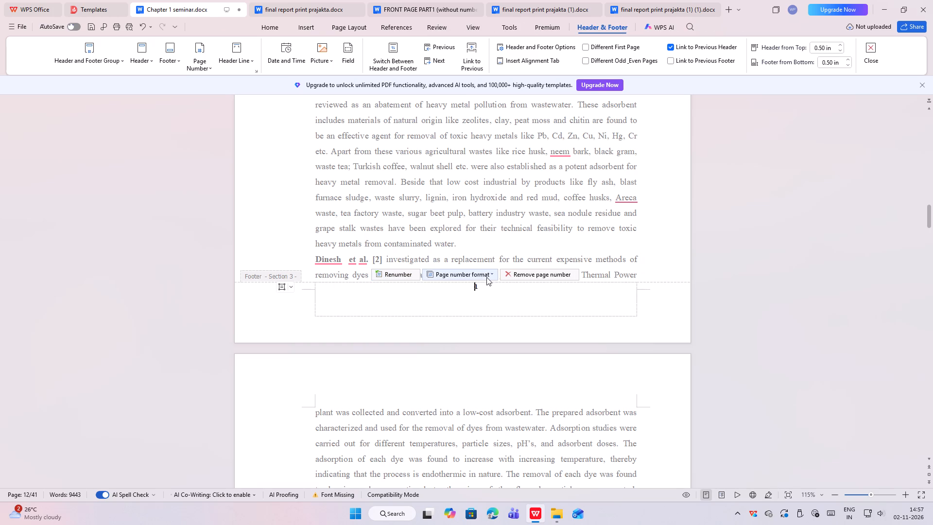
Set the page number format to 1, 2, 3 centered for the entire document and return to the body text.
left_click(490, 275)
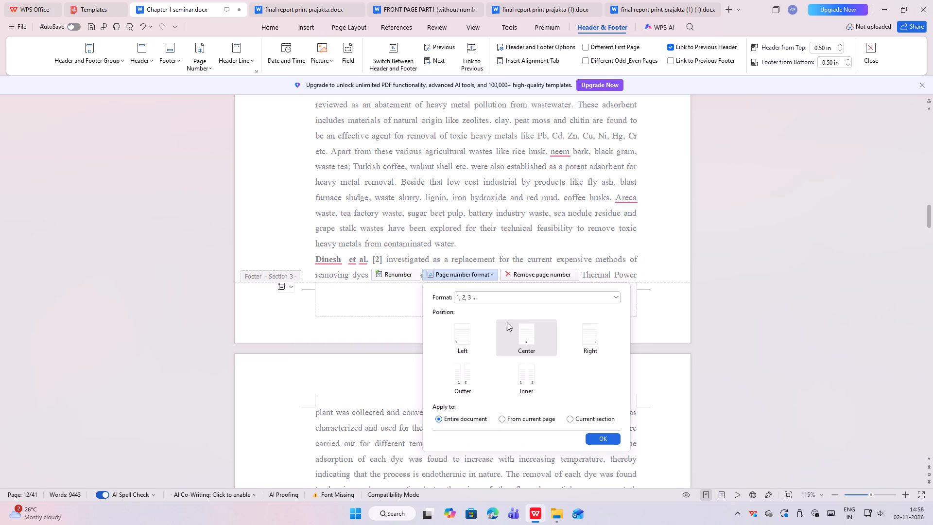
left_click(522, 340)
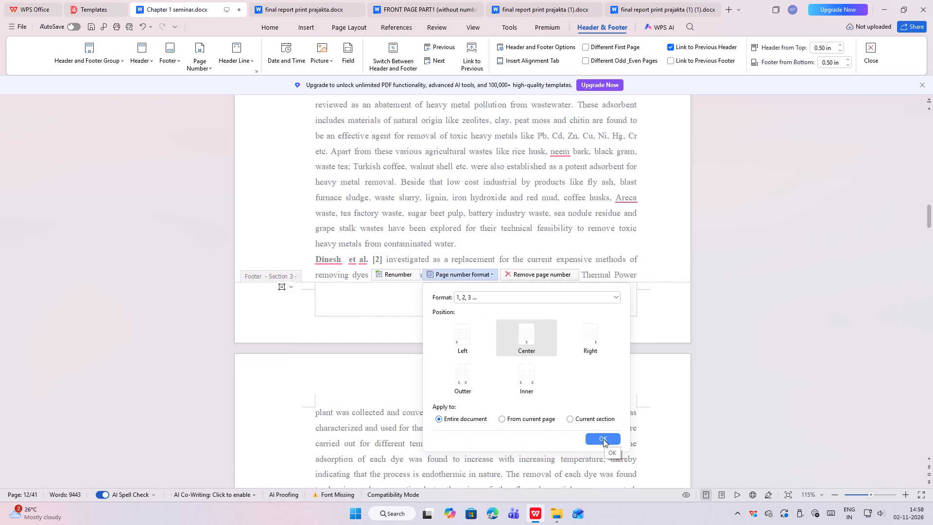
left_click(600, 437)
scroll(449, 336, "down", 1)
left_click(451, 301)
left_click(451, 295)
double_click(419, 187)
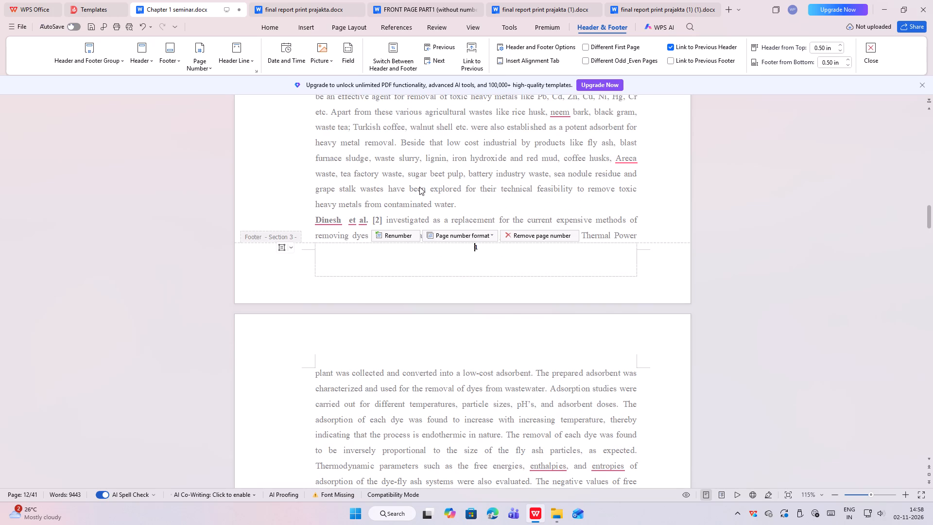
Check the footer page numbers on each page from Chapter 1 to the start of Chapter 2.
scroll(439, 268, "down", 5)
scroll(439, 268, "up", 6)
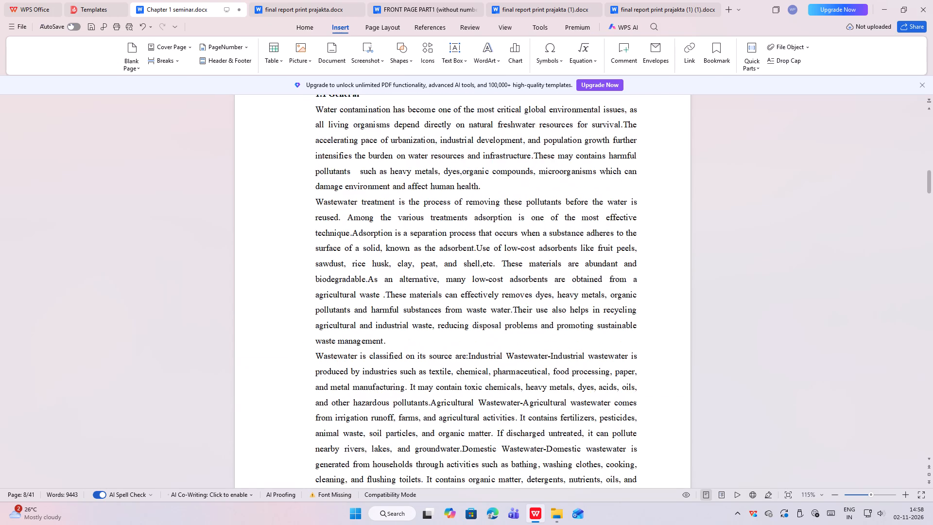
scroll(439, 268, "up", 6)
scroll(439, 268, "down", 12)
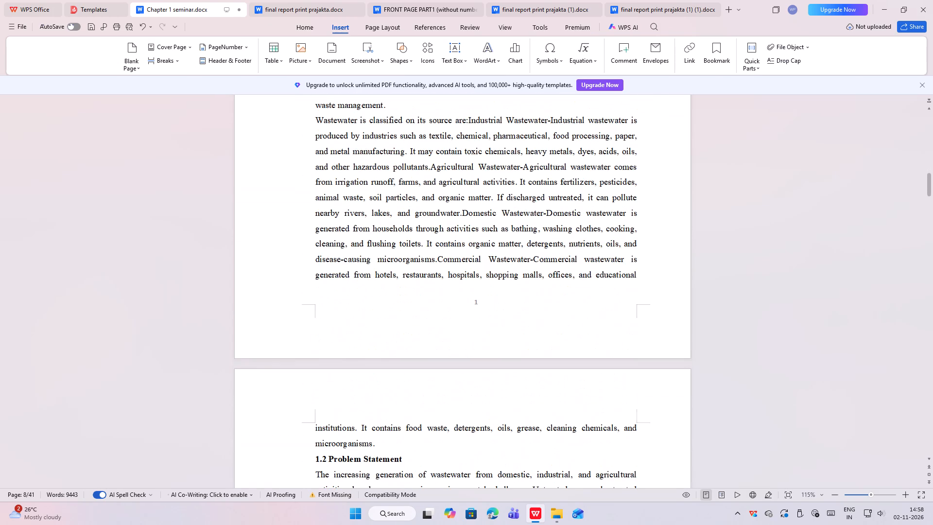
scroll(439, 268, "down", 16)
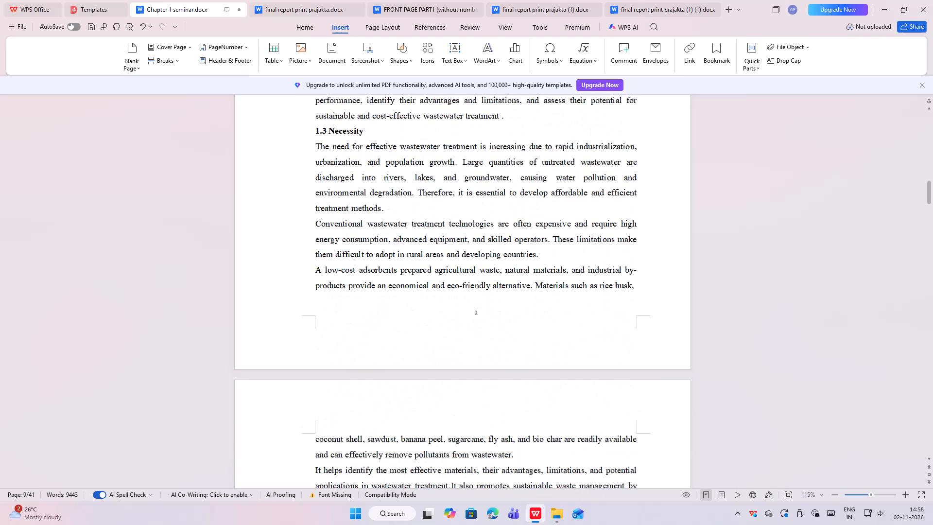
scroll(439, 268, "down", 12)
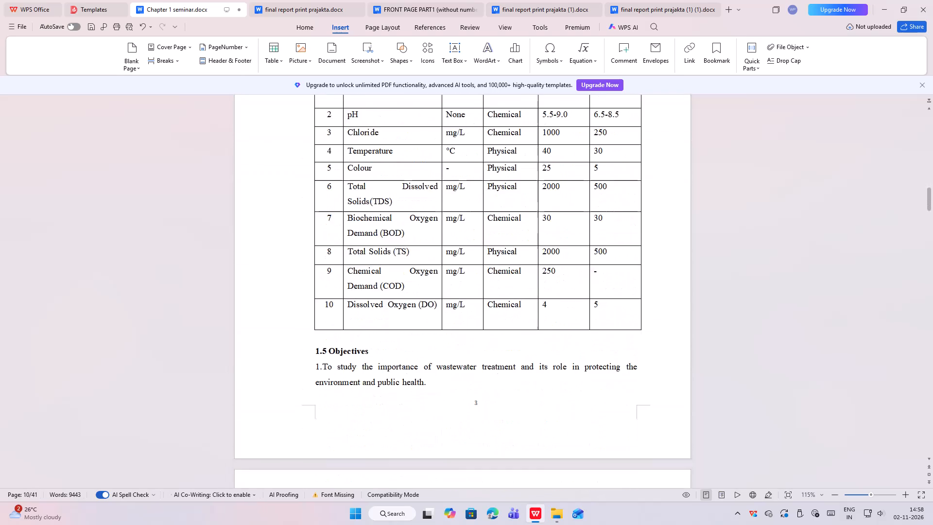
scroll(439, 268, "down", 8)
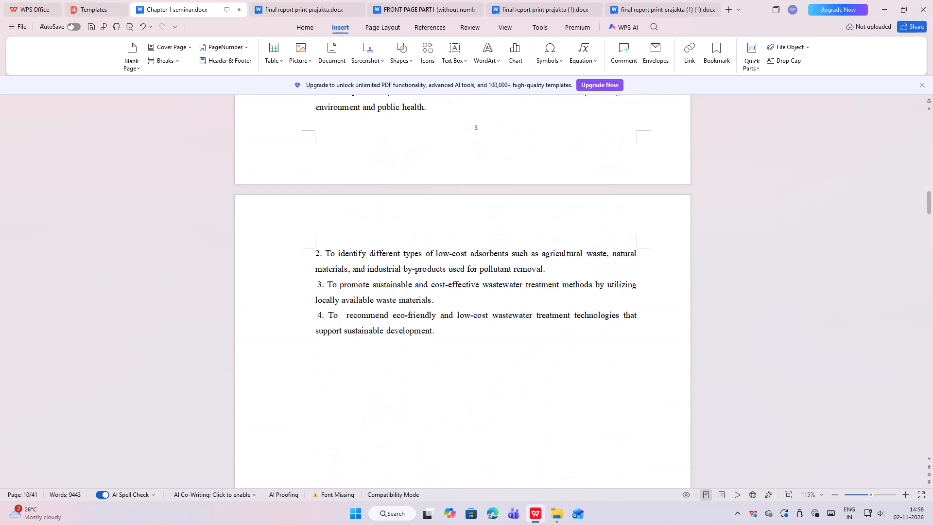
scroll(439, 268, "down", 14)
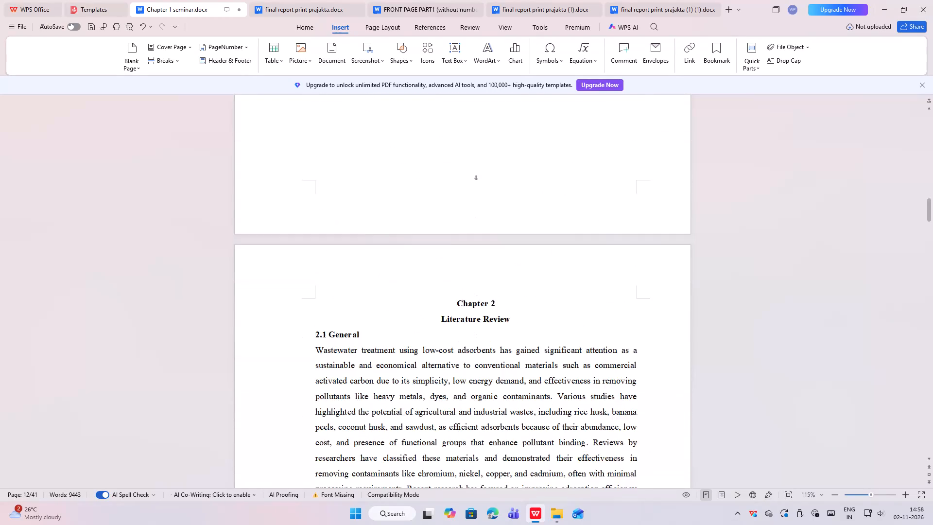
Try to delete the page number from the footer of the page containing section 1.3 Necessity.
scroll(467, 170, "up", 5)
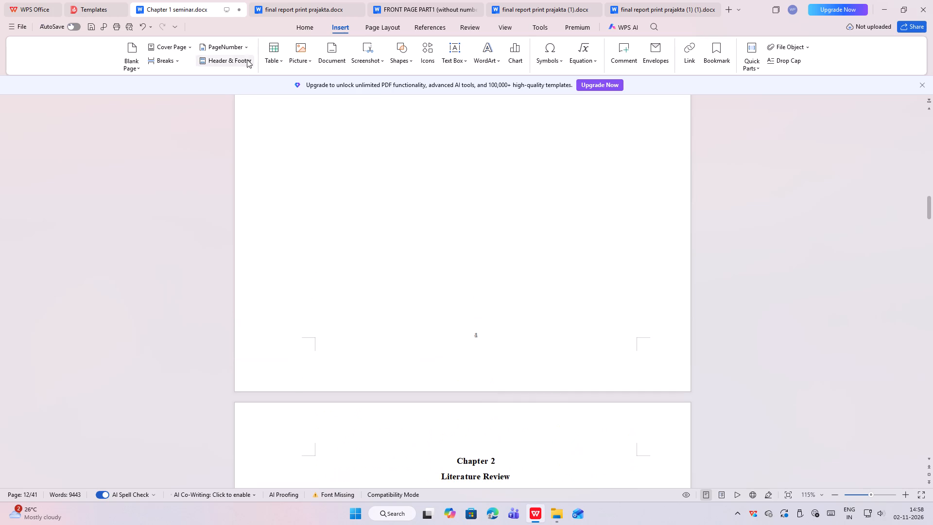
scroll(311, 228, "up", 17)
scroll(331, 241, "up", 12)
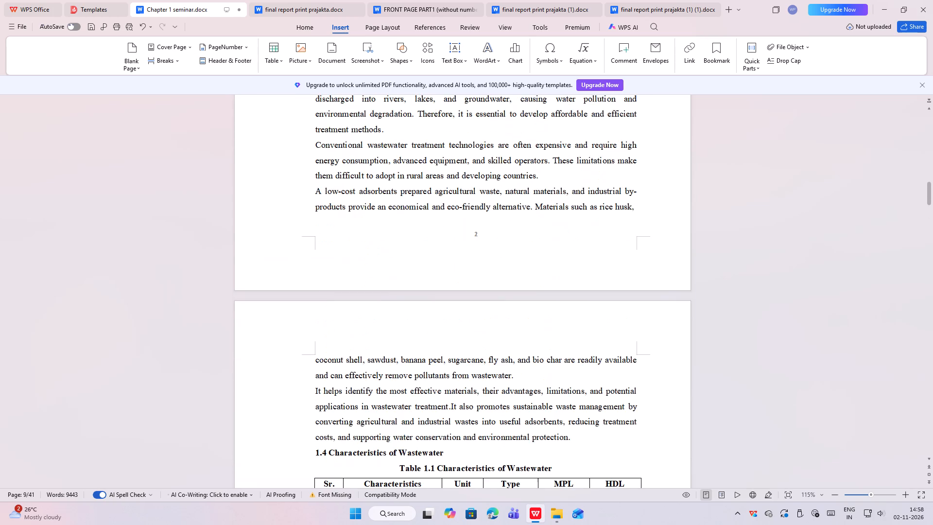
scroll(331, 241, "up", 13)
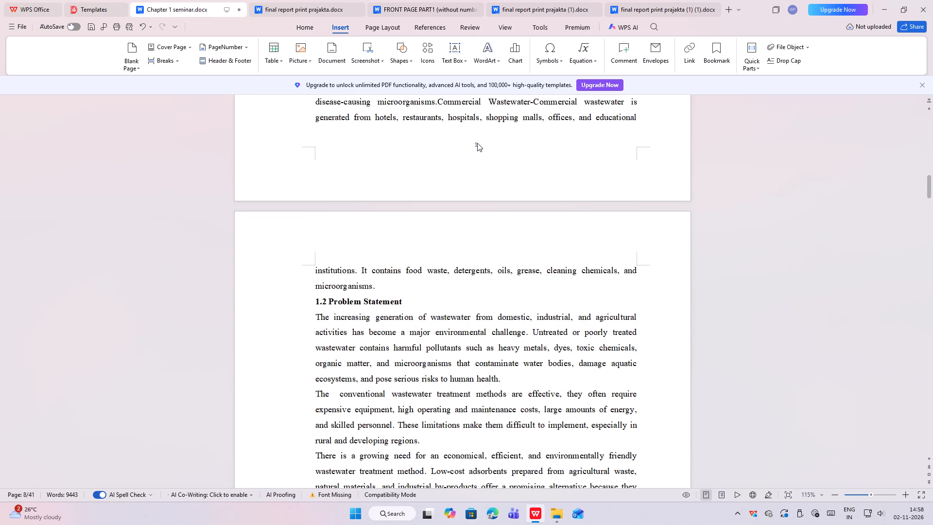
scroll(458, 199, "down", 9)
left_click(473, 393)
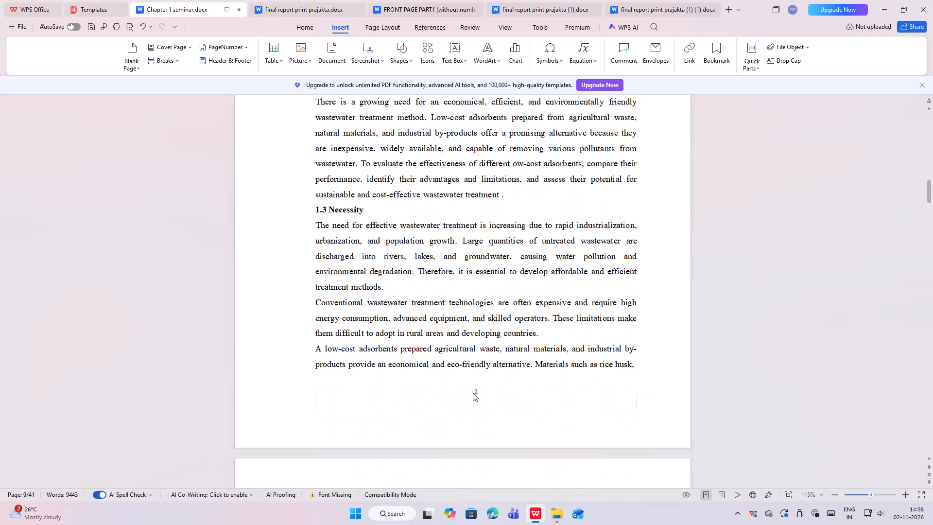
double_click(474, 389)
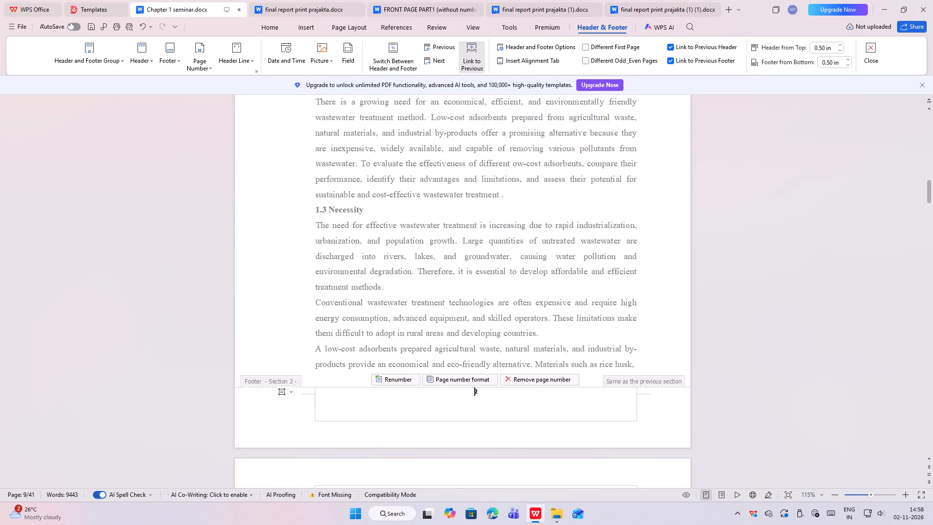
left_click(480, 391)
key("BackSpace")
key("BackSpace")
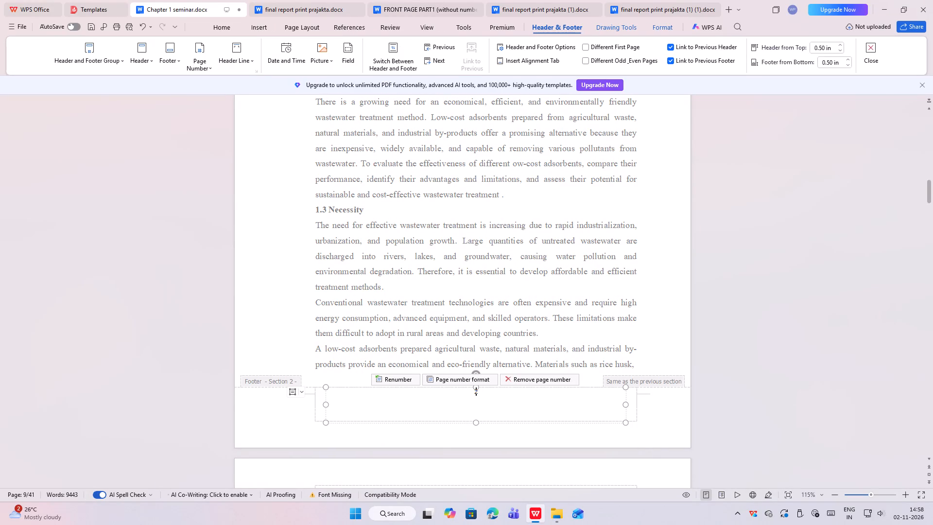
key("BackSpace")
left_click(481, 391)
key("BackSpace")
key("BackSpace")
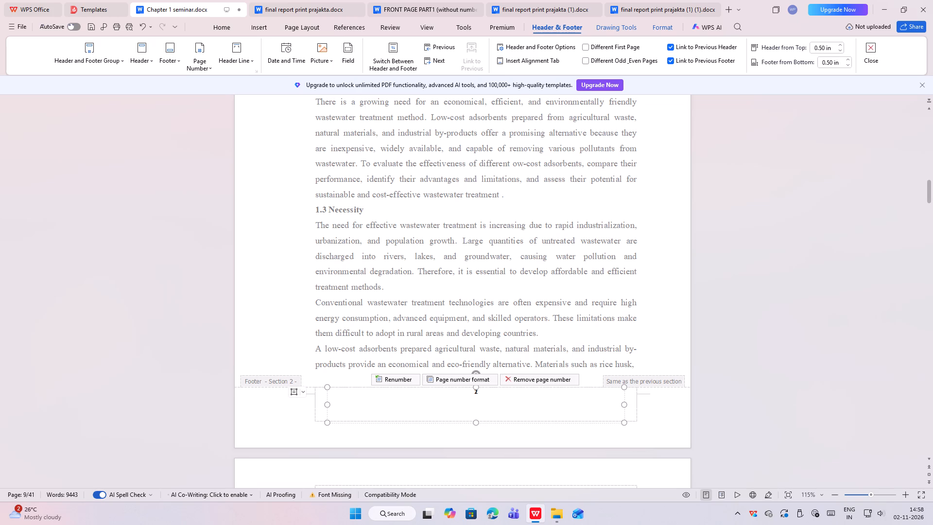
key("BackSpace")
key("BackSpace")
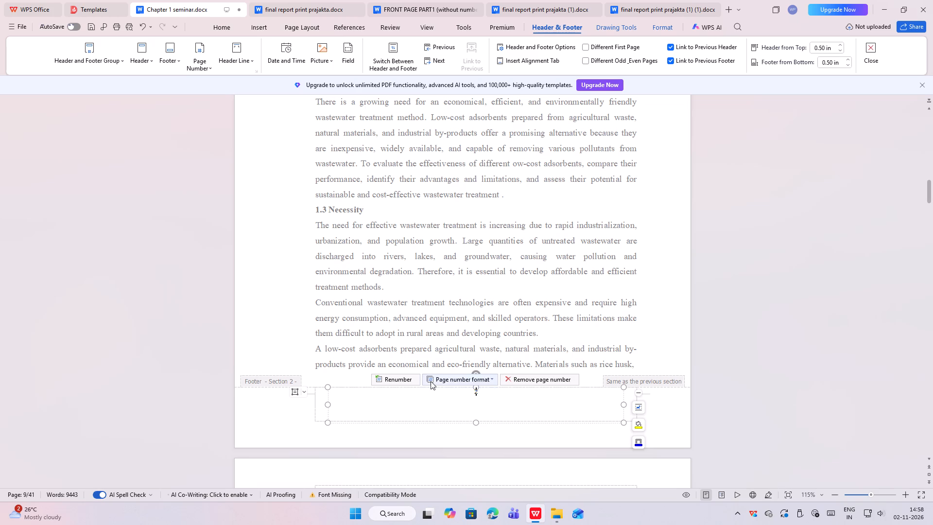
Reapply the 1, 2, 3 page number format, centered, to the entire document from the Section 2 footer and return to the body text.
left_click(415, 378)
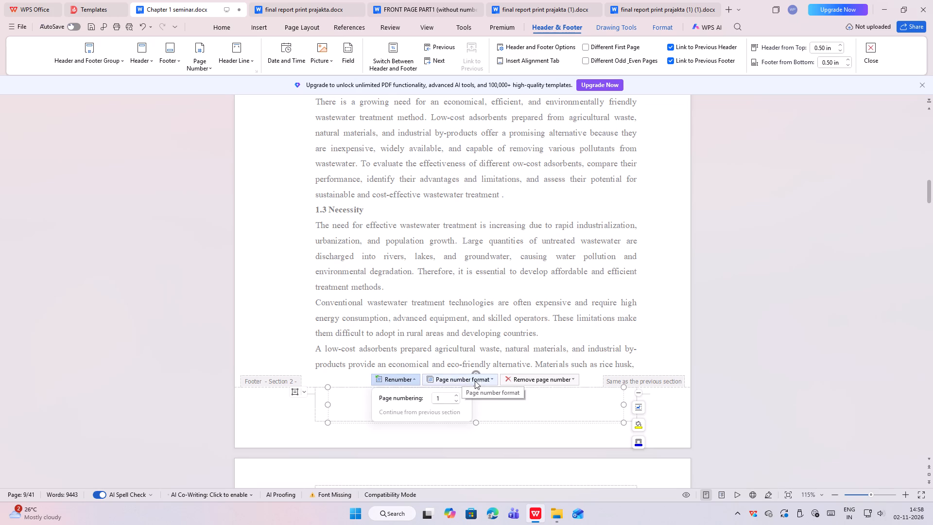
left_click(493, 379)
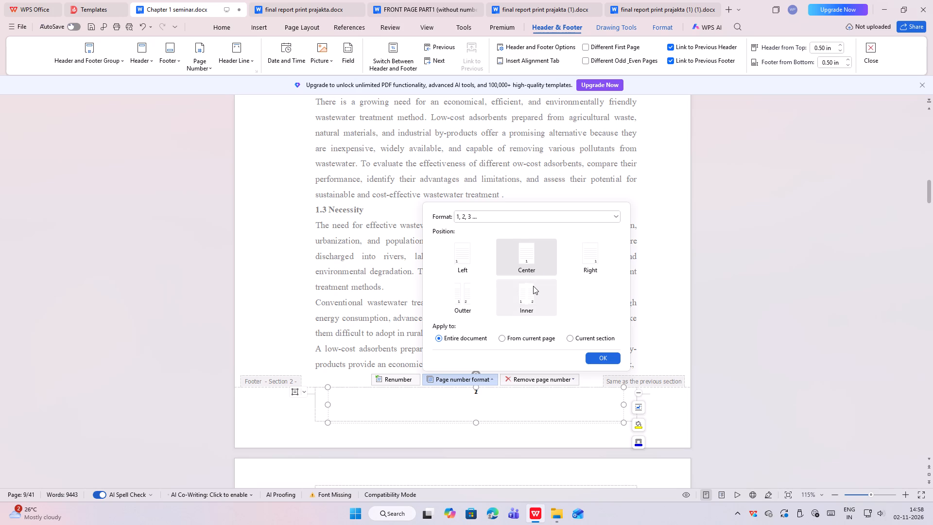
left_click(517, 260)
left_click(599, 362)
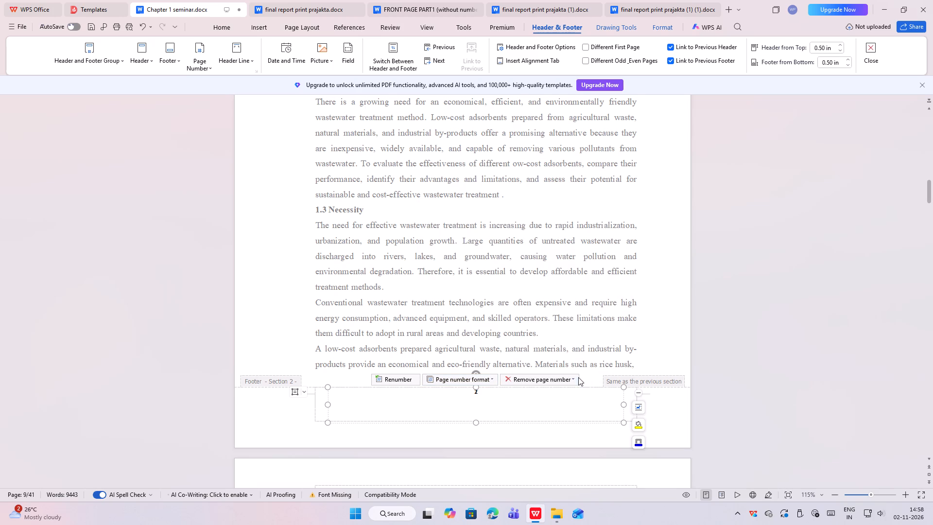
left_click(510, 408)
left_click(454, 380)
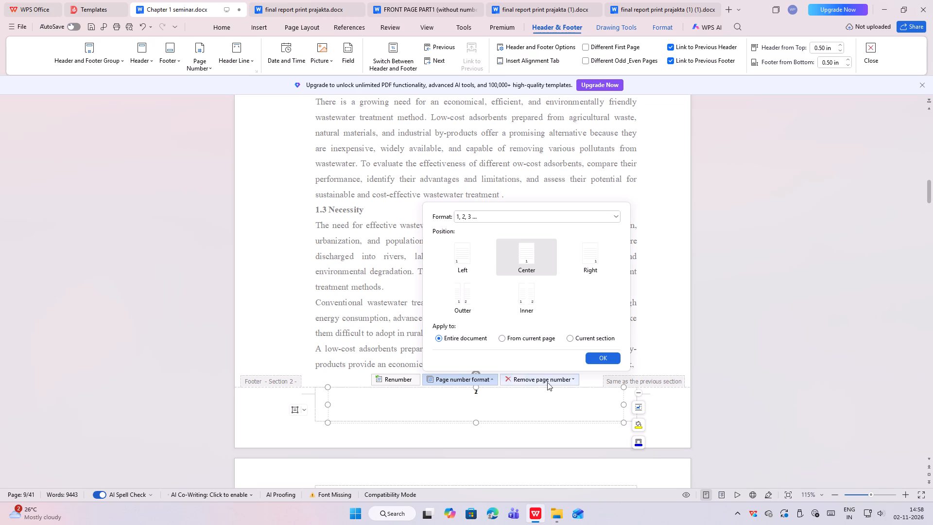
left_click(603, 358)
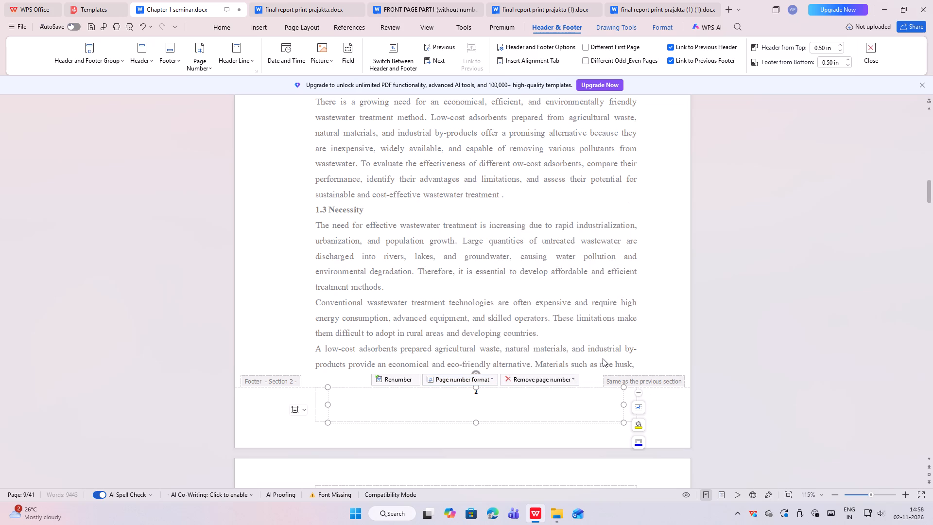
left_click(530, 405)
left_click(456, 382)
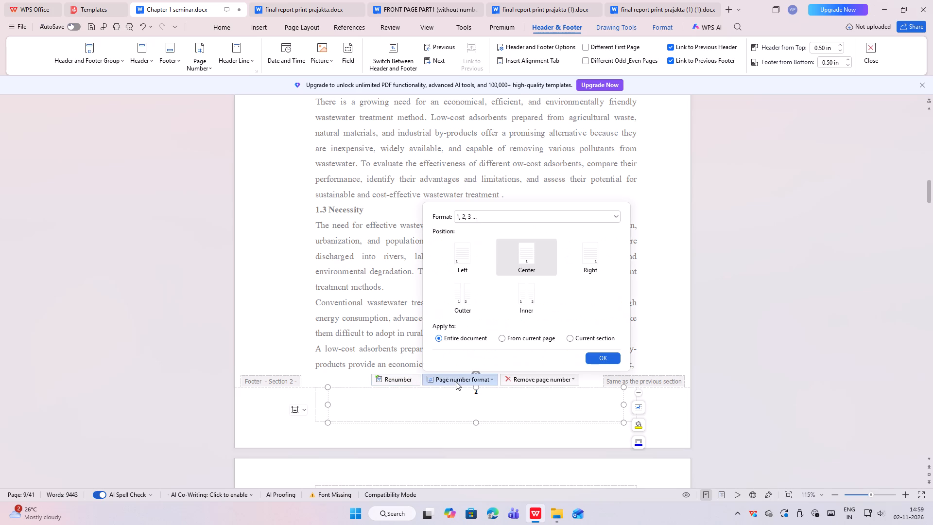
left_click(603, 359)
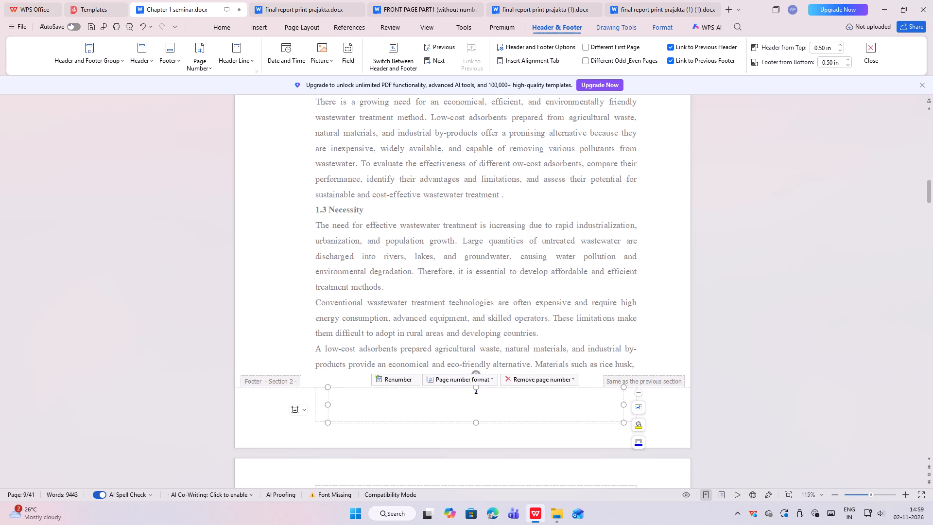
double_click(584, 321)
Check the footer page numbers through the literature review pages of Chapter 2.
scroll(406, 403, "down", 4)
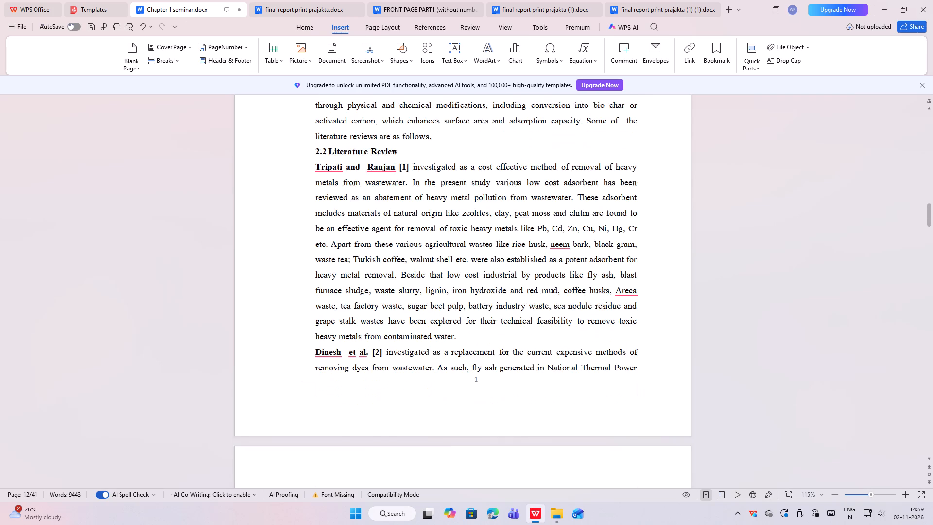
scroll(535, 370, "down", 17)
scroll(519, 399, "down", 4)
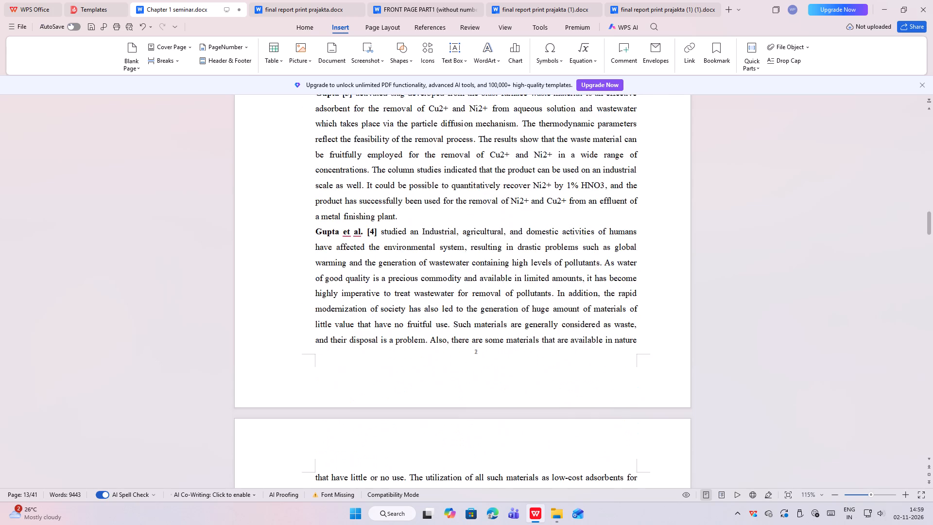
scroll(519, 399, "down", 20)
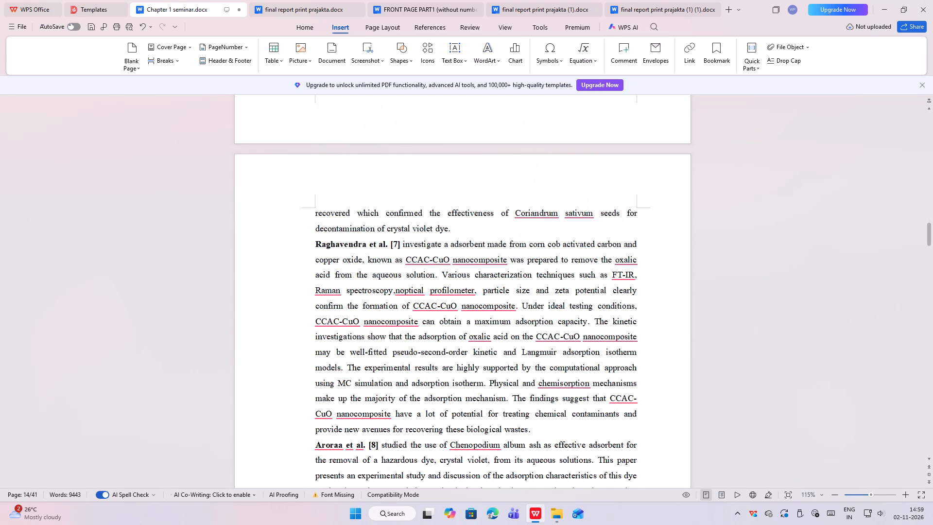
scroll(519, 391, "down", 20)
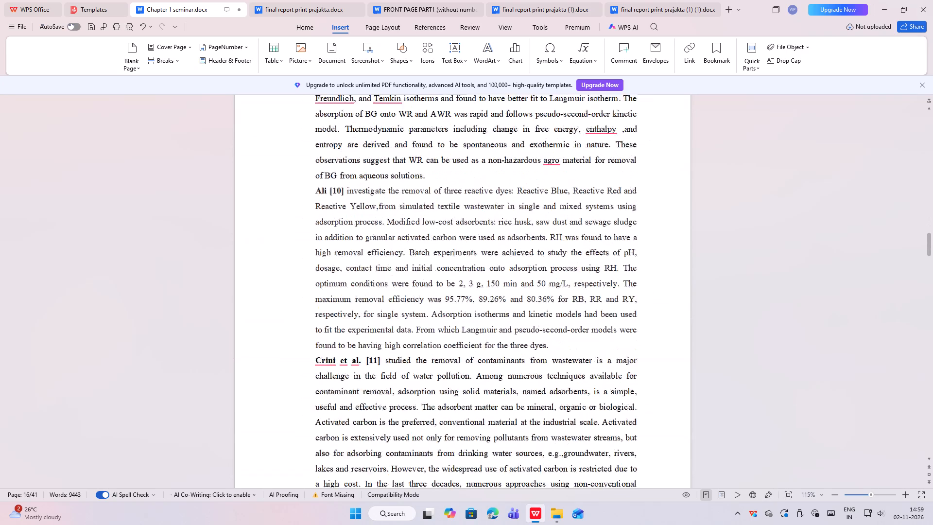
scroll(519, 391, "down", 16)
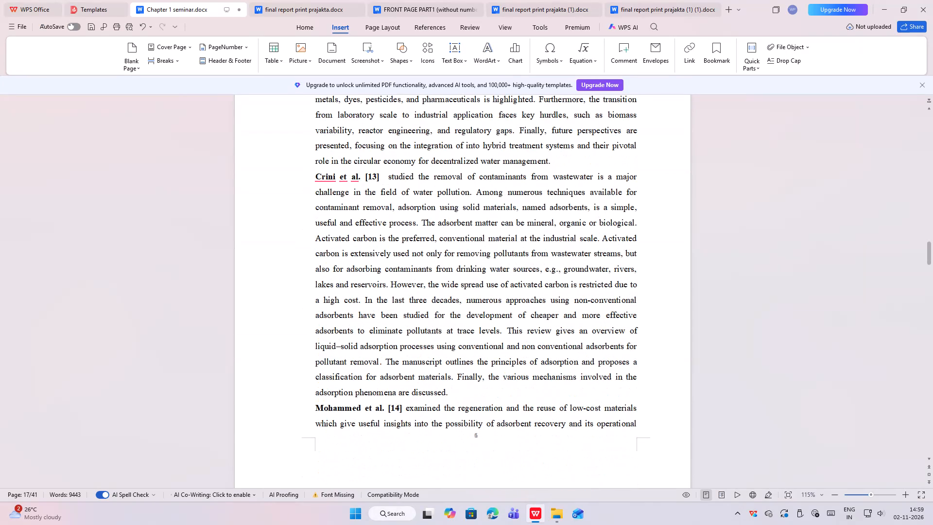
Delete the page number from the Section 3 footer on the page where literature reviews [13] and [14] appear.
left_click_drag(480, 436, 475, 436)
double_click(474, 435)
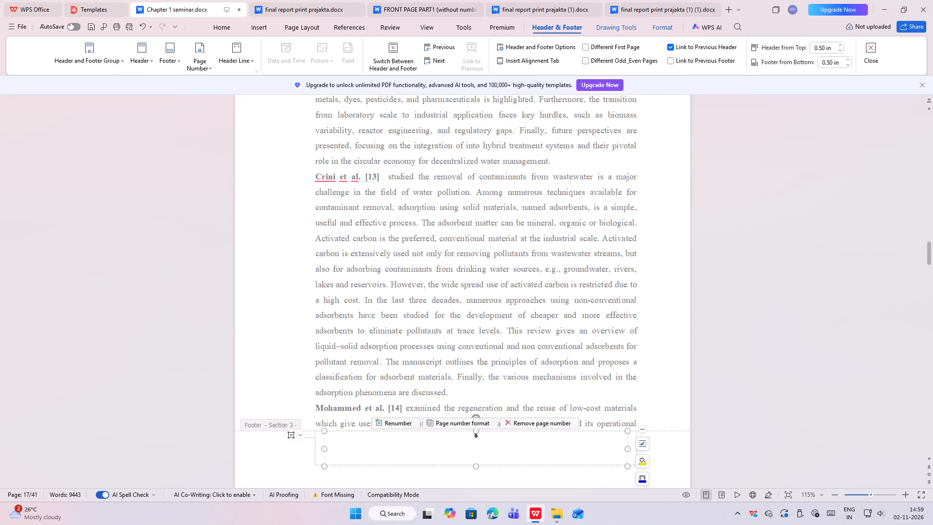
left_click(476, 437)
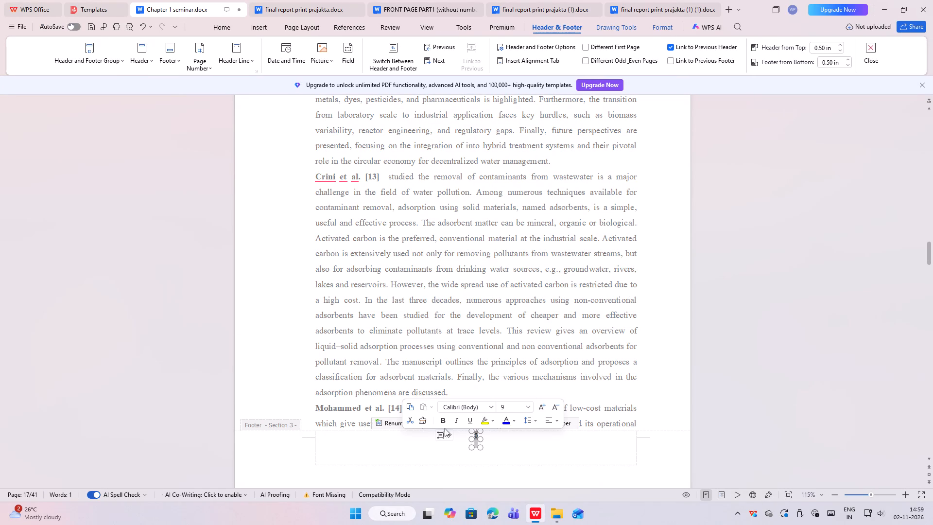
left_click(439, 417)
left_click(441, 417)
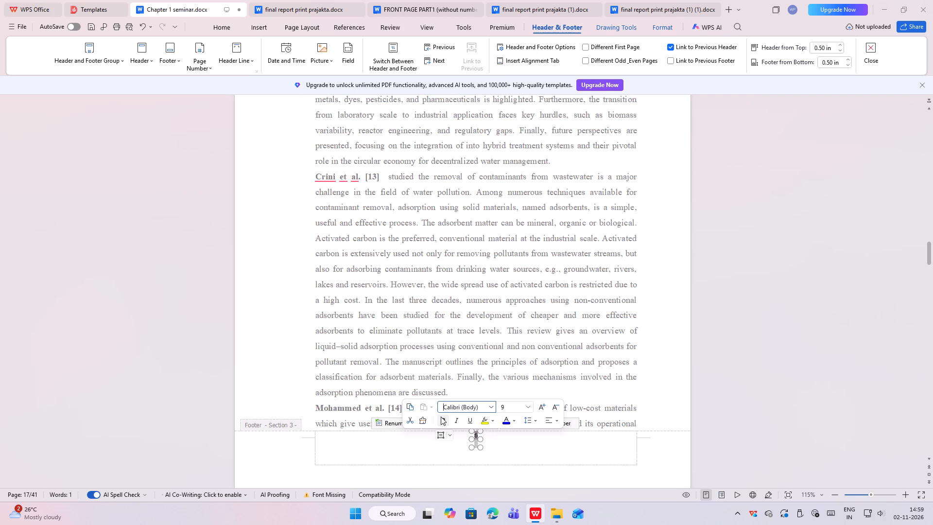
left_click(544, 374)
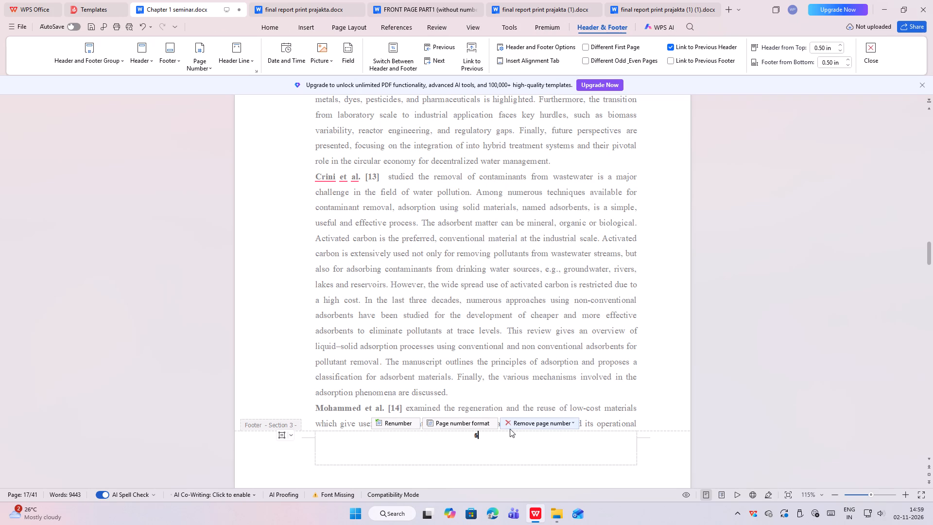
left_click_drag(479, 436, 470, 439)
left_click(479, 439)
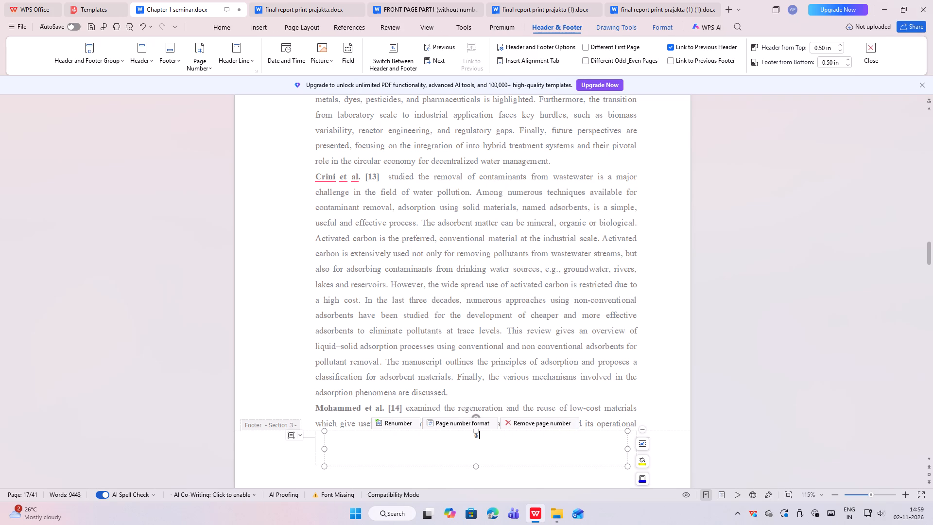
left_click(478, 437)
key("BackSpace")
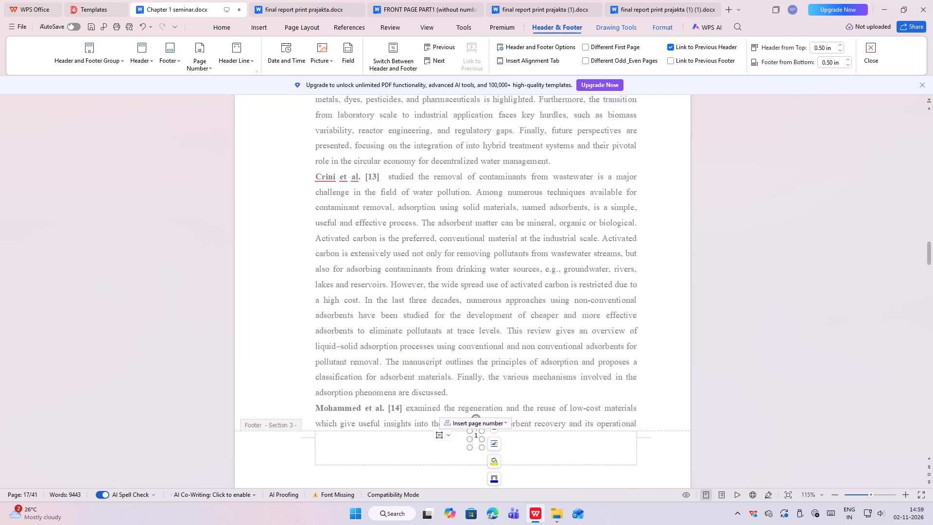
key("Right")
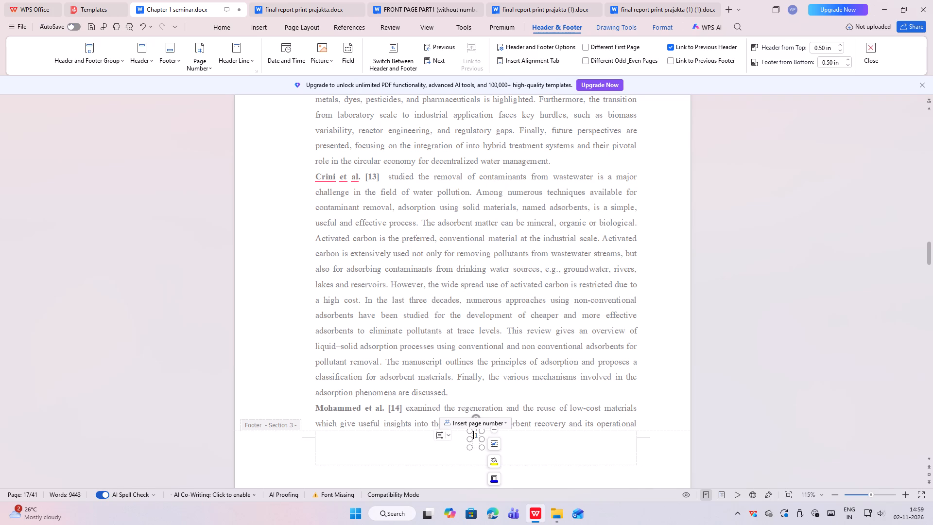
key("Right")
double_click(475, 436)
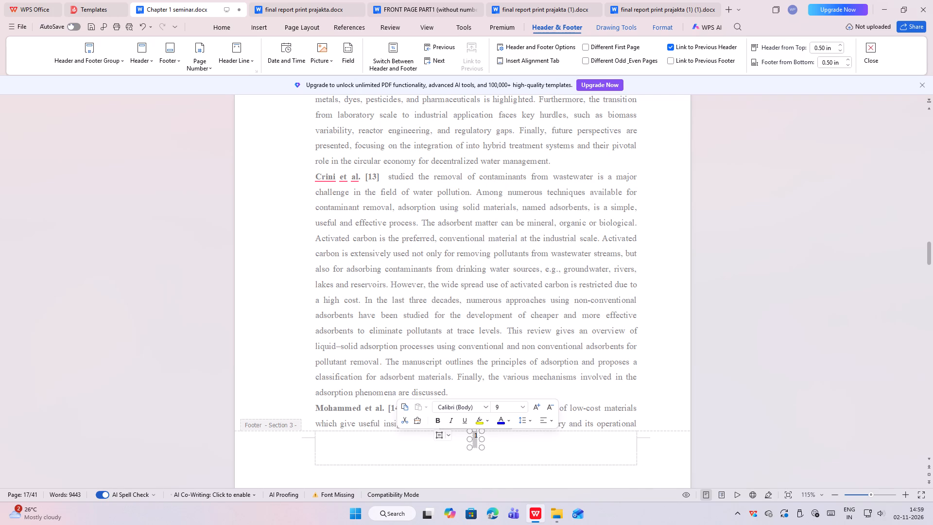
key("BackSpace")
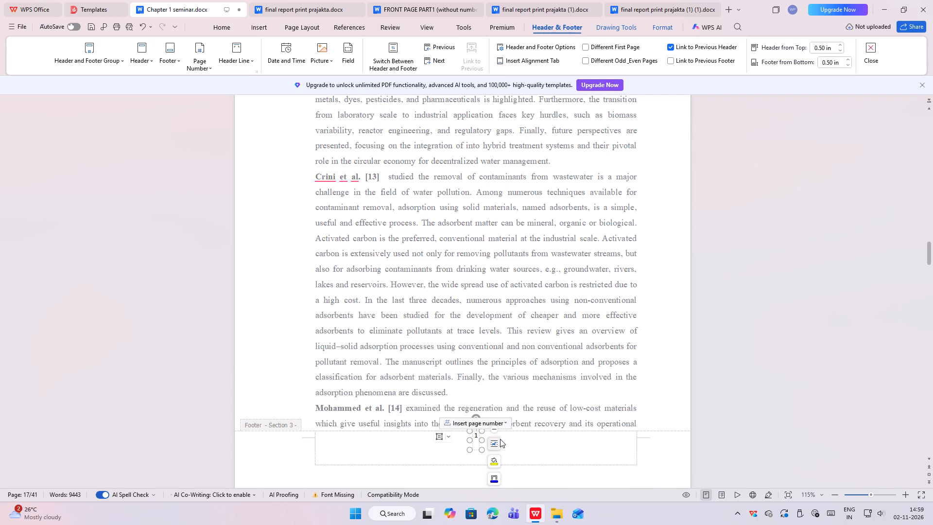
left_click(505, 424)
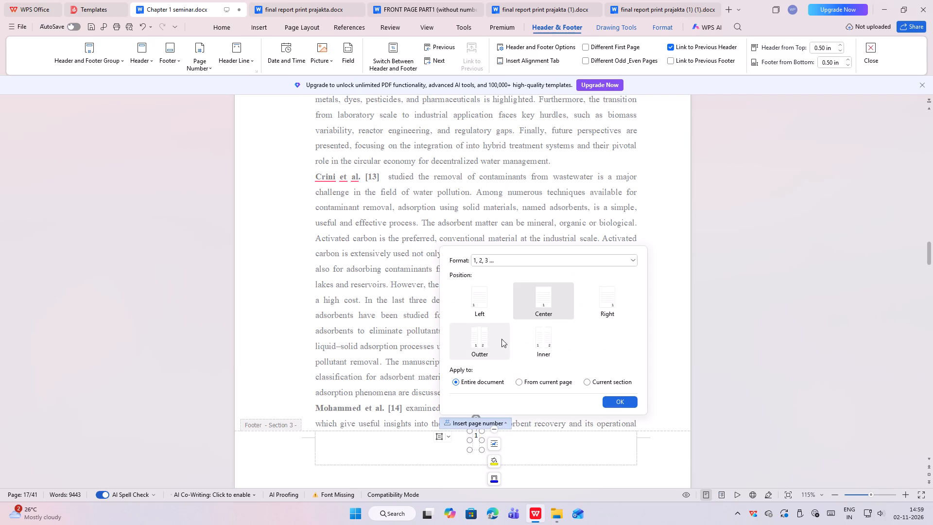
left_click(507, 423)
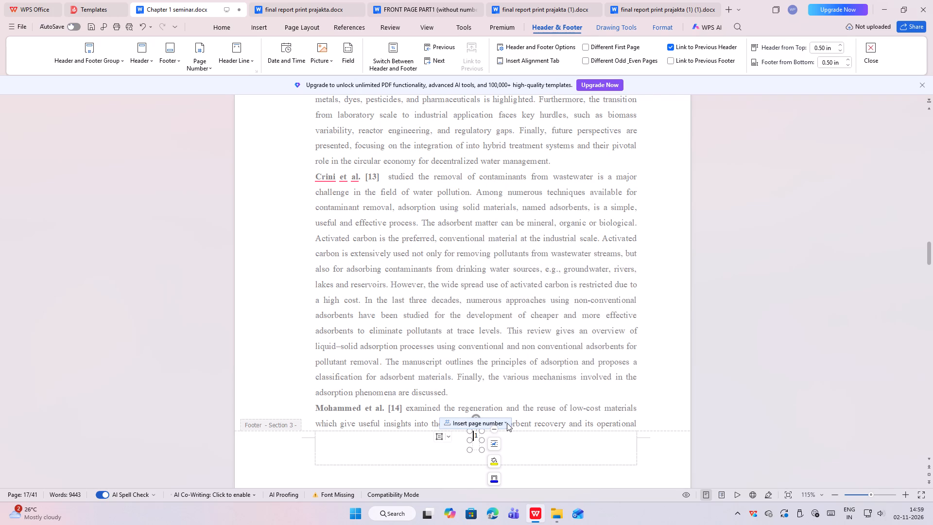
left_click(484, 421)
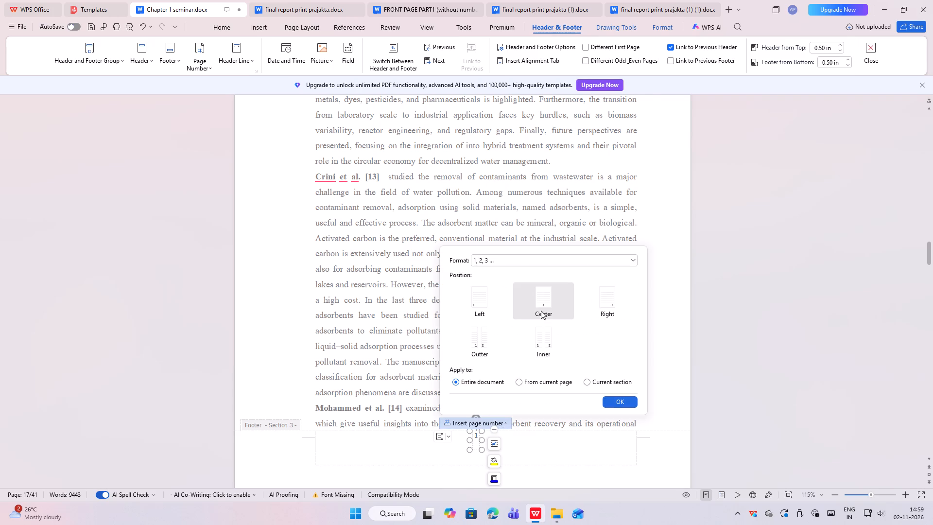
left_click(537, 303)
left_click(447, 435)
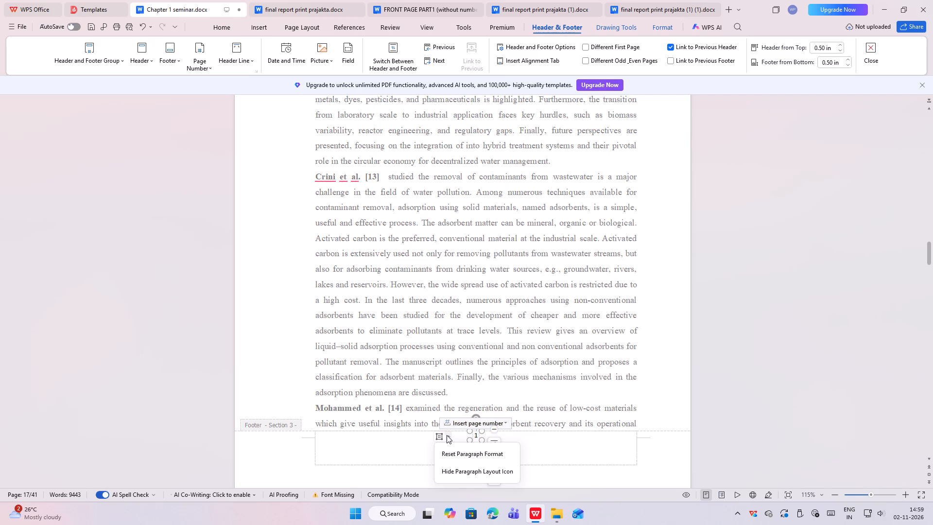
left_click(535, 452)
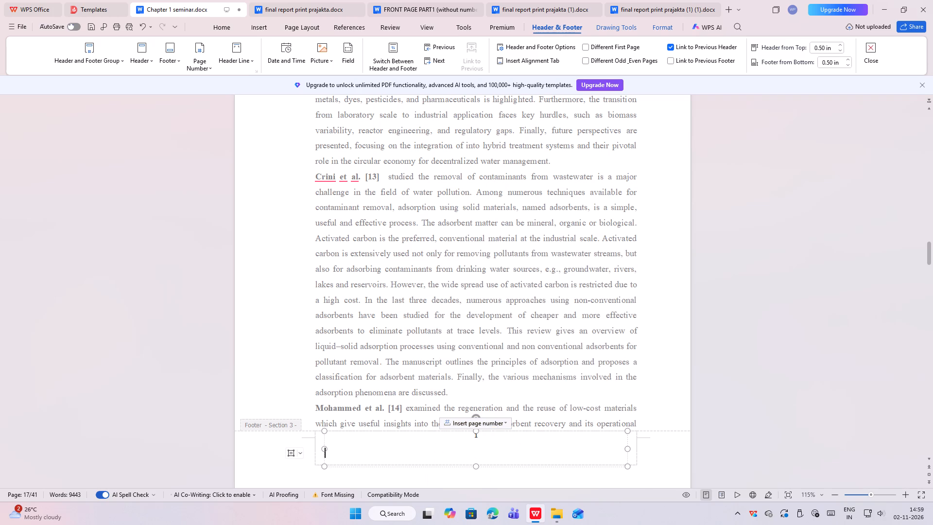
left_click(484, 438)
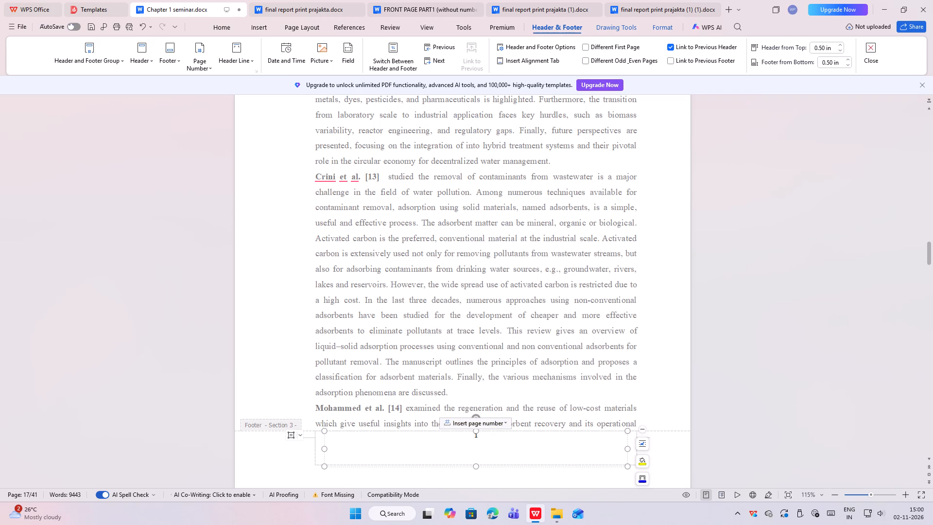
Return to the body text and check the footer page numbers back through the Chapter 1 pages.
scroll(484, 438, "down", 3)
double_click(553, 207)
scroll(482, 401, "down", 8)
scroll(482, 403, "up", 15)
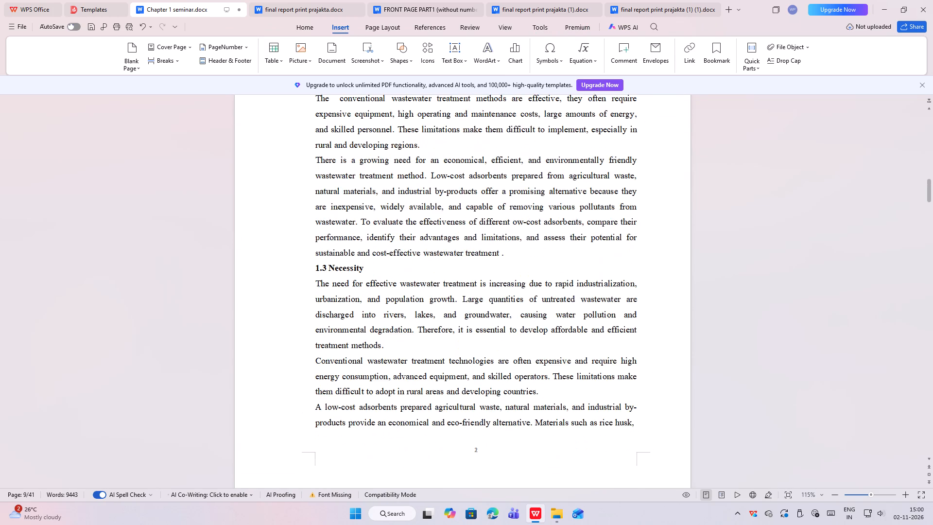
scroll(482, 403, "up", 13)
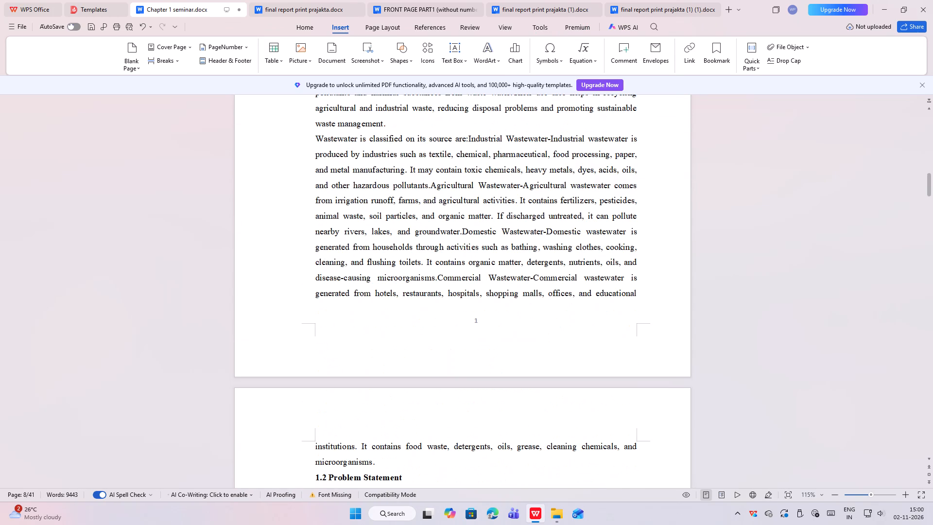
key("minus")
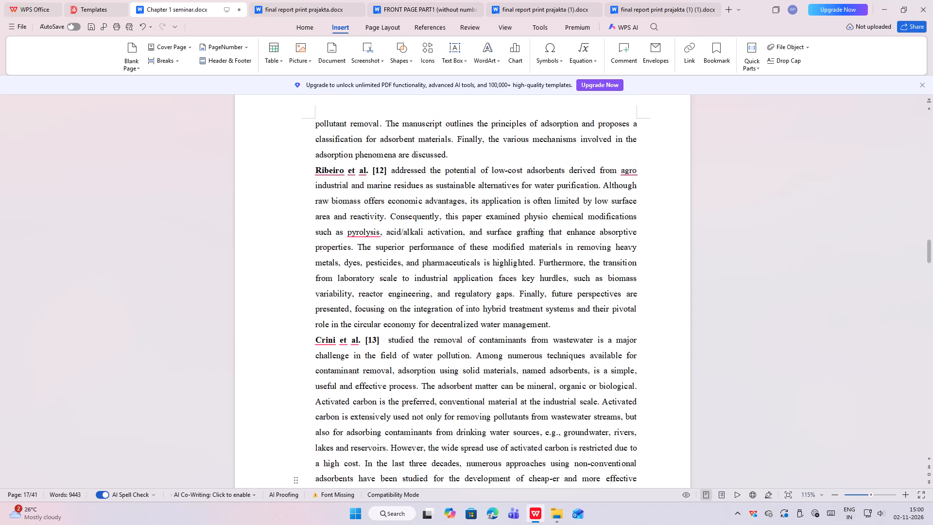
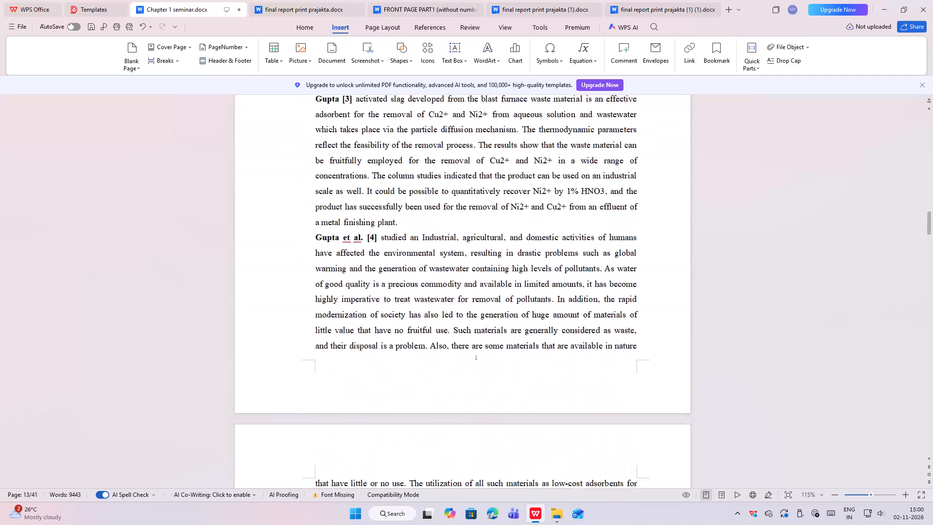
Add a blank line between the college logo and "Department of Civil Engineering" on the title page.
scroll(482, 379, "up", 14)
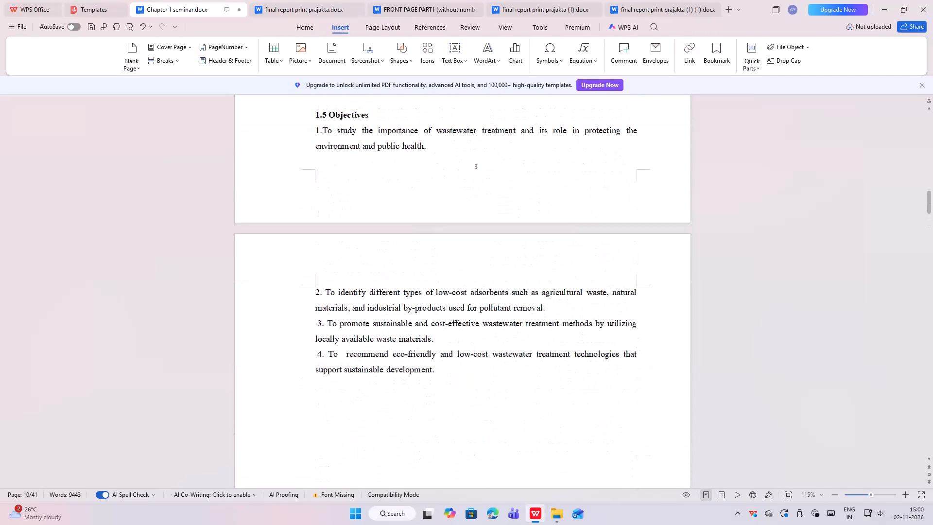
left_click_drag(931, 197, 932, 136)
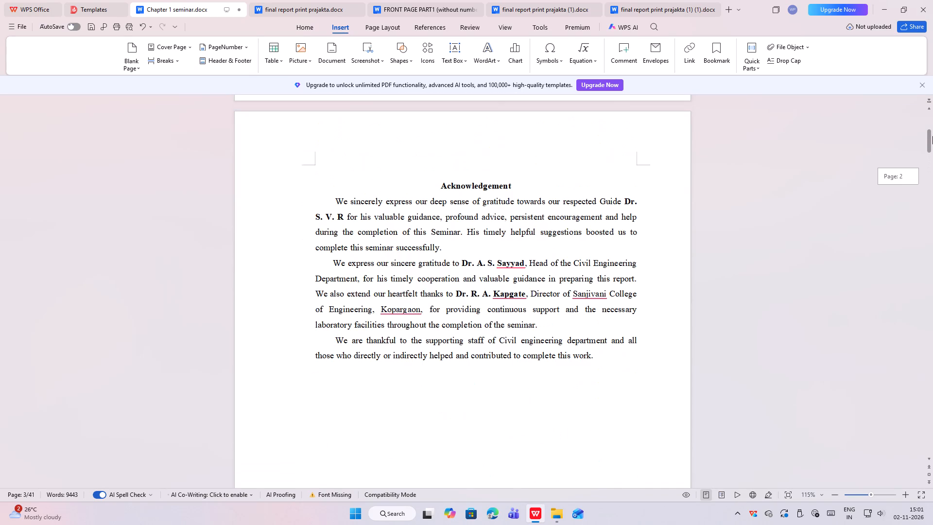
left_click_drag(932, 136, 920, 154)
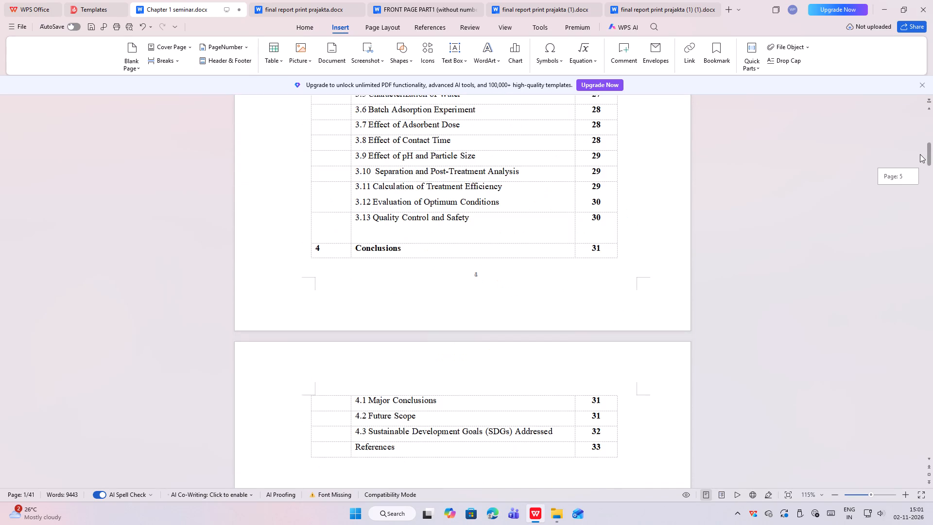
left_click_drag(920, 154, 925, 117)
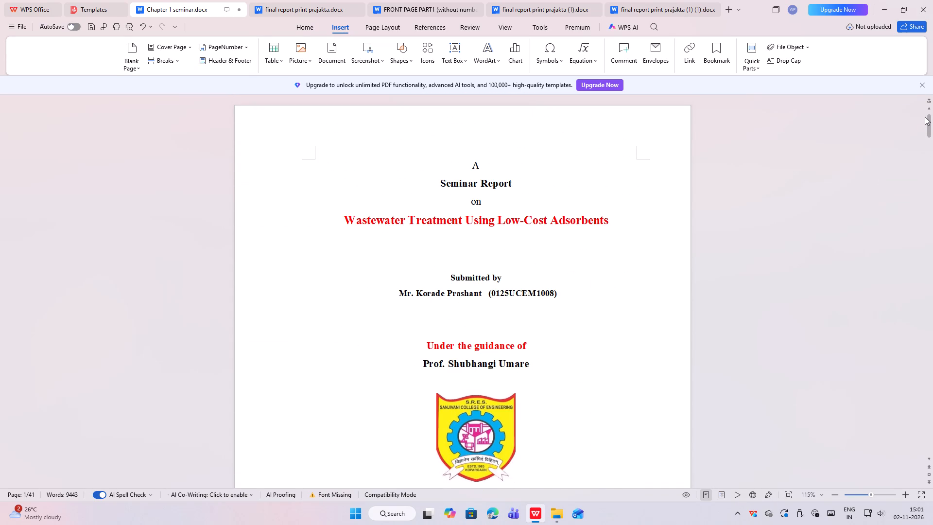
scroll(423, 233, "down", 5)
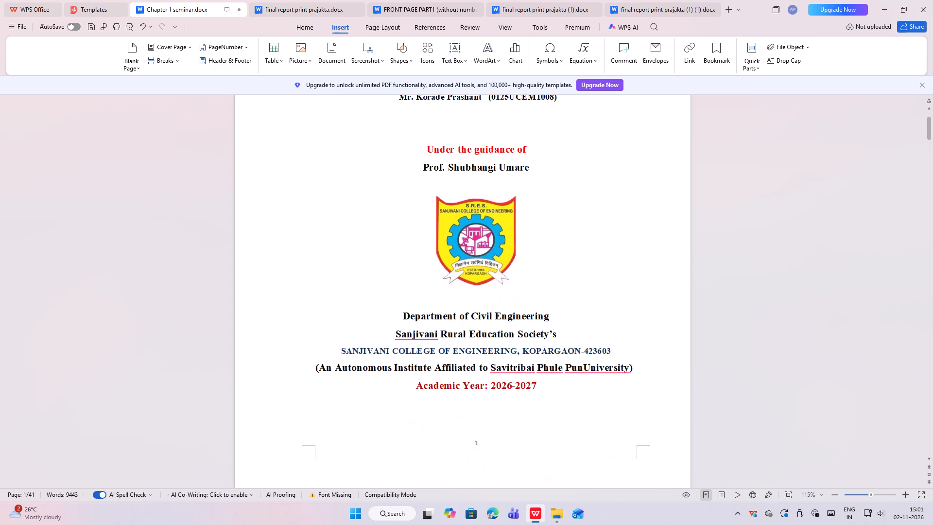
scroll(423, 233, "down", 1)
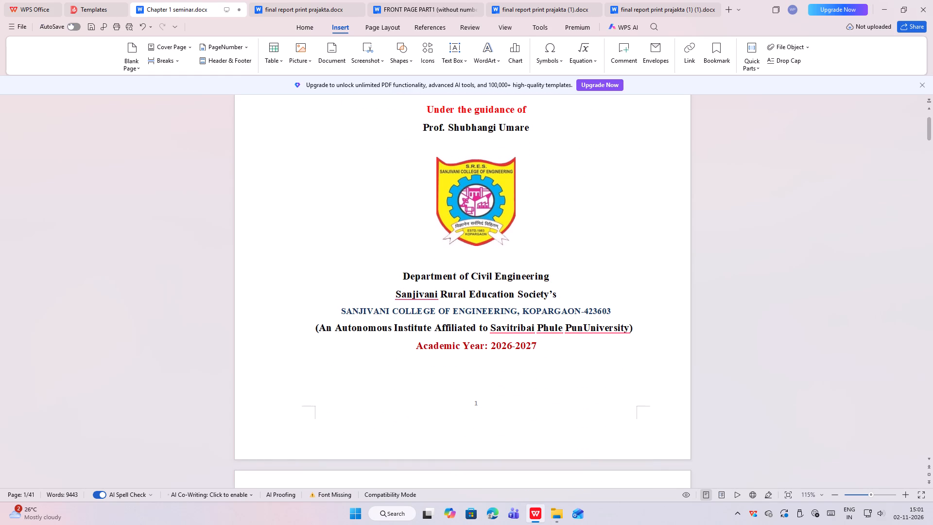
left_click(505, 260)
key("Return")
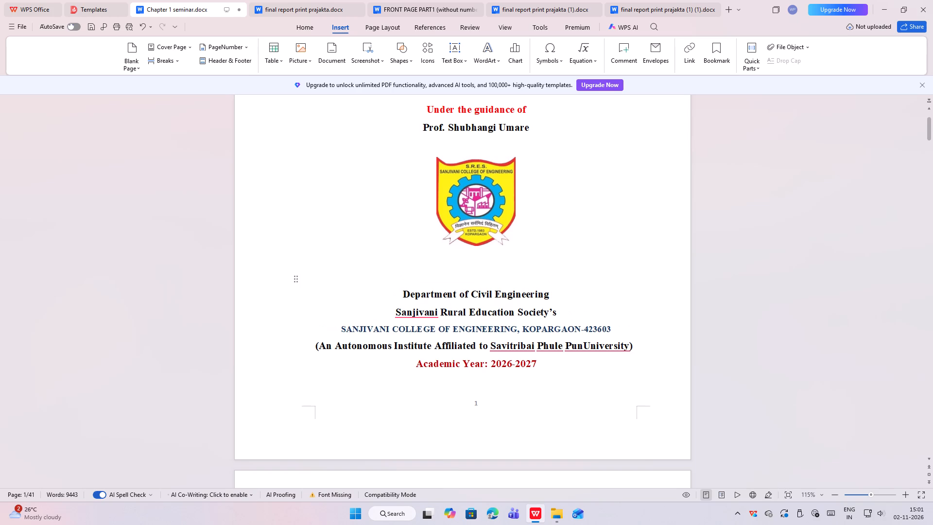
Add a blank line between the guide's name and the college logo on the title page.
scroll(505, 260, "up", 7)
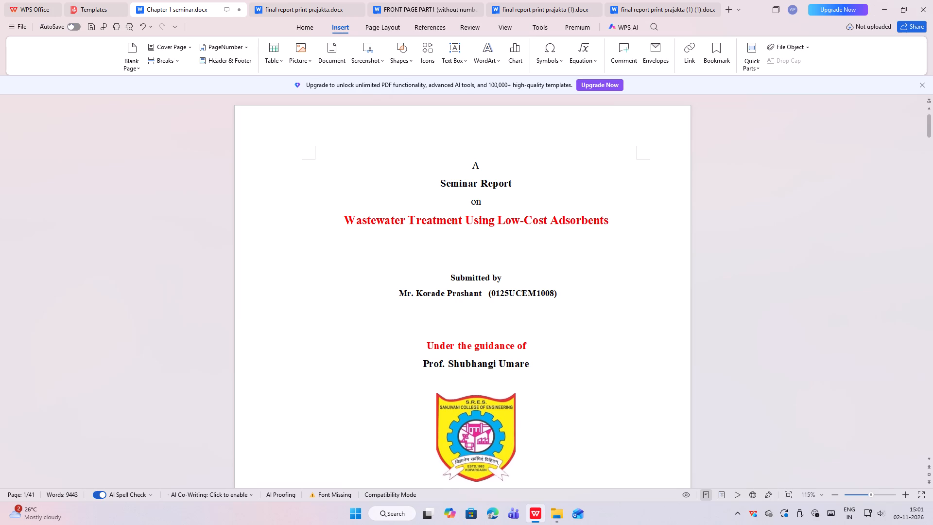
scroll(519, 260, "down", 1)
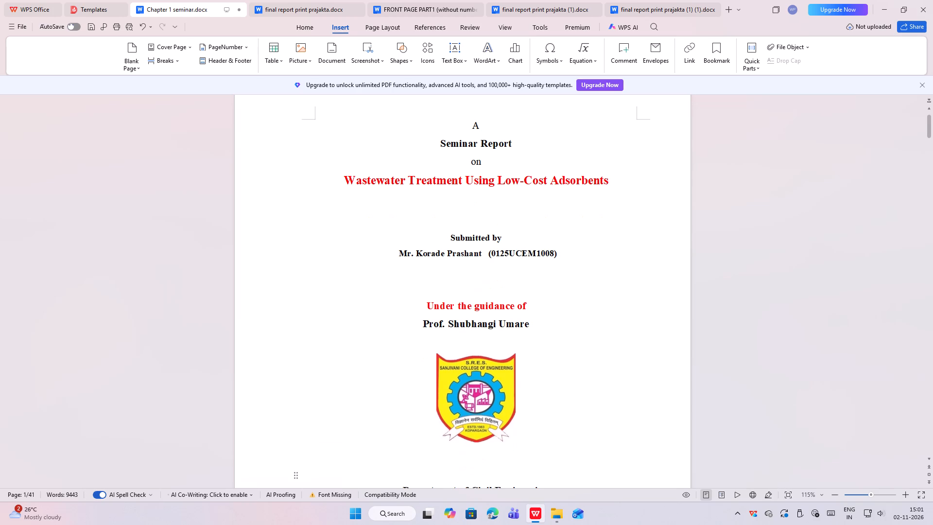
left_click(513, 342)
key("Return")
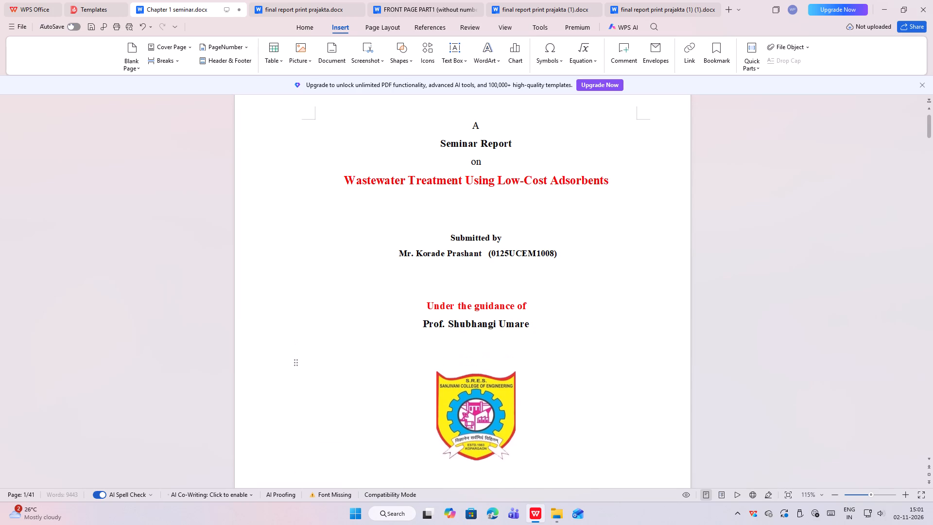
Remove the blank lines above "Sanjivani Rural Education Society's" at the start of the certificate page.
scroll(506, 344, "down", 4)
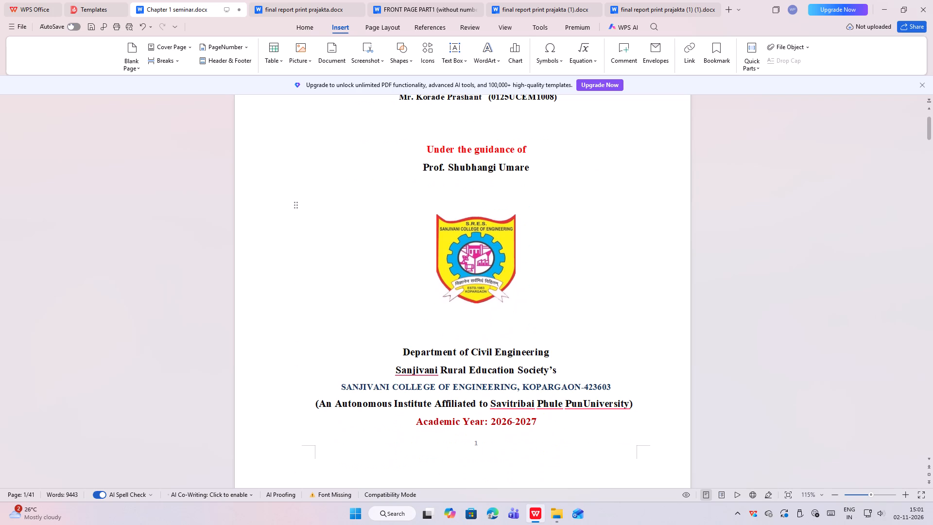
scroll(497, 338, "down", 3)
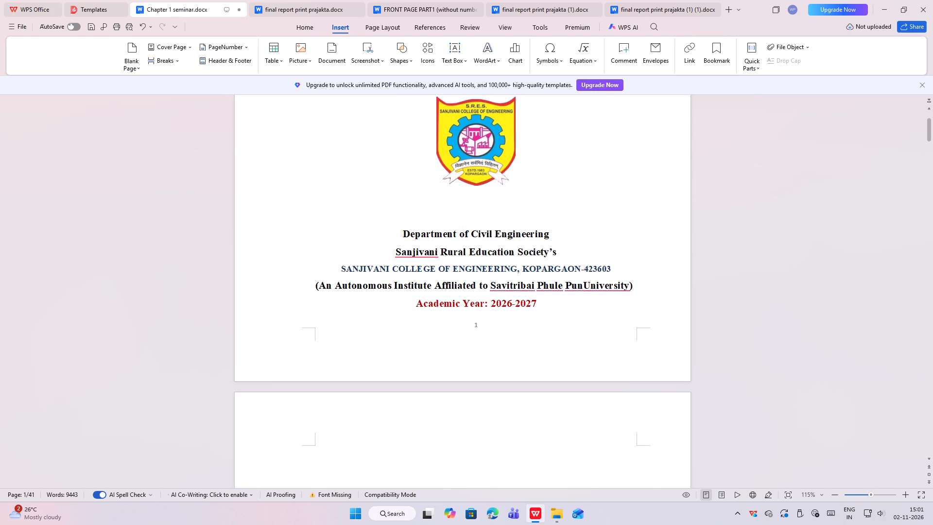
scroll(441, 214, "down", 4)
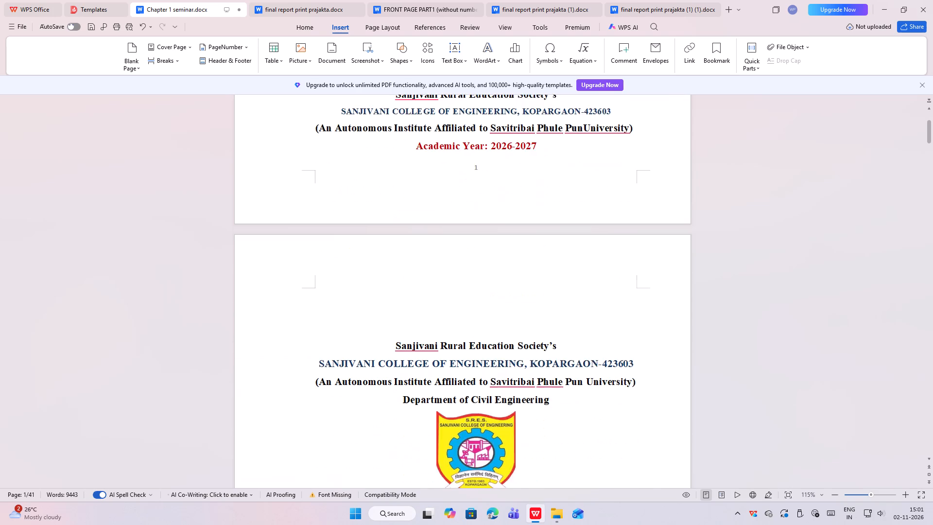
scroll(459, 213, "down", 1)
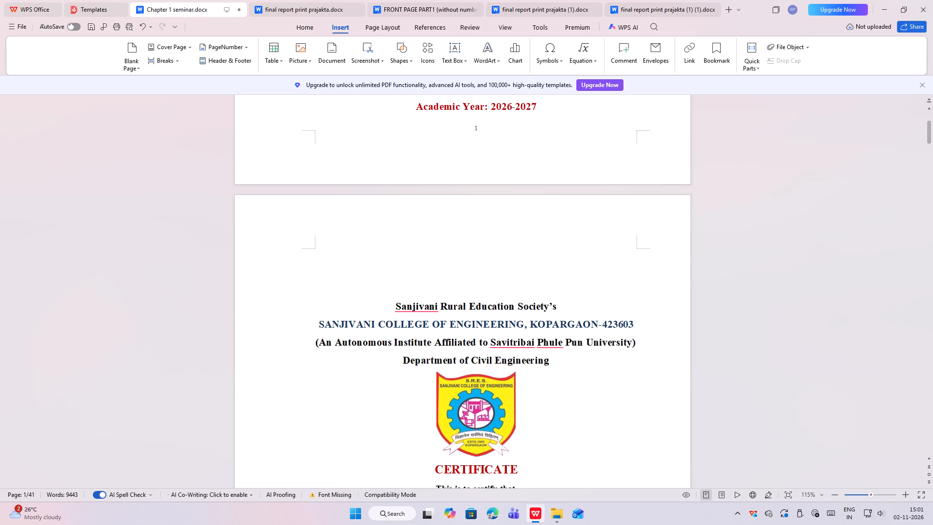
scroll(450, 163, "down", 4)
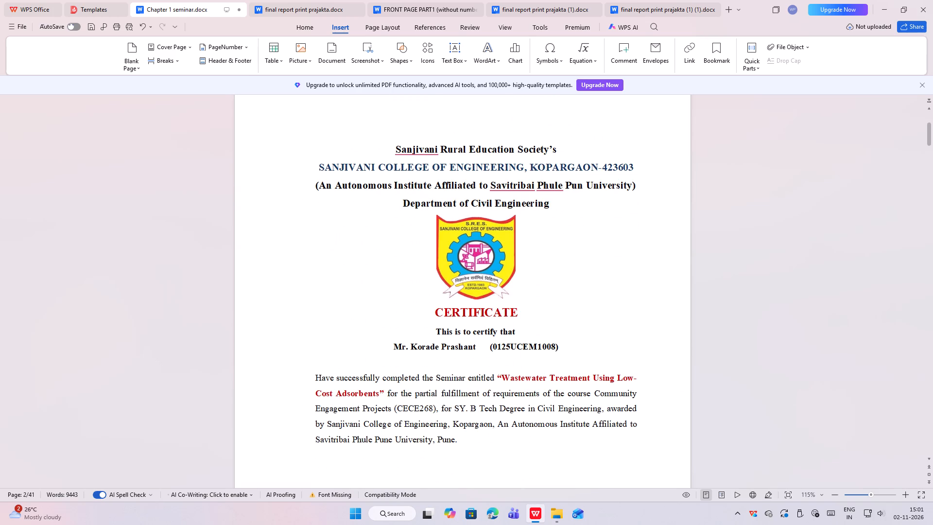
scroll(461, 181, "up", 2)
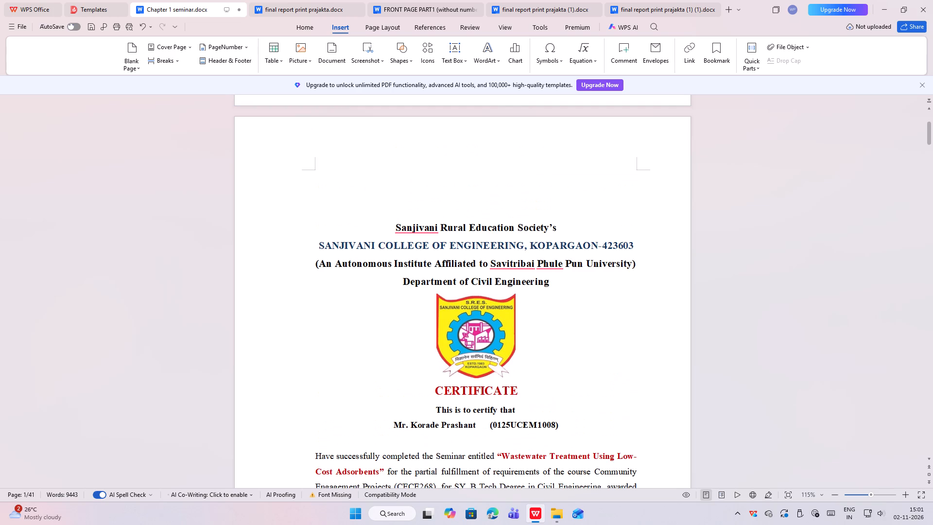
left_click(445, 211)
key("BackSpace")
key("BackSpace")
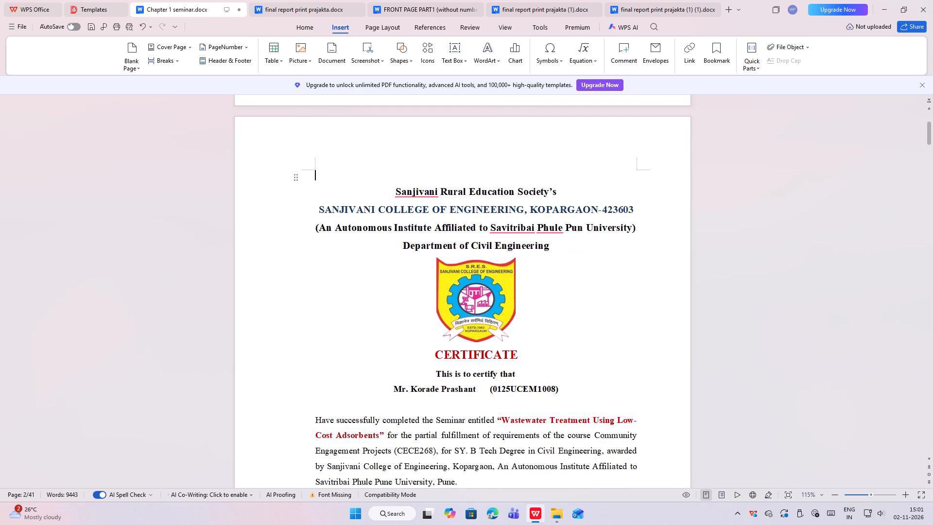
key("BackSpace")
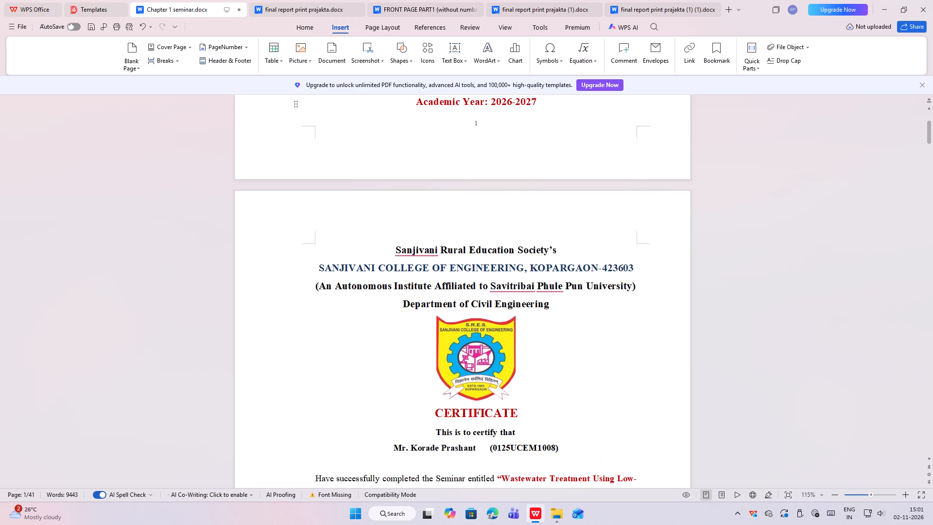
Insert two blank lines between "Department of Civil Engineering" and the college logo on the certificate page.
scroll(379, 188, "up", 3)
scroll(400, 235, "down", 3)
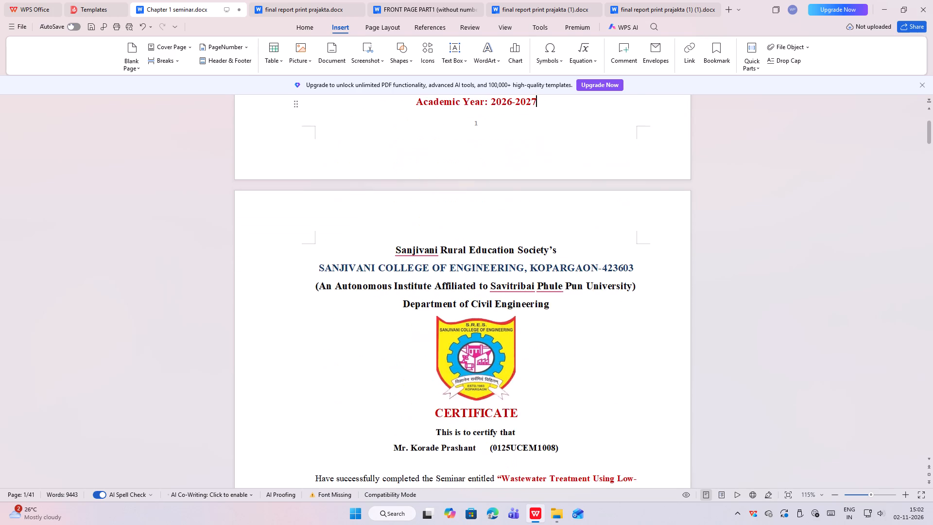
scroll(401, 237, "down", 2)
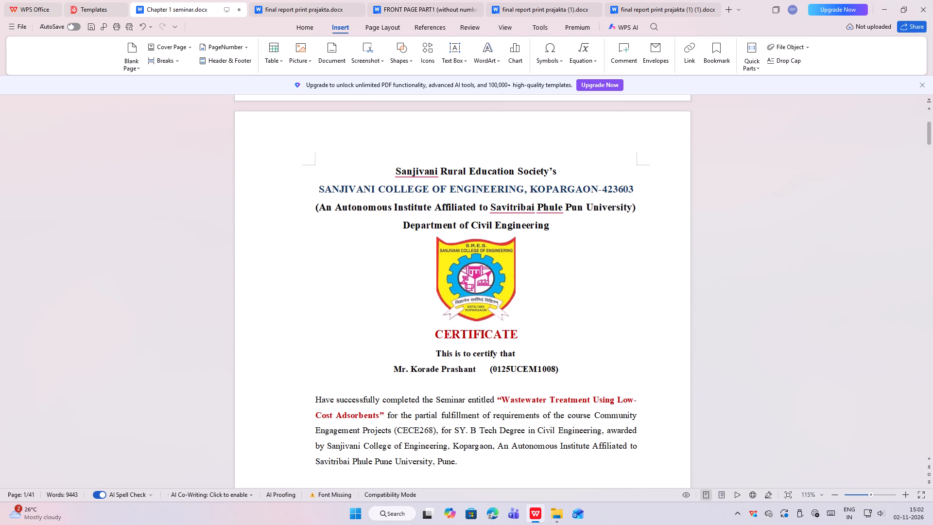
left_click(524, 234)
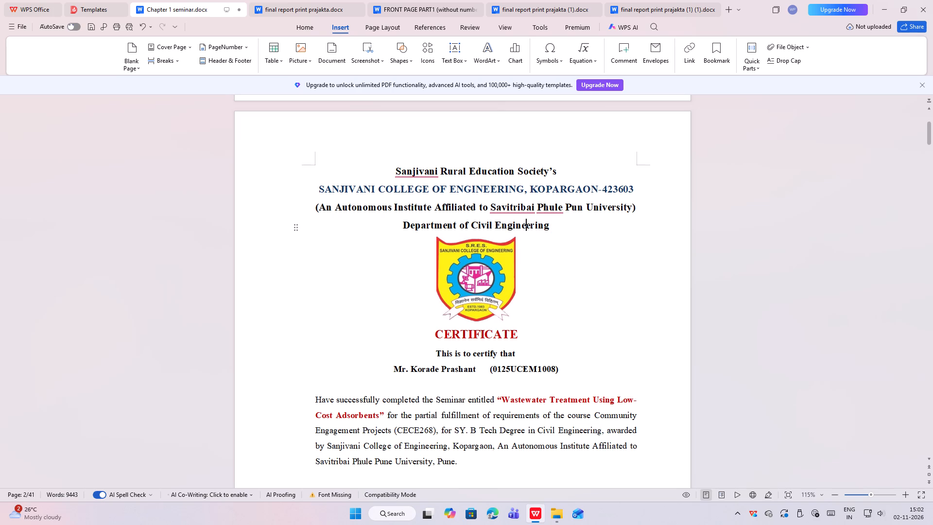
left_click(553, 226)
key("Return")
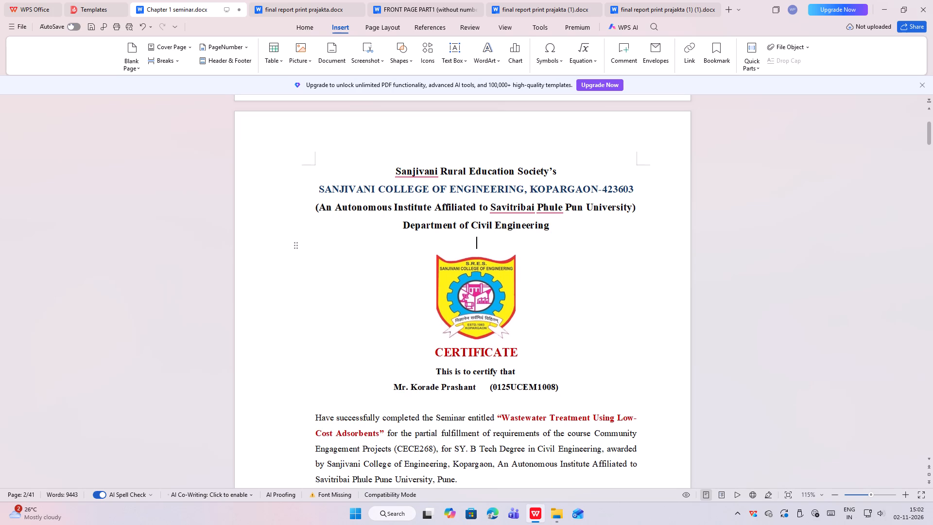
key("Return")
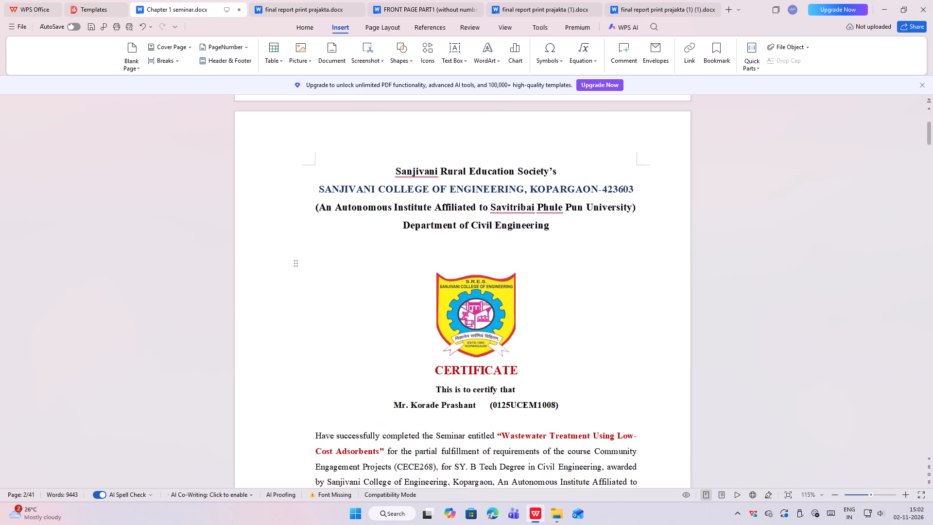
Add a comma after "This is to certify that" on the certificate page.
scroll(546, 230, "down", 3)
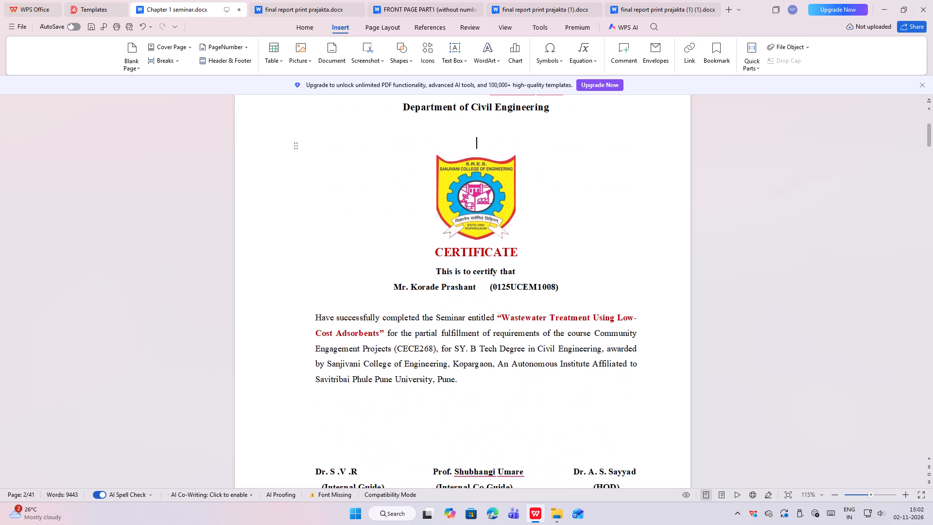
left_click(525, 273)
key("comma")
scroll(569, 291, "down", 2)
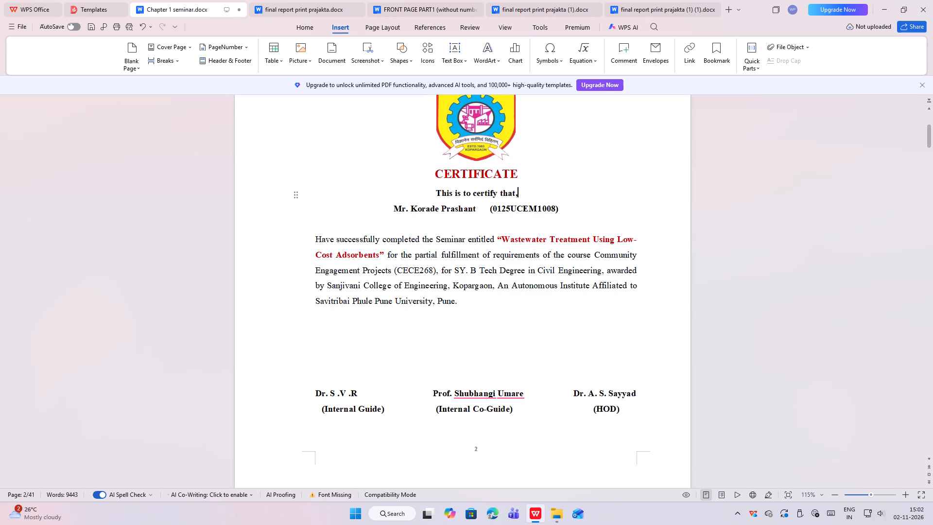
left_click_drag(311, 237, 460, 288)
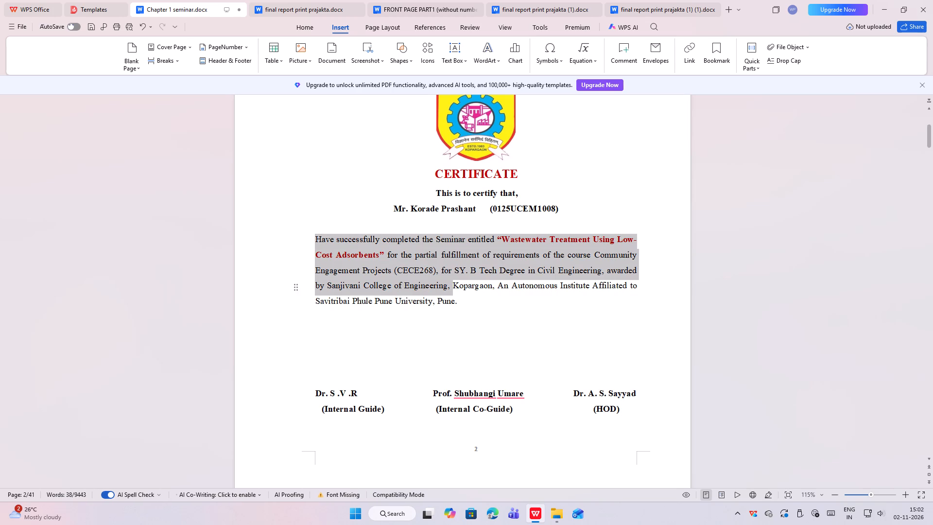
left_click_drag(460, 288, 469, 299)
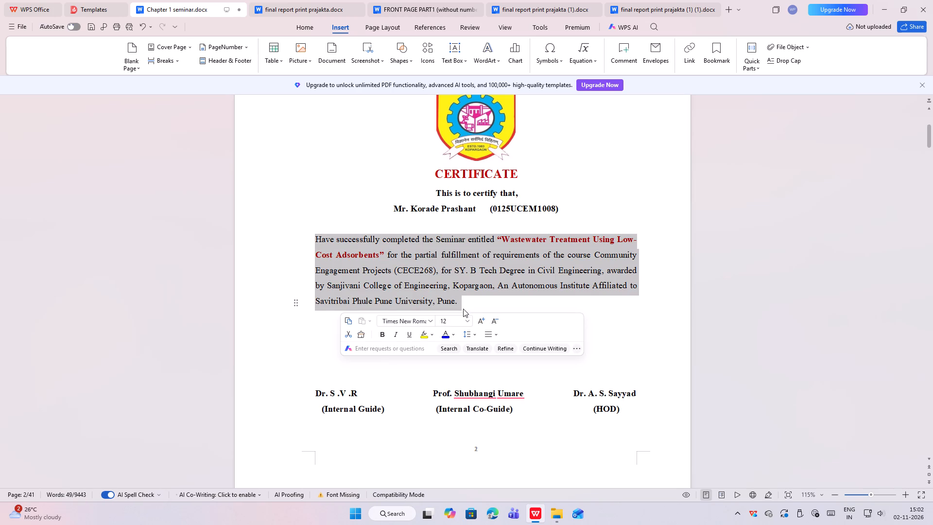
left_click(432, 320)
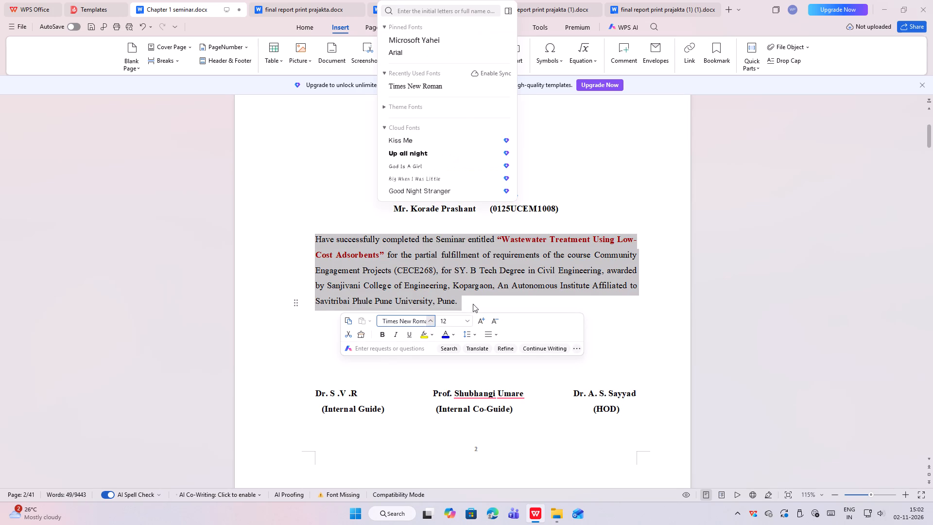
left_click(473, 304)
Remove the leading spaces before "(Internal Guide)" in the certificate's signature block so it lines up under the guide's name.
scroll(469, 324, "down", 2)
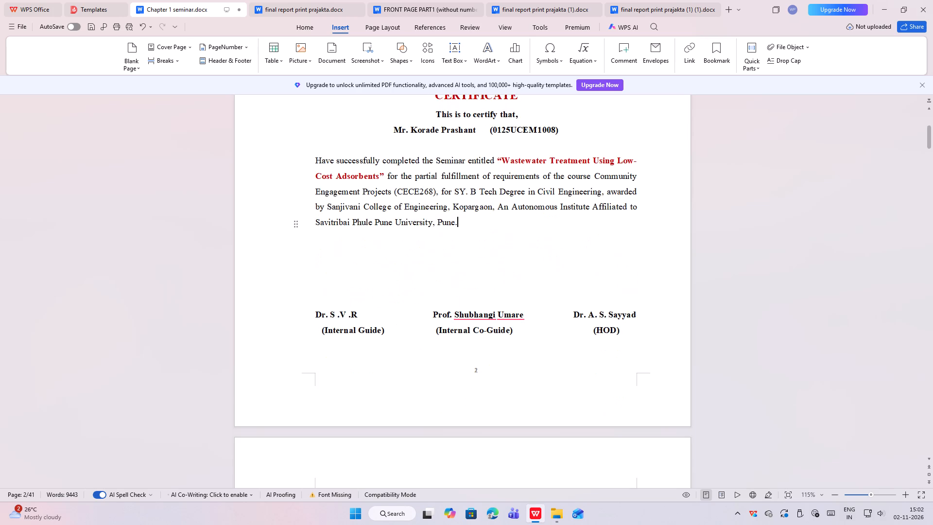
scroll(469, 324, "down", 1)
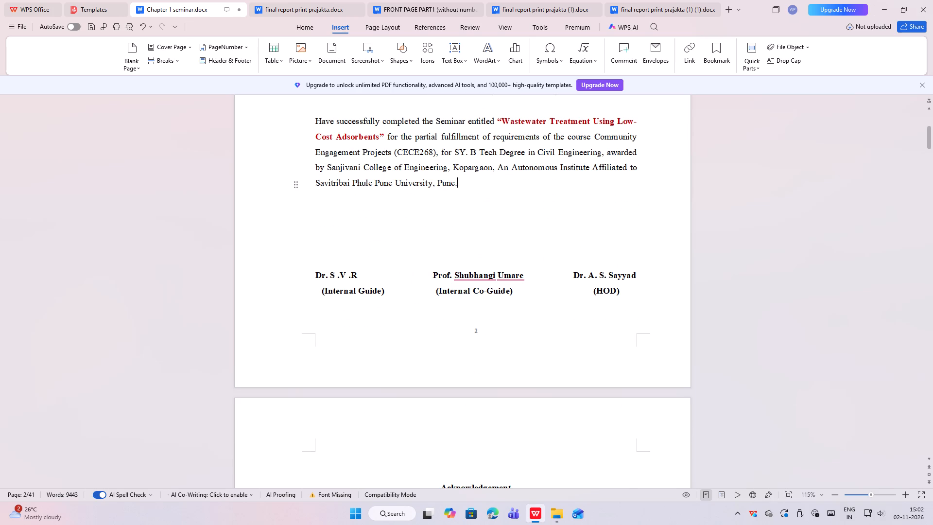
left_click(317, 291)
key("BackSpace")
key("BackSpace")
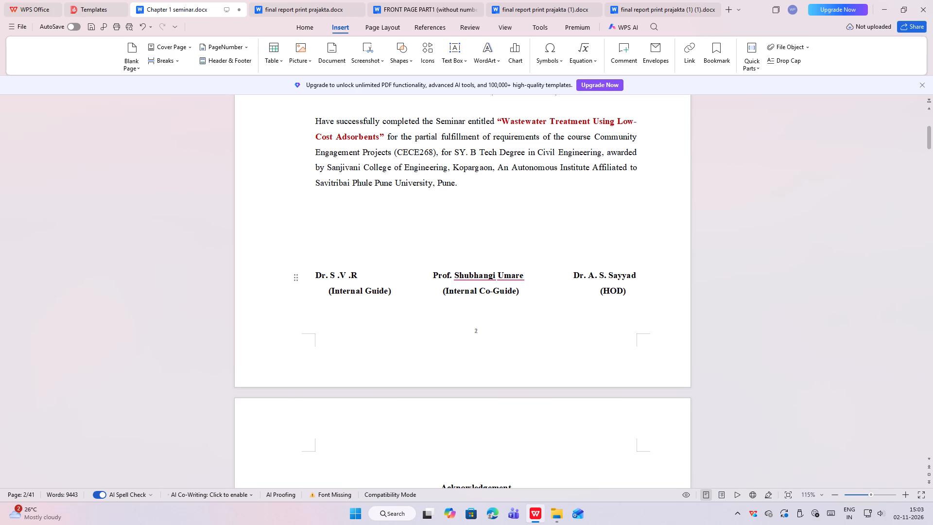
left_click(327, 291)
key("BackSpace")
key("BackSpace")
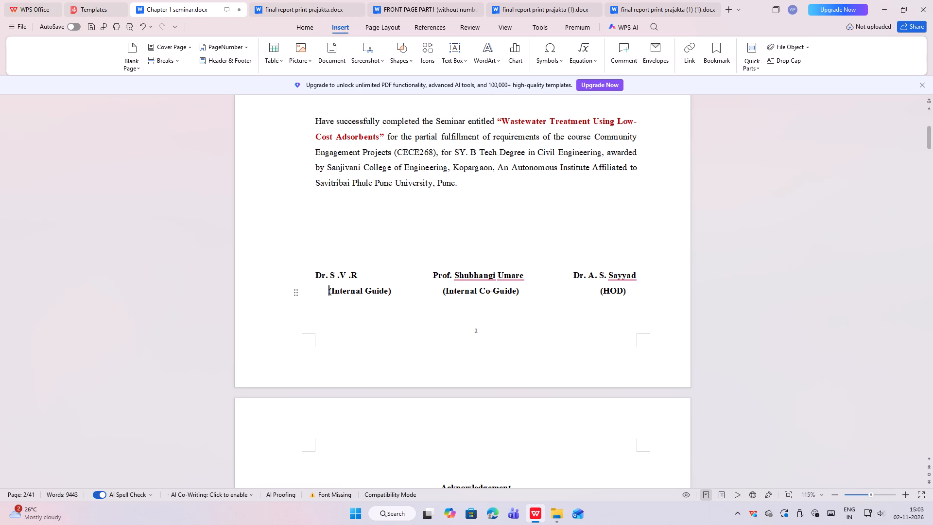
key("BackSpace")
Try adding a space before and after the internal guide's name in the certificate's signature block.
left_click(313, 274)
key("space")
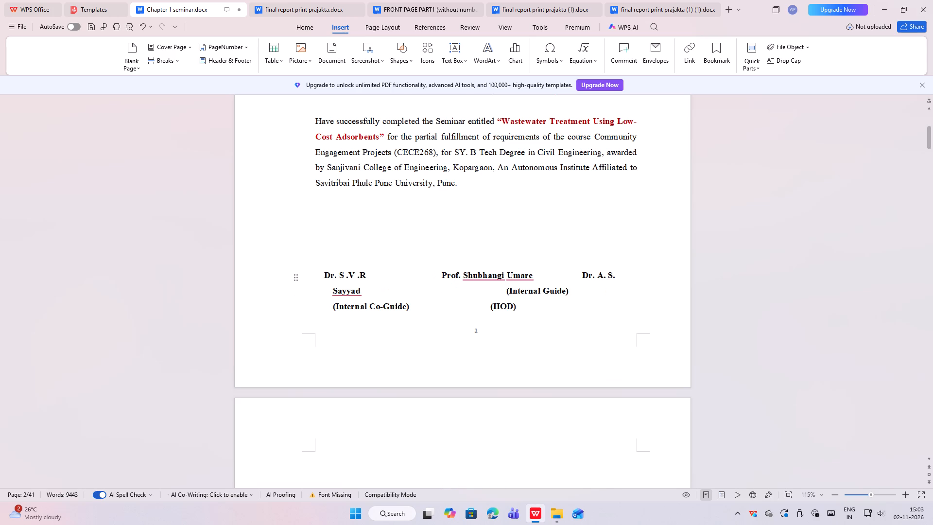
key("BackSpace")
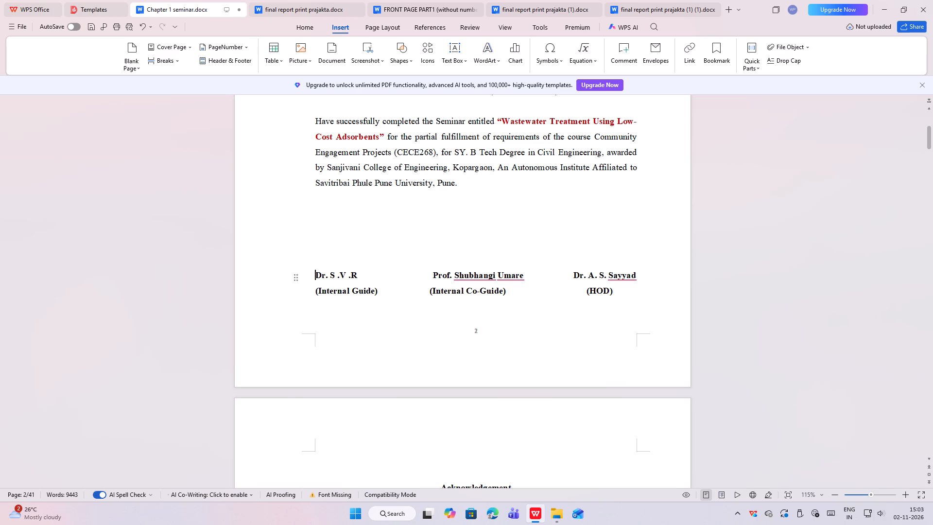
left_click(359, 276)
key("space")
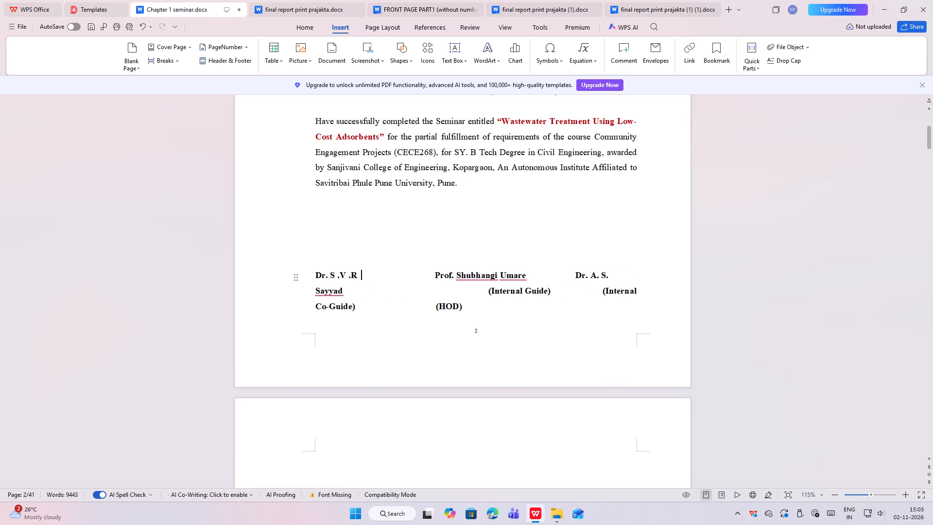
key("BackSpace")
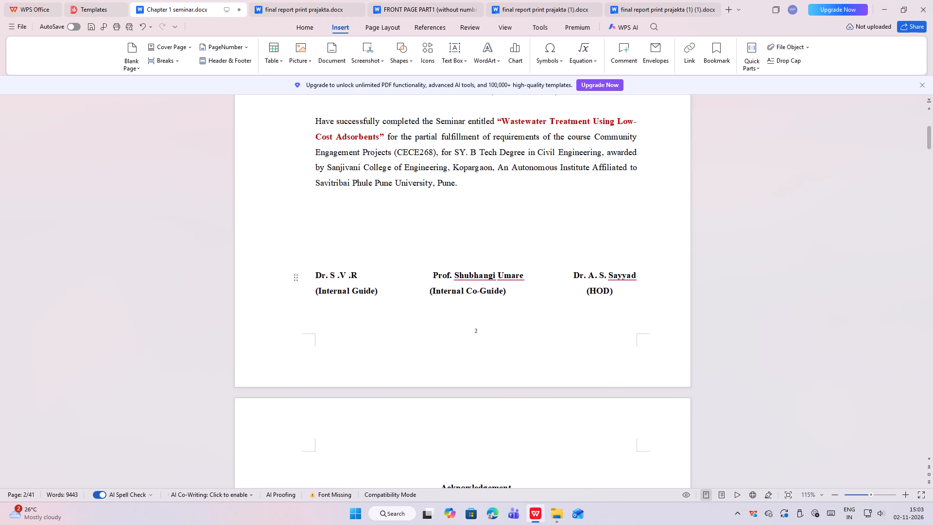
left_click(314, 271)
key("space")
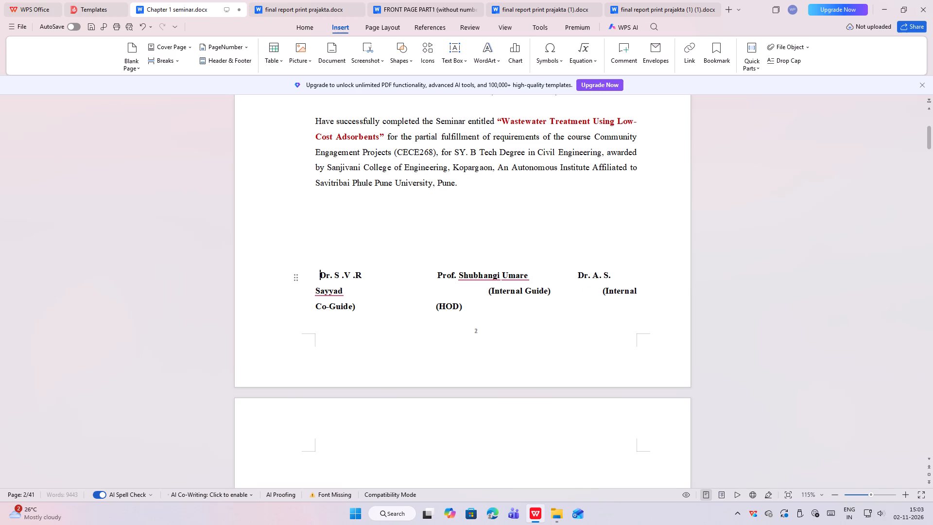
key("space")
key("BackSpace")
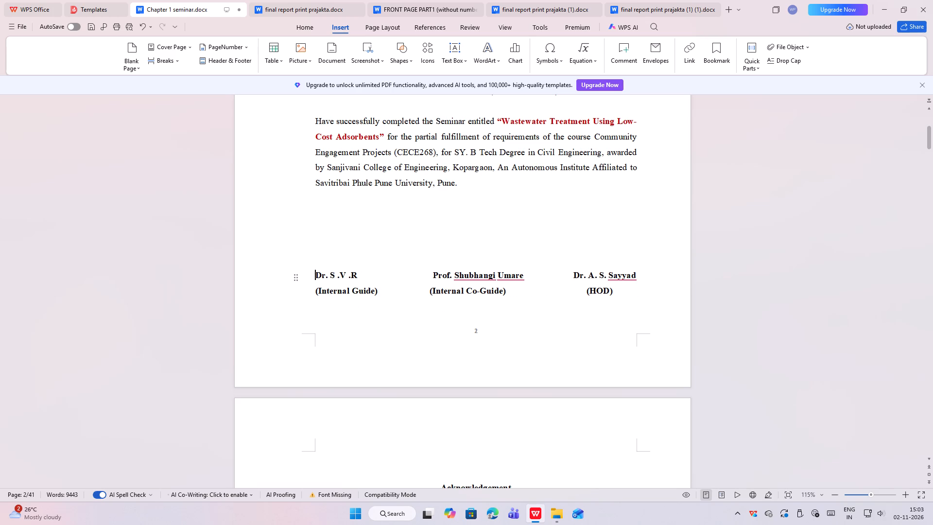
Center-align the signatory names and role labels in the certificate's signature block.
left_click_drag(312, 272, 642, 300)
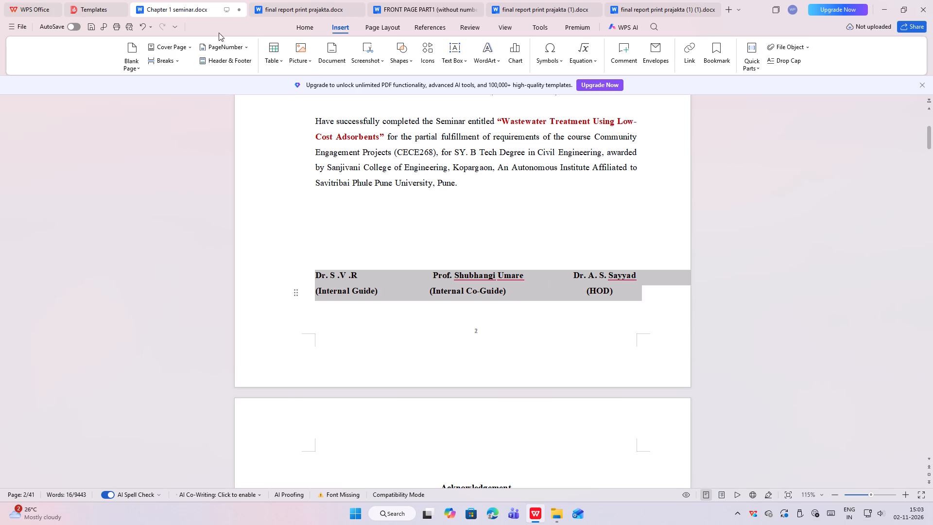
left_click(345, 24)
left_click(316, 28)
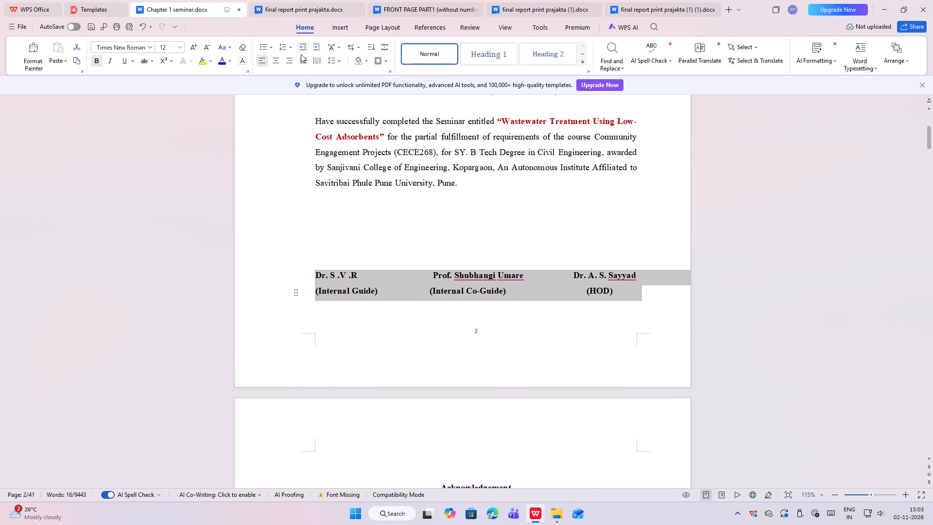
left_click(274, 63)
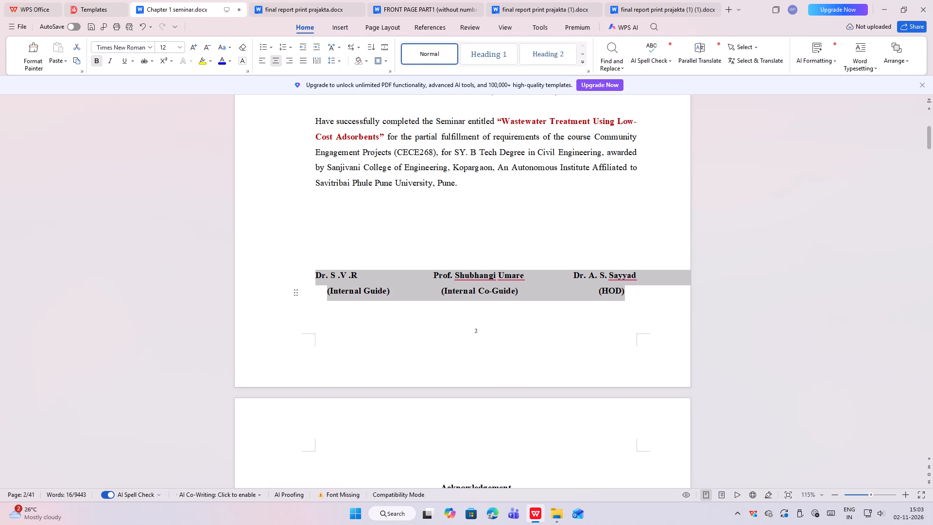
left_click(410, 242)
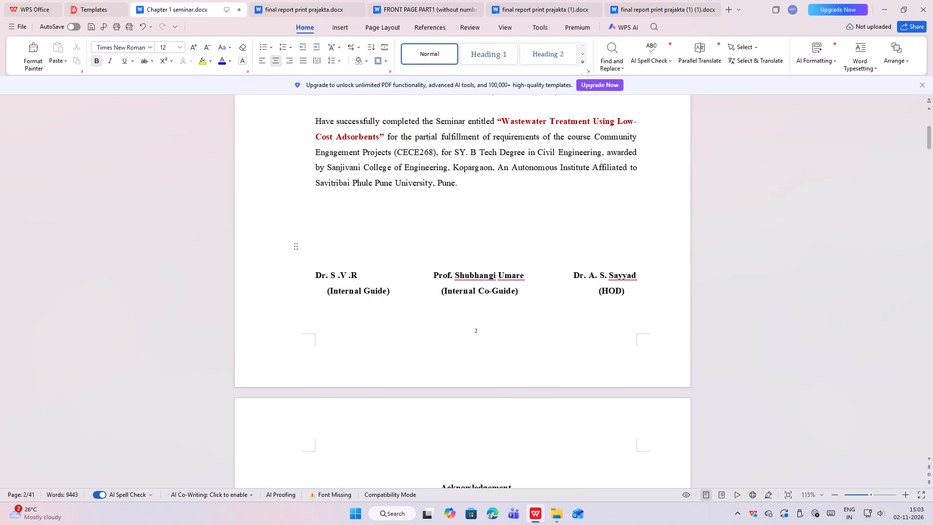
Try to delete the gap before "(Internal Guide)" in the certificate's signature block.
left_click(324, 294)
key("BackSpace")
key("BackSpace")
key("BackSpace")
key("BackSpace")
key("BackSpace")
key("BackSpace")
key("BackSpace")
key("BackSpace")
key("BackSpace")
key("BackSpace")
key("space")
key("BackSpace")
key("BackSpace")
Insert two more blank lines above the signatory names on the certificate page.
left_click(329, 259)
key("Return")
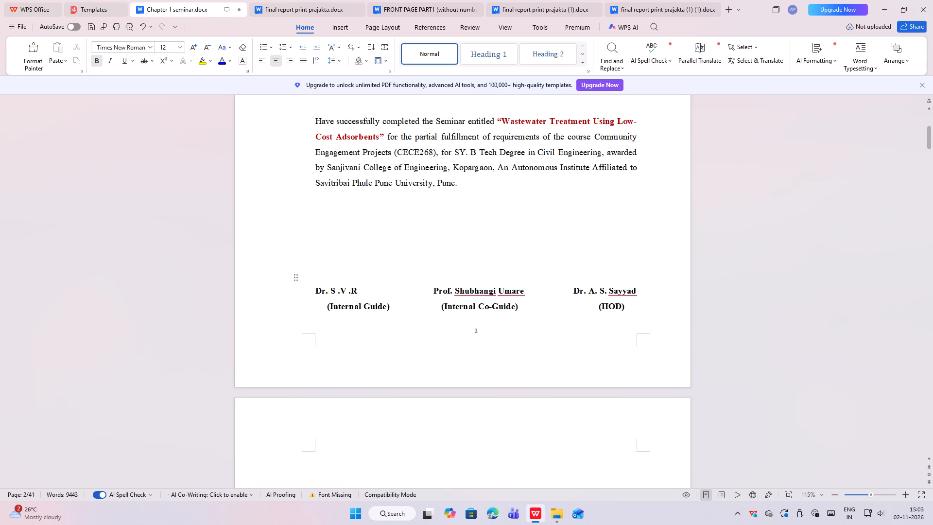
key("Return")
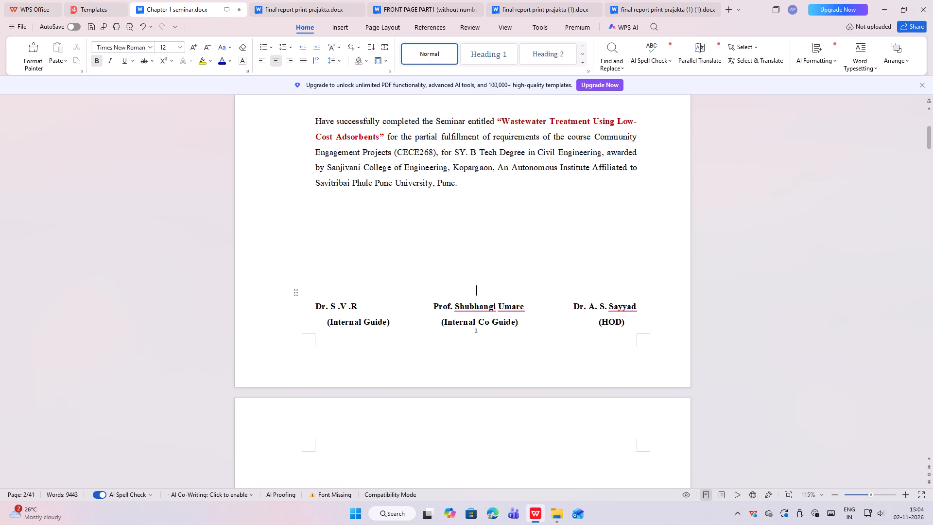
scroll(298, 260, "down", 1)
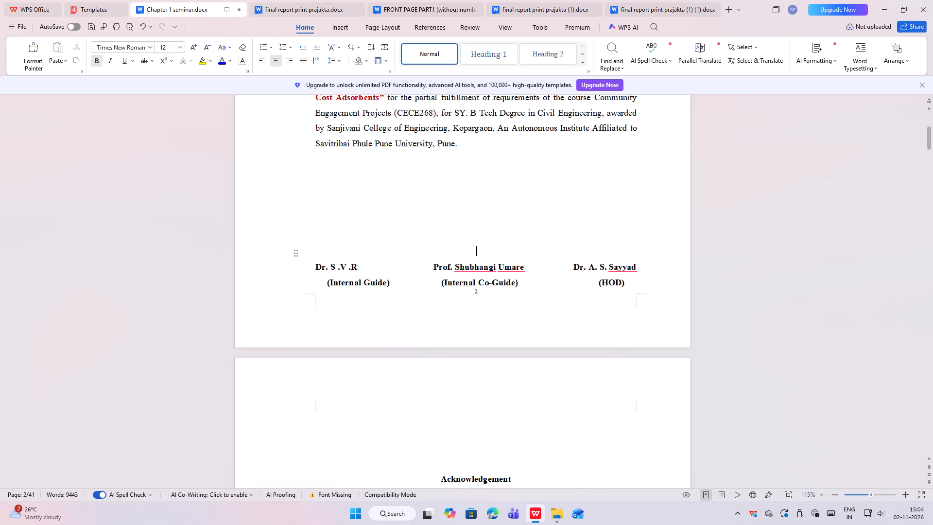
scroll(420, 227, "up", 1)
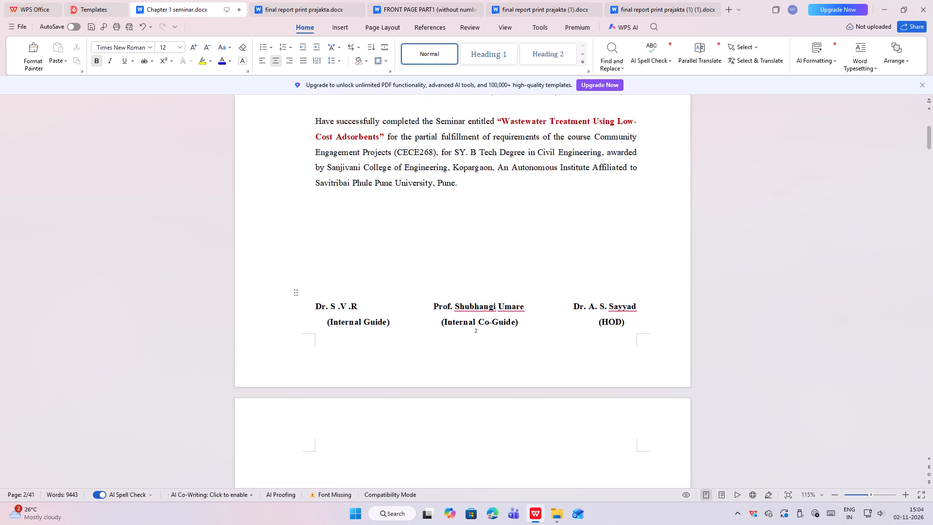
scroll(420, 227, "up", 2)
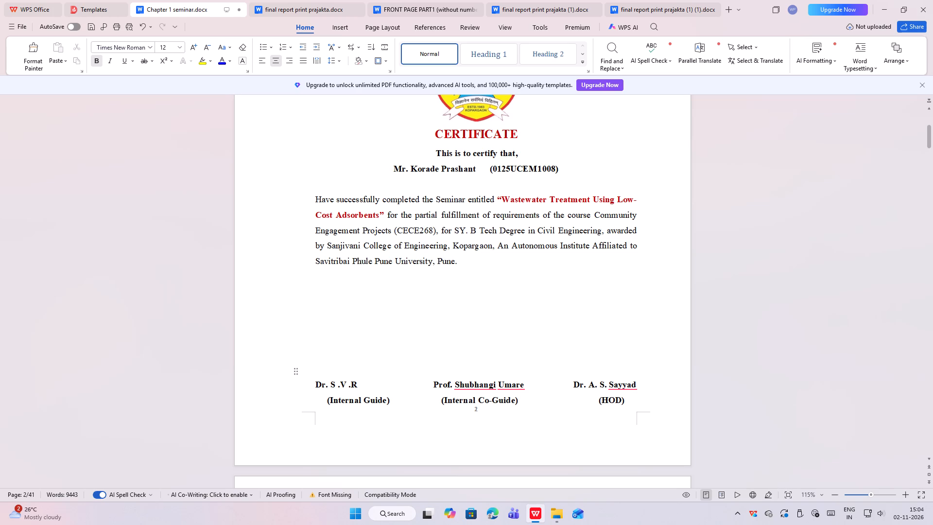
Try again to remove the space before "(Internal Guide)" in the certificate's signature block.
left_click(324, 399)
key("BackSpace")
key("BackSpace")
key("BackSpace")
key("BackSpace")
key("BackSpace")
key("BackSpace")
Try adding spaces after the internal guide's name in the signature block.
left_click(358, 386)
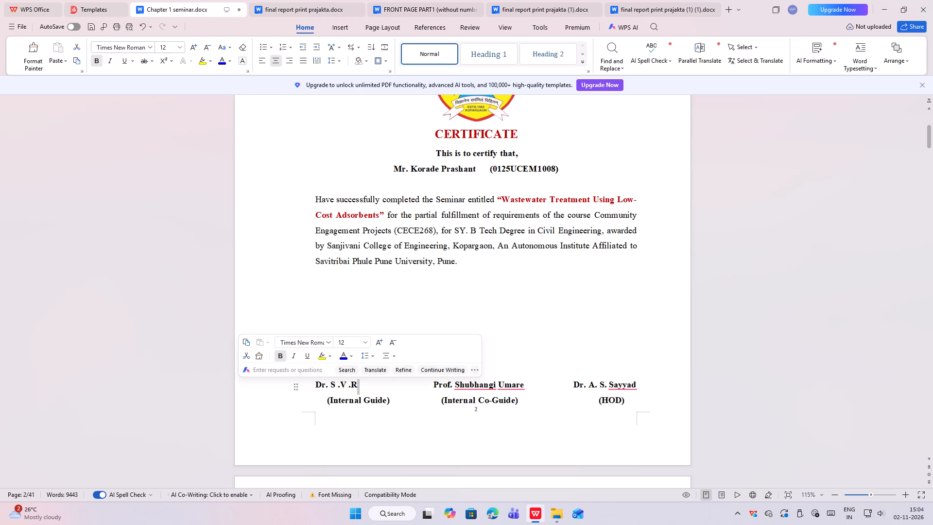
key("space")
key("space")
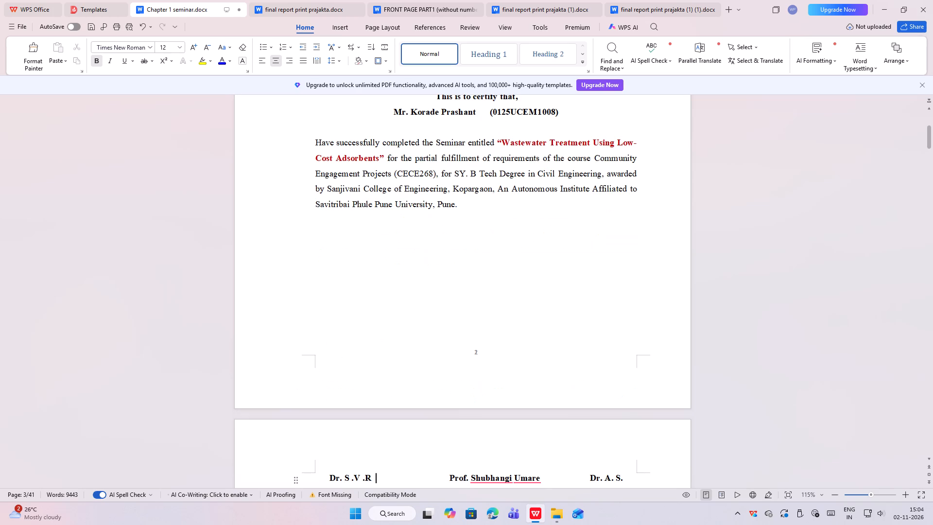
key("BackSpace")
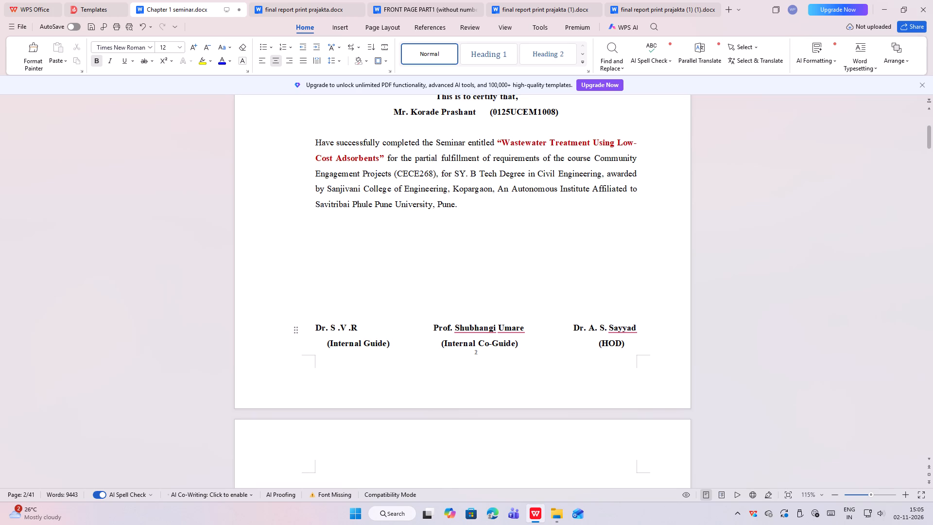
Remove the centered alignment from the certificate's signature block so "(Internal Guide)" starts directly under the guide's name.
left_click(312, 330)
key("space")
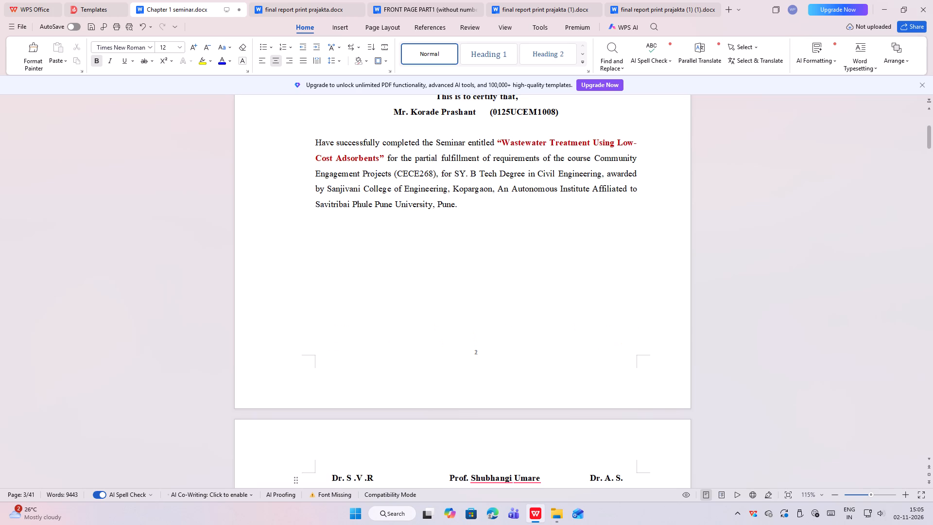
key("BackSpace")
key("BackSpace")
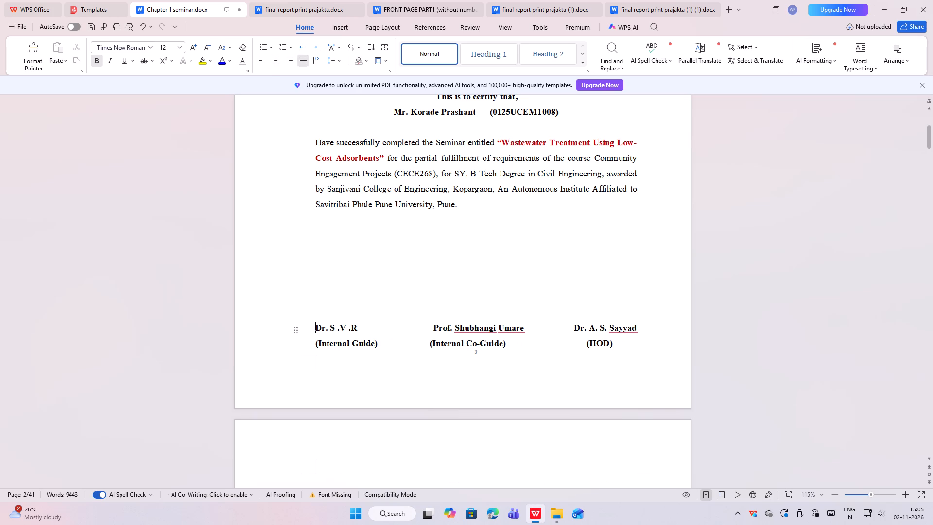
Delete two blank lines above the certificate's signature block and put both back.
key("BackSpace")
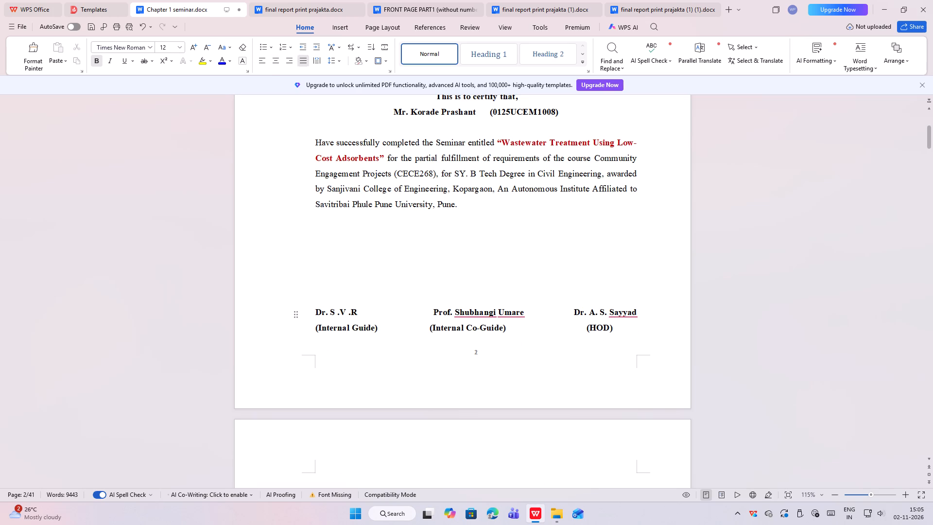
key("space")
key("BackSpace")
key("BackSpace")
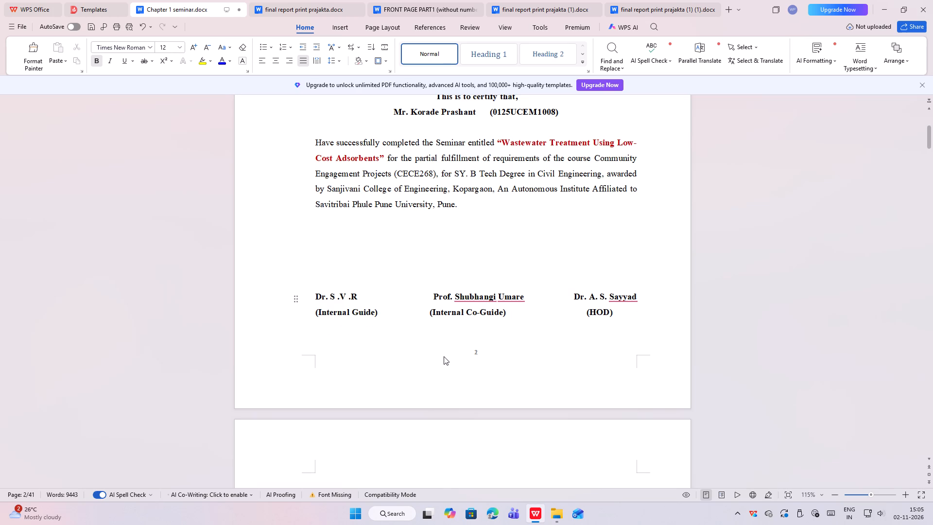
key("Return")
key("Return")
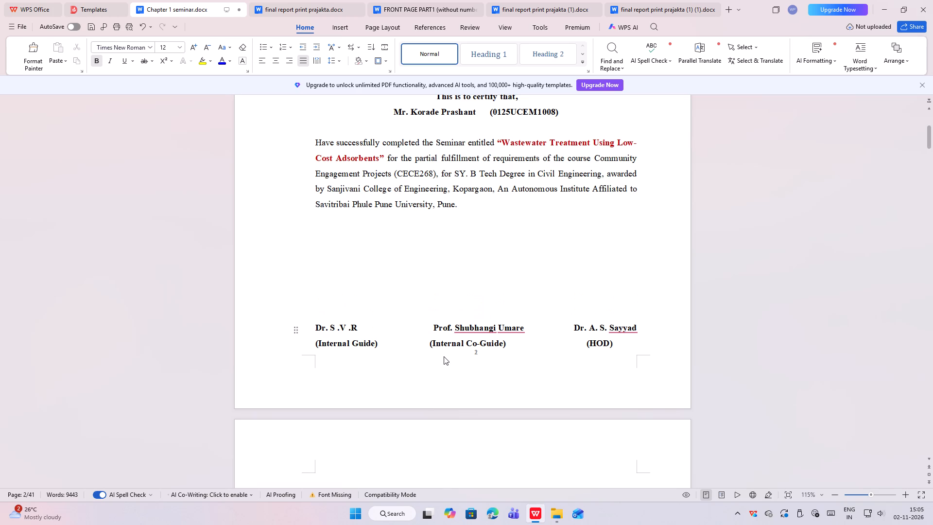
Save the seminar report document.
left_click(402, 293)
key("ctrl+s")
Insert five spaces before "(Internal Co-Guide)" to center it under the co-guide's name on the certificate page.
scroll(373, 291, "down", 1)
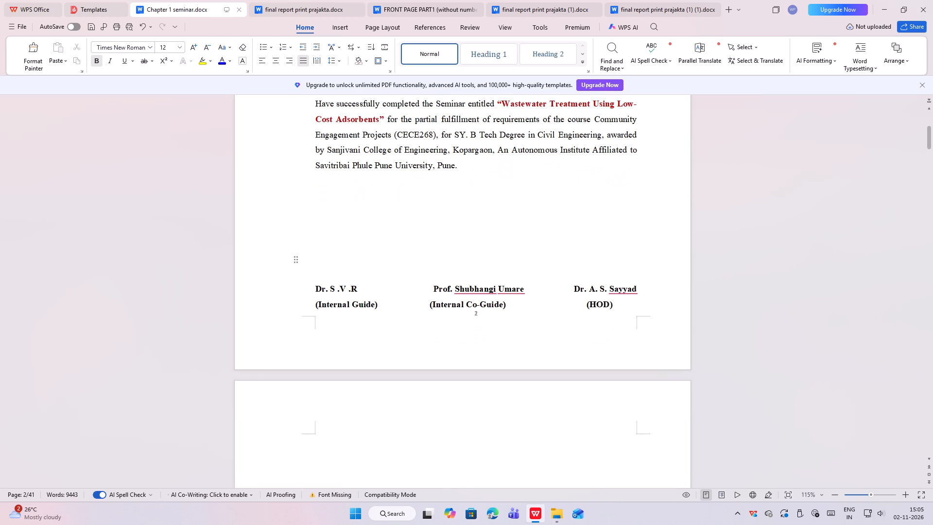
left_click(428, 303)
key("space")
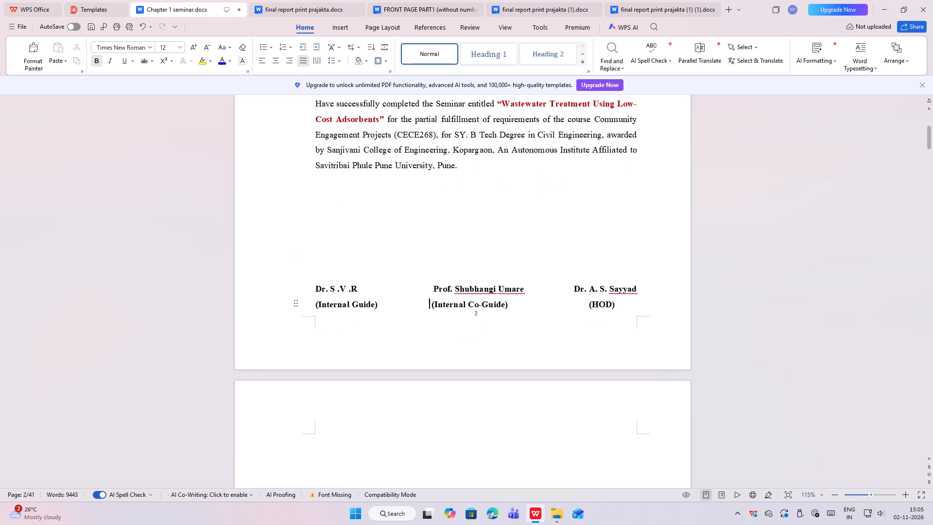
key("space")
key("space")
key("space")
key("space")
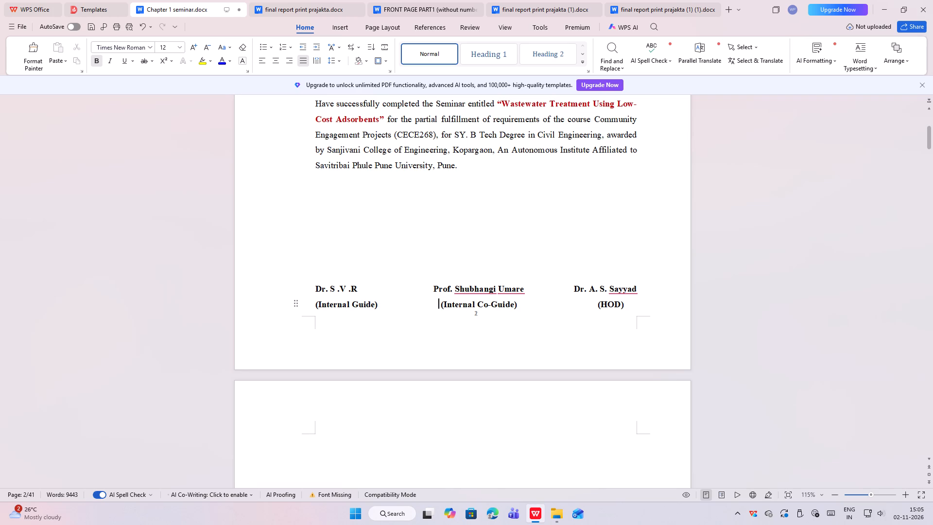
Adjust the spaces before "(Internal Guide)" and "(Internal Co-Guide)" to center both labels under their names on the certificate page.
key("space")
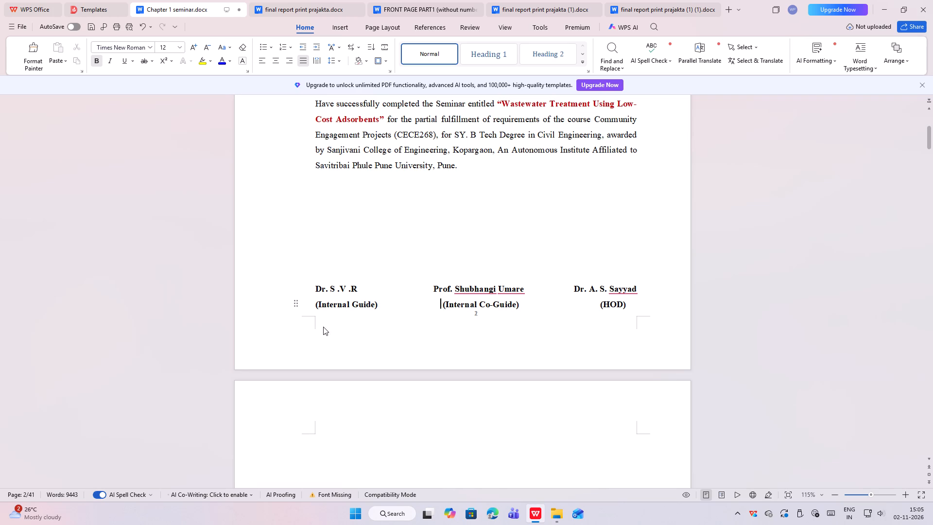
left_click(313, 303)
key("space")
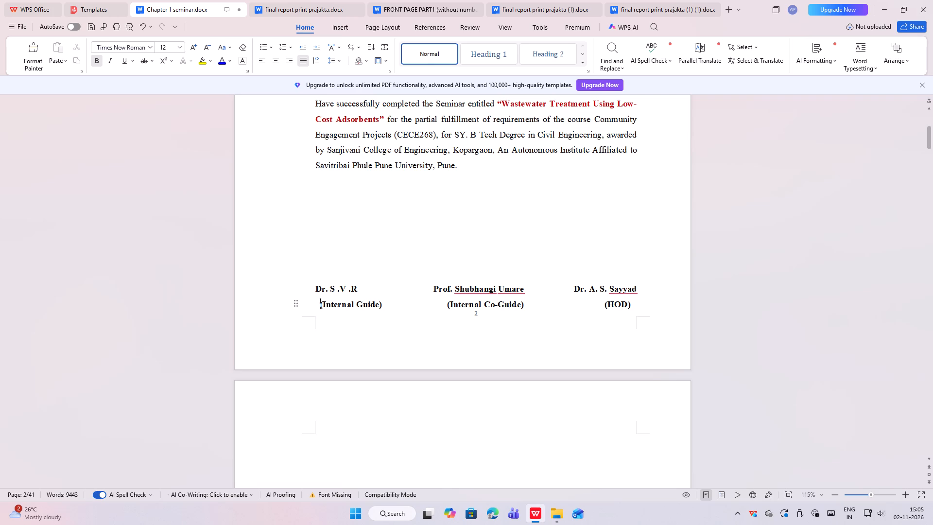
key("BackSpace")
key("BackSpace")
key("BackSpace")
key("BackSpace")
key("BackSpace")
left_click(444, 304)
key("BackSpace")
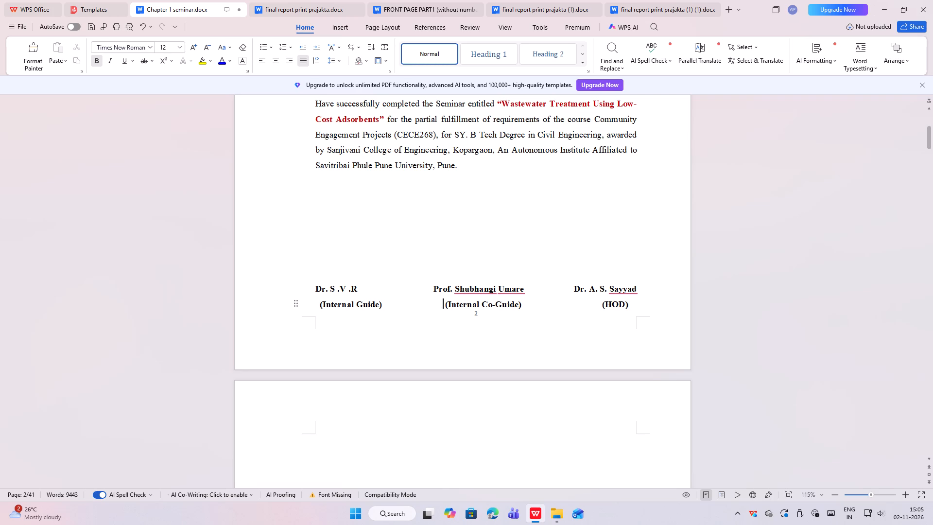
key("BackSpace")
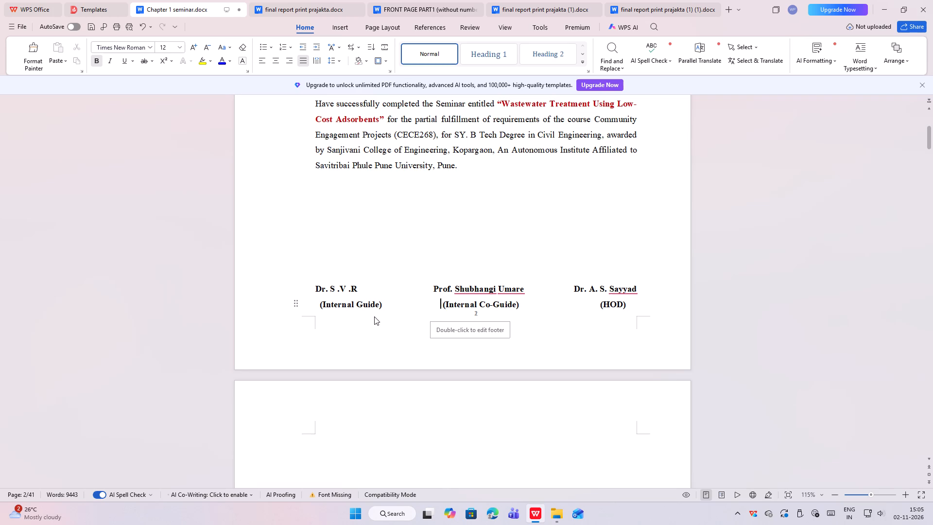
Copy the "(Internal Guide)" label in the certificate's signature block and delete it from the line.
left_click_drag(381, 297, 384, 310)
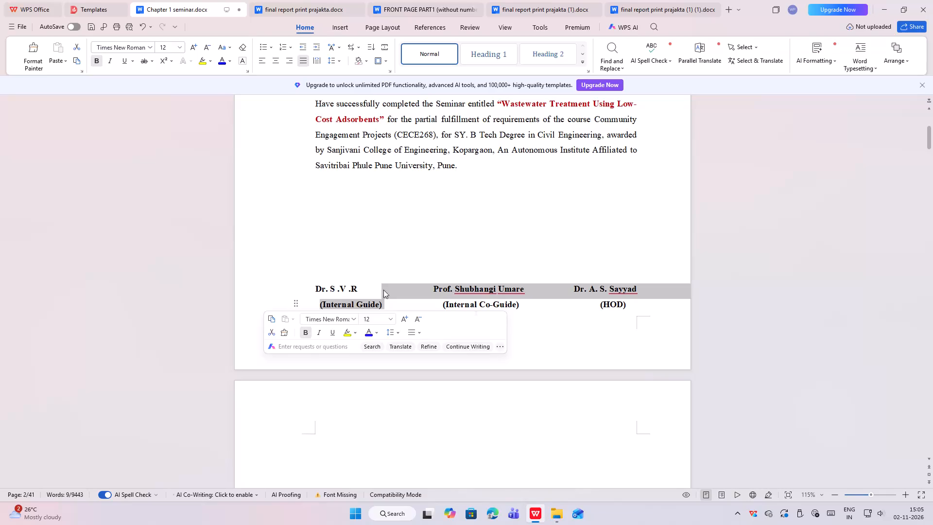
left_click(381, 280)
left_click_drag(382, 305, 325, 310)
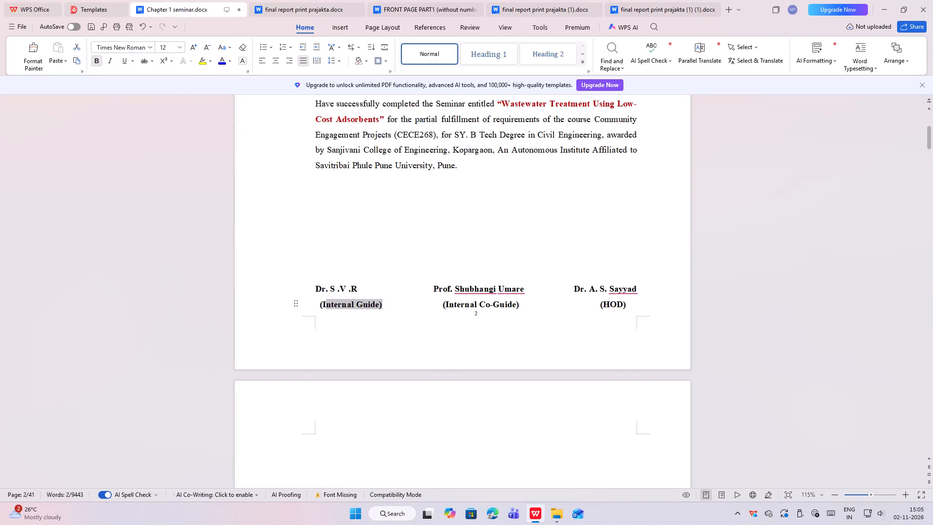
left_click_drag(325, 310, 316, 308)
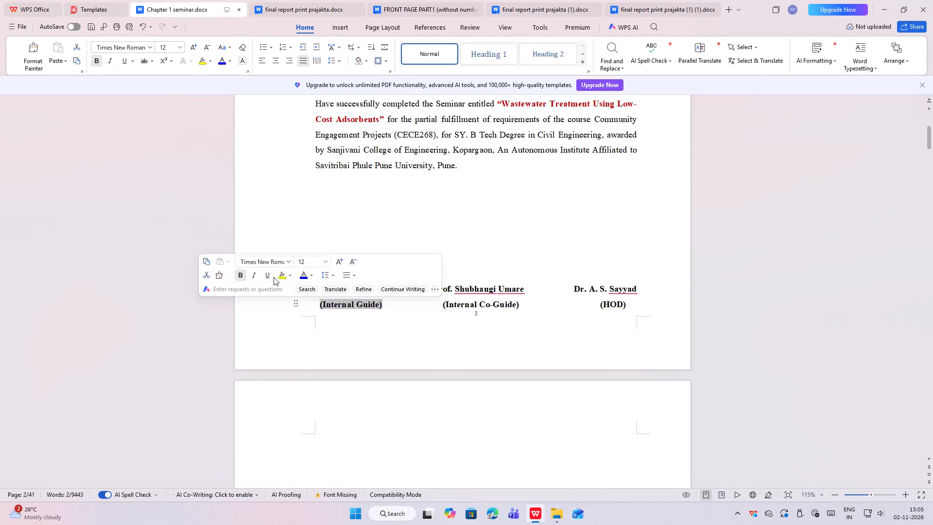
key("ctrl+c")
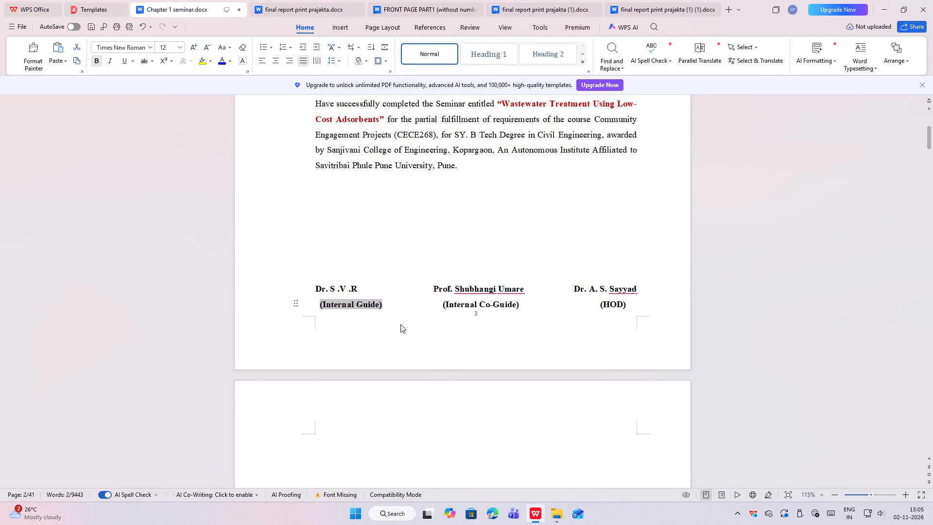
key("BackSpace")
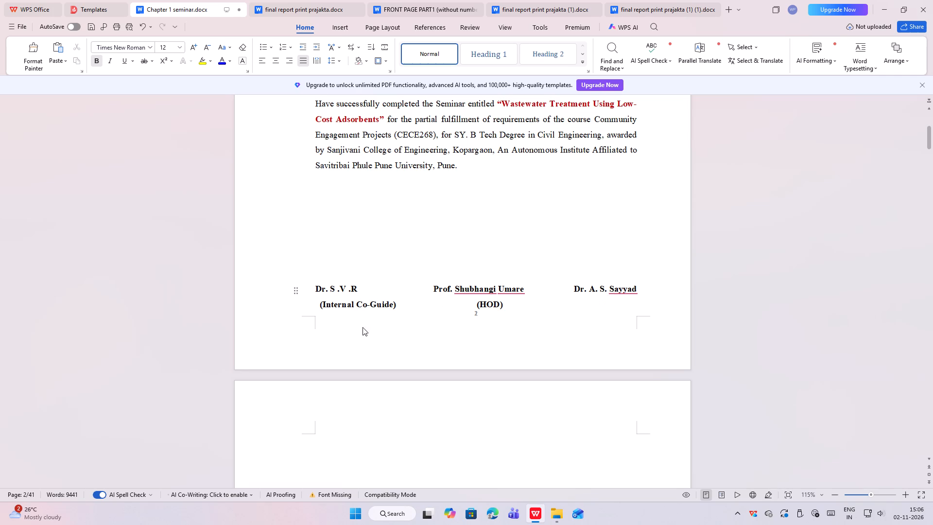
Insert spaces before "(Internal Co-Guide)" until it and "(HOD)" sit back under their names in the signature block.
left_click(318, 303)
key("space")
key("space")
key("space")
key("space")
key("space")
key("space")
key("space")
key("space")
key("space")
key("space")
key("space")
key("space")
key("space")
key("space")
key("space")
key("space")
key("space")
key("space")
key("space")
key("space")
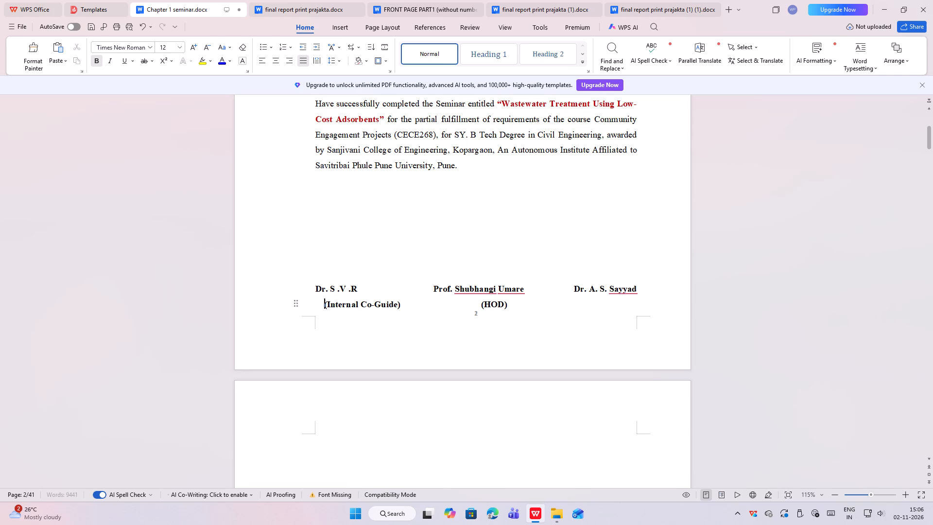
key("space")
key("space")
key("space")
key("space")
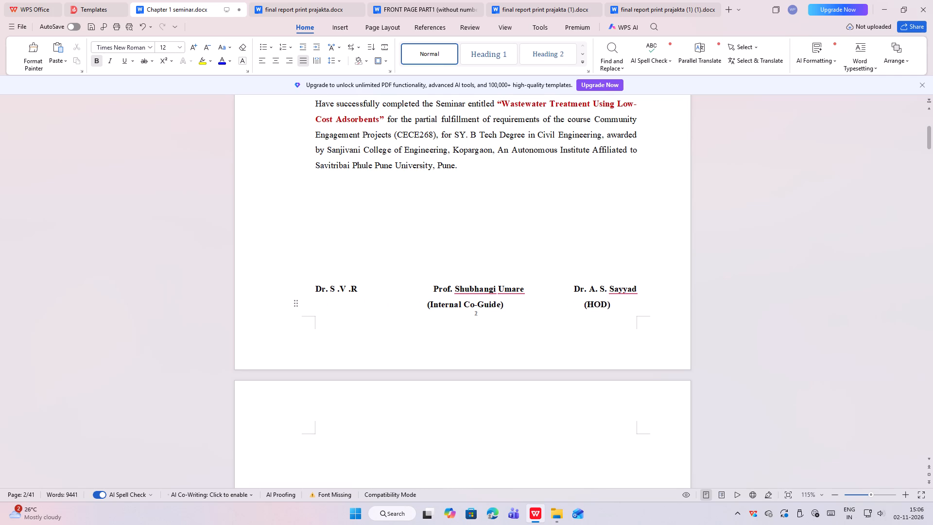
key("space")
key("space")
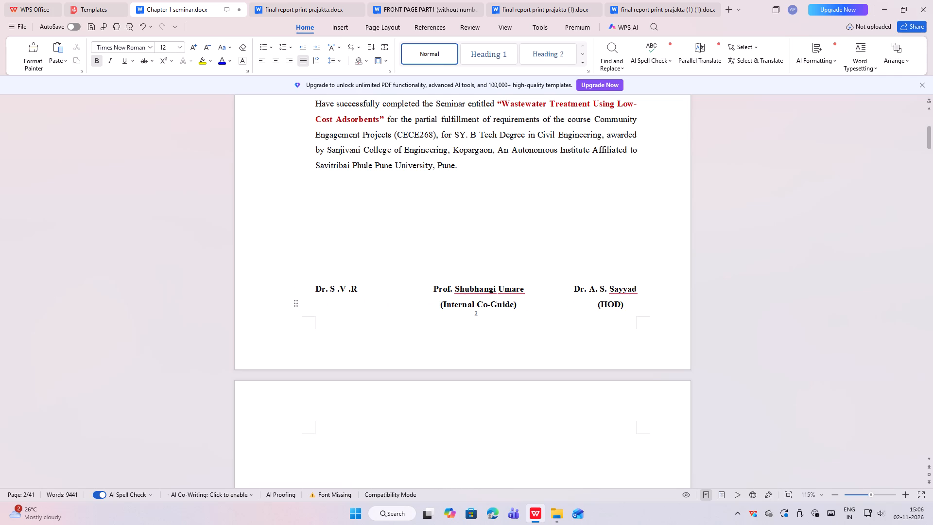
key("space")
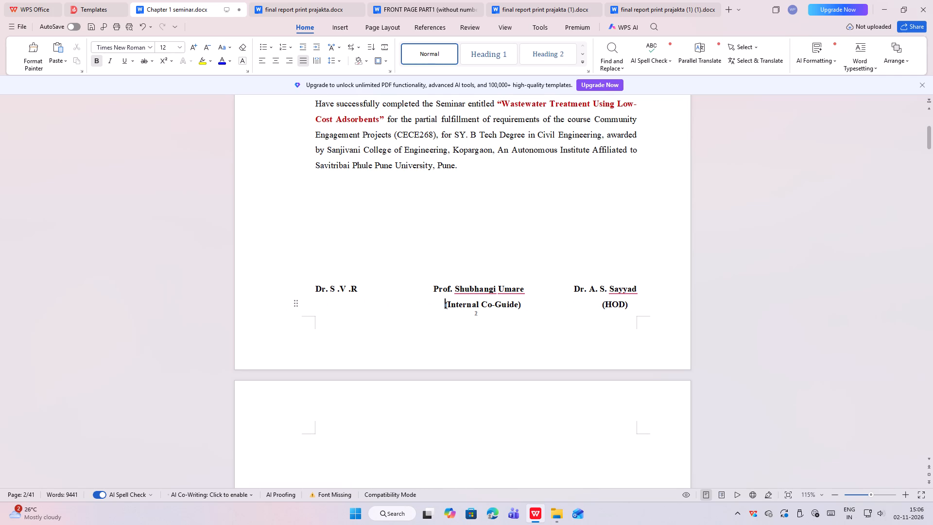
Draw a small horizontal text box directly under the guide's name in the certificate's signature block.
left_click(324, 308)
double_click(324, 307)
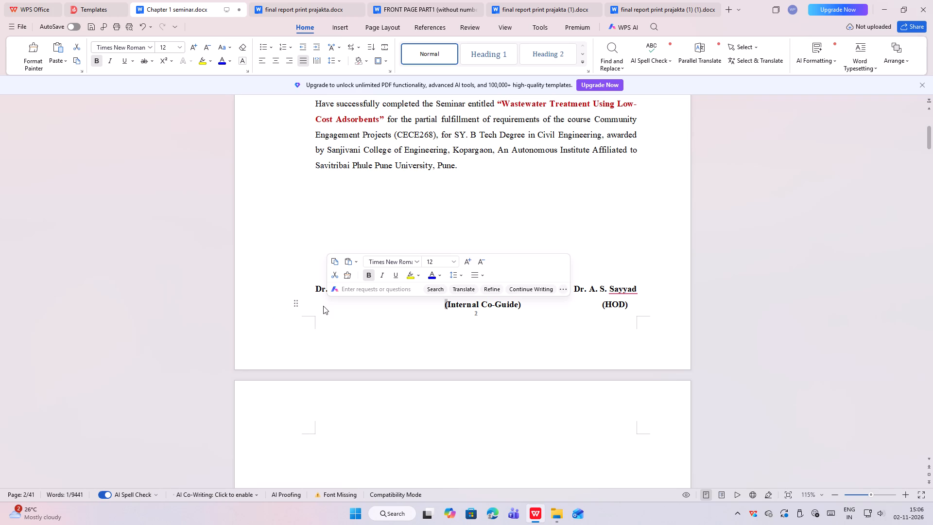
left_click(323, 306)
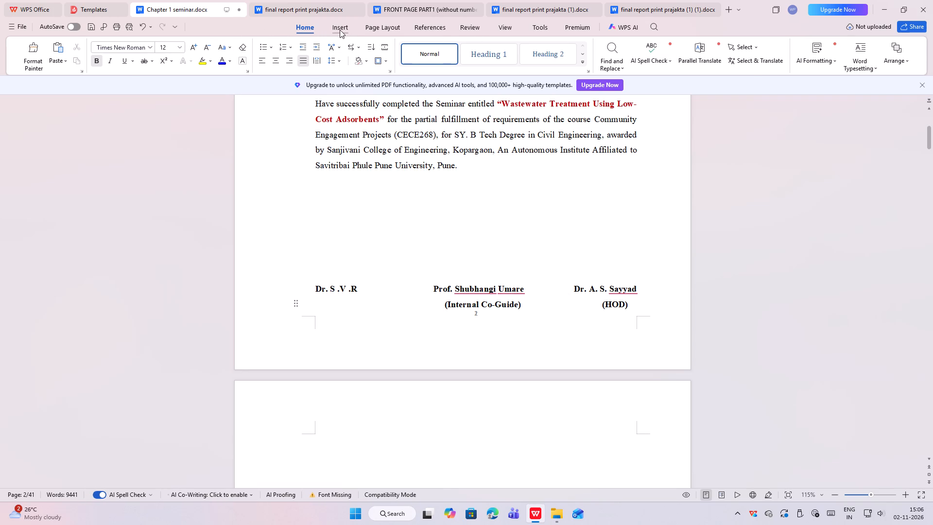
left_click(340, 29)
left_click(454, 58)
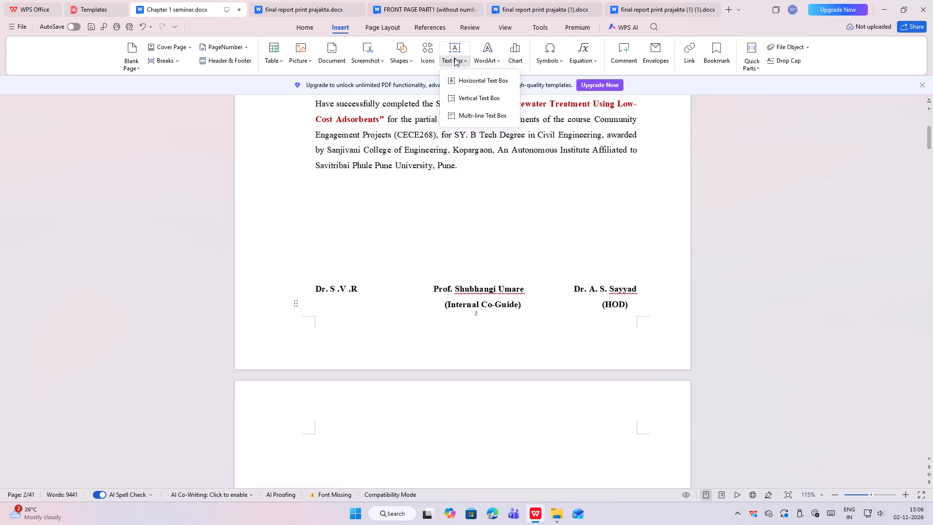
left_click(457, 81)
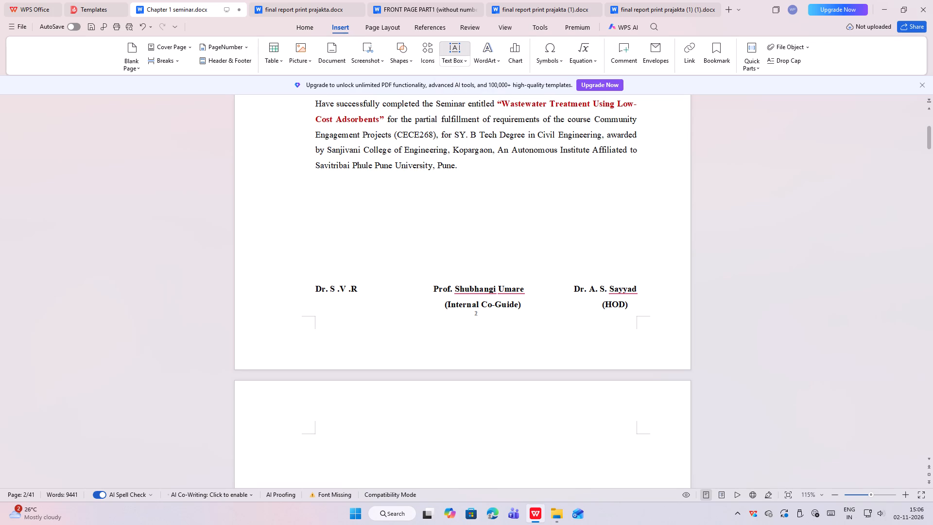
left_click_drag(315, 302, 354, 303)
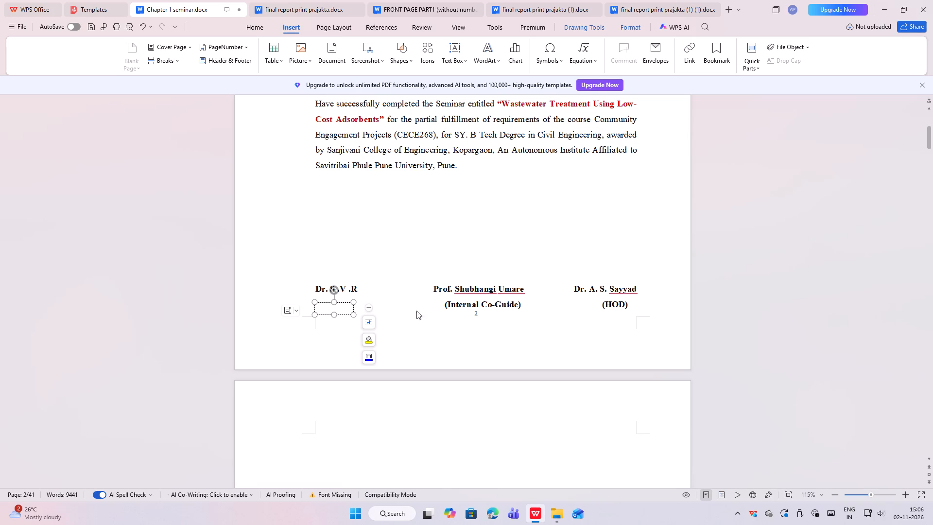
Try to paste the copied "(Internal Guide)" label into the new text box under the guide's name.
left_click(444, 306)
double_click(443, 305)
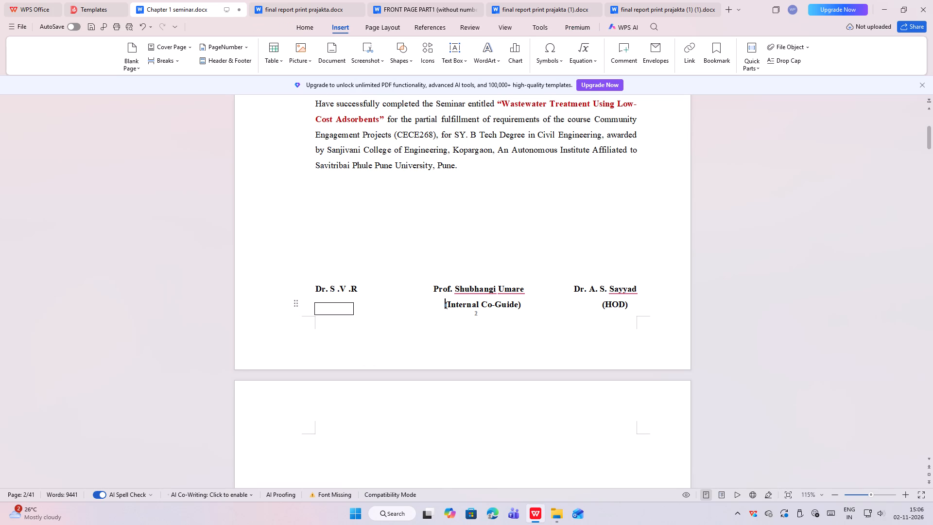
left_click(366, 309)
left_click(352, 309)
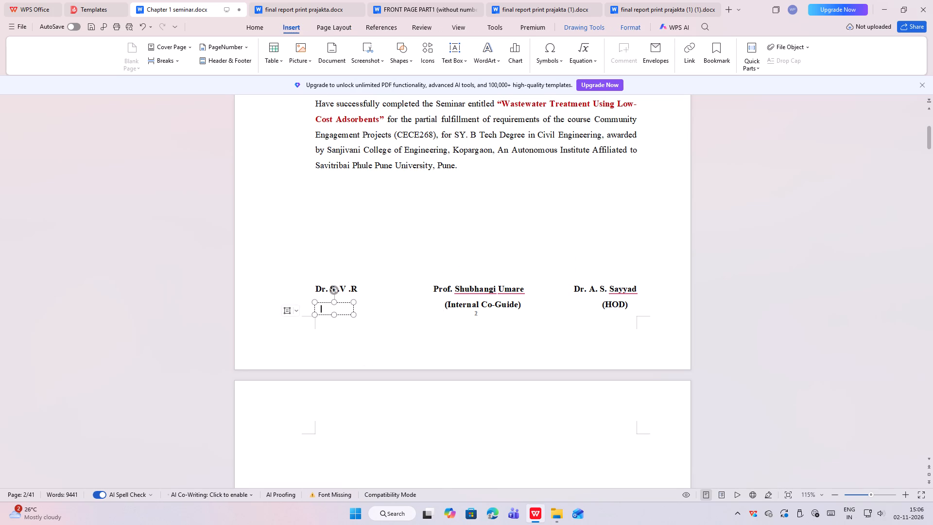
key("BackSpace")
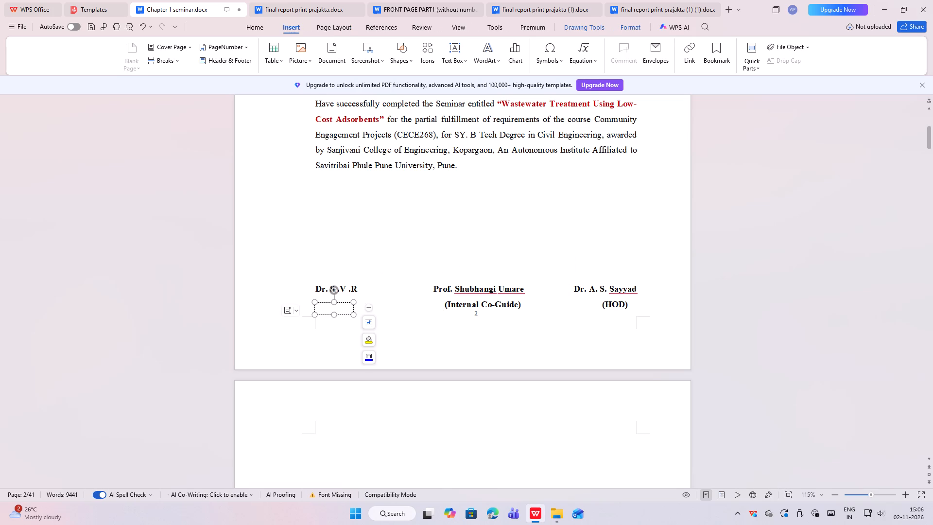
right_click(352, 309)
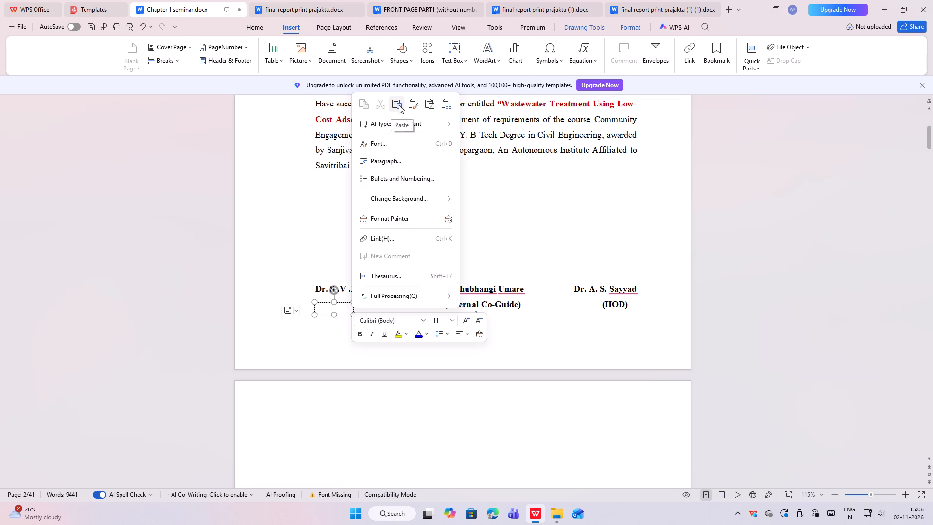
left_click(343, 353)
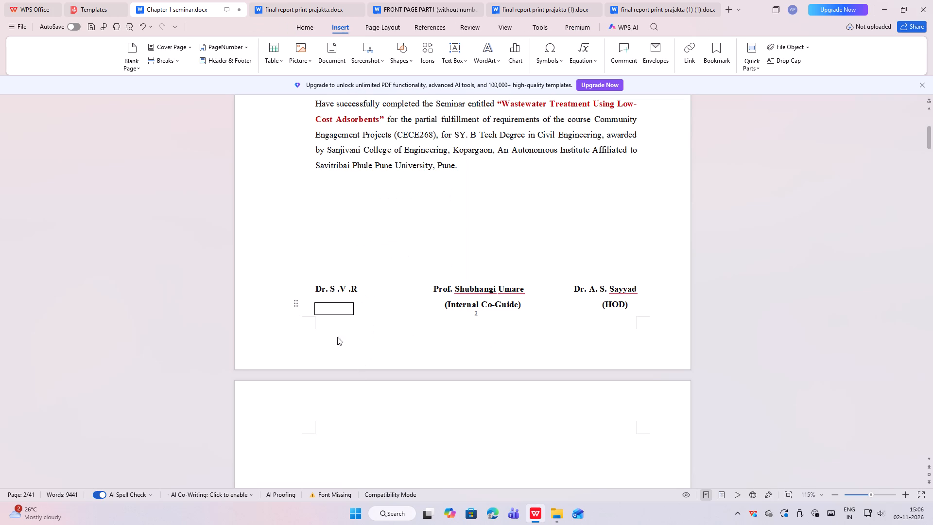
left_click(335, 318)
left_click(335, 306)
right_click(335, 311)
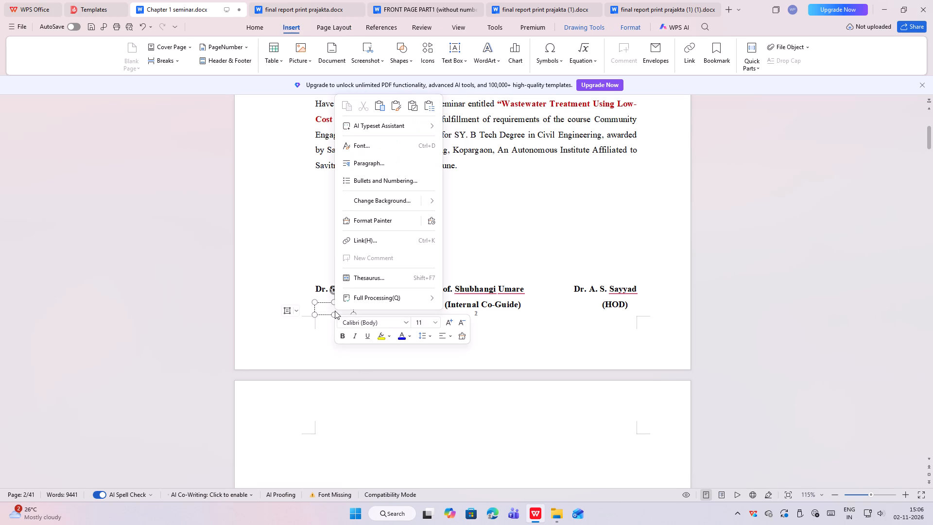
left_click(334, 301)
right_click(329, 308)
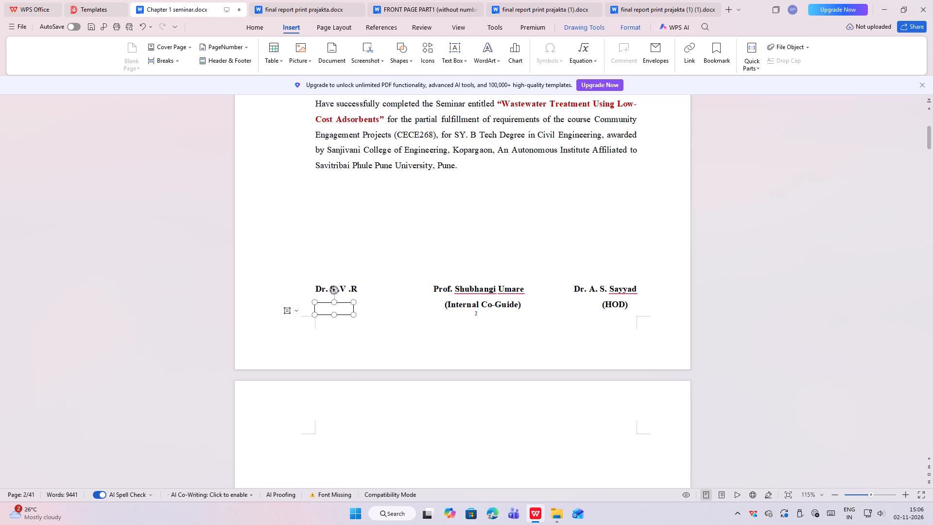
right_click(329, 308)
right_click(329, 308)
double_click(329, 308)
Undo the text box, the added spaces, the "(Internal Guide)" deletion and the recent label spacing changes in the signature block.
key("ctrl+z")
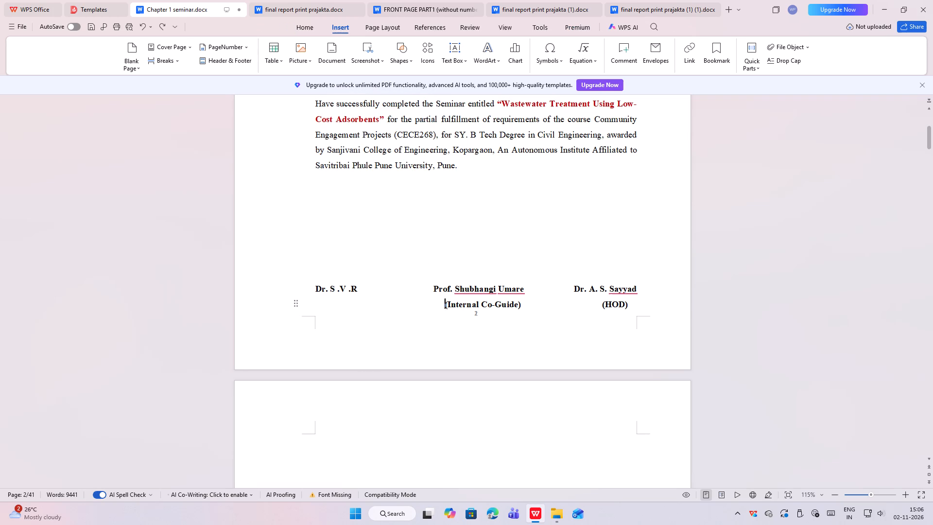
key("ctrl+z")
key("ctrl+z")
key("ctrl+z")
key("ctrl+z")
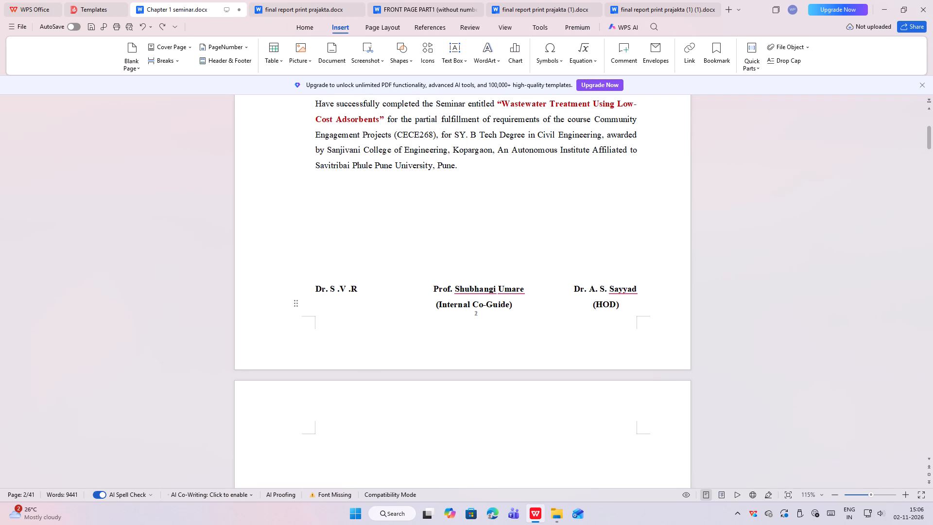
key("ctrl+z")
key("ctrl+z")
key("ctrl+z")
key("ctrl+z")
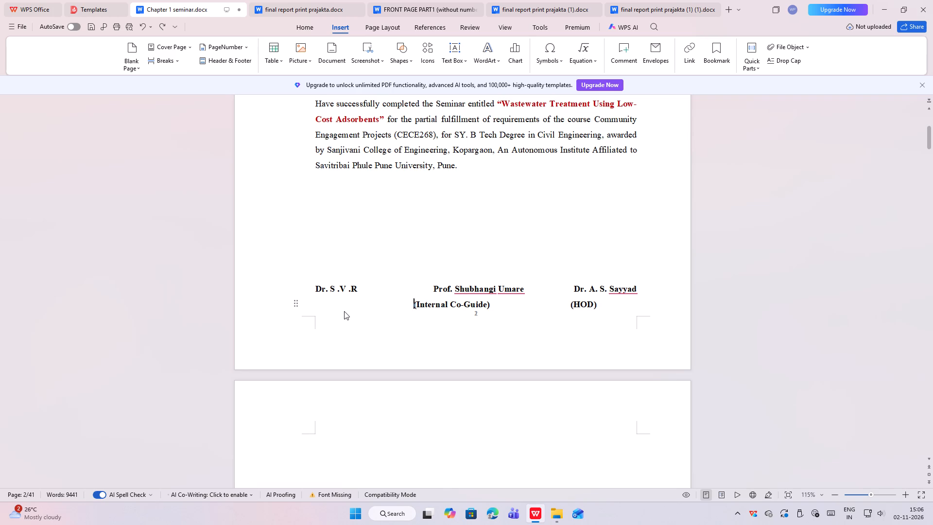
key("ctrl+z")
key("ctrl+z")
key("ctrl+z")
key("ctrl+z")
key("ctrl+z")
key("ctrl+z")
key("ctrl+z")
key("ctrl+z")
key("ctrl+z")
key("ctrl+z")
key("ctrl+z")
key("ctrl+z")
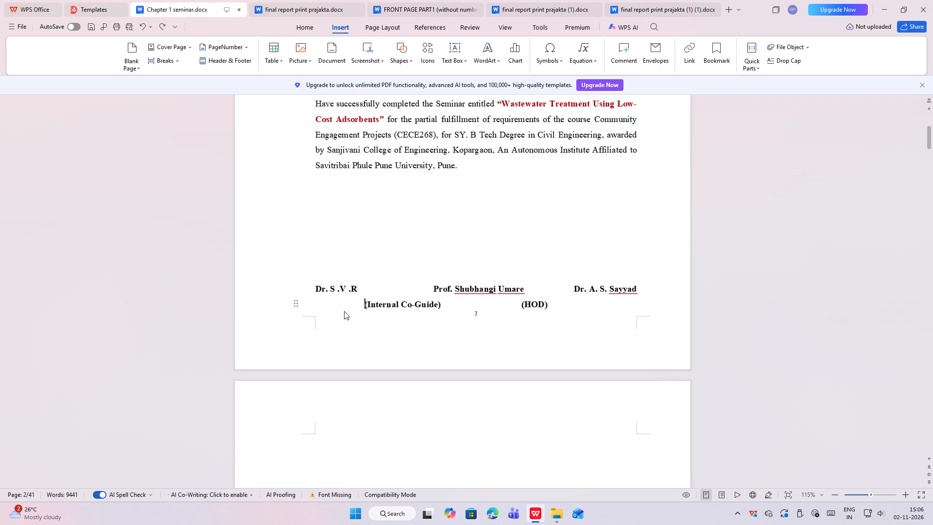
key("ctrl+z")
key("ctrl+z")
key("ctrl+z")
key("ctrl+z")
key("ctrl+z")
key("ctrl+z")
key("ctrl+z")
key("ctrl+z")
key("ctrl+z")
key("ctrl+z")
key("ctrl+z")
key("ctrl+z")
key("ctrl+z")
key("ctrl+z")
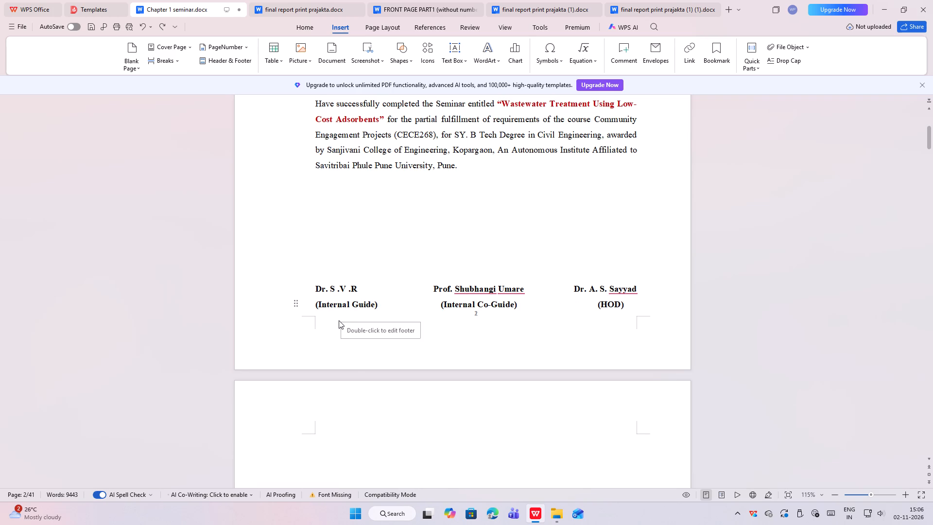
Save the seminar report document.
key("ctrl+s")
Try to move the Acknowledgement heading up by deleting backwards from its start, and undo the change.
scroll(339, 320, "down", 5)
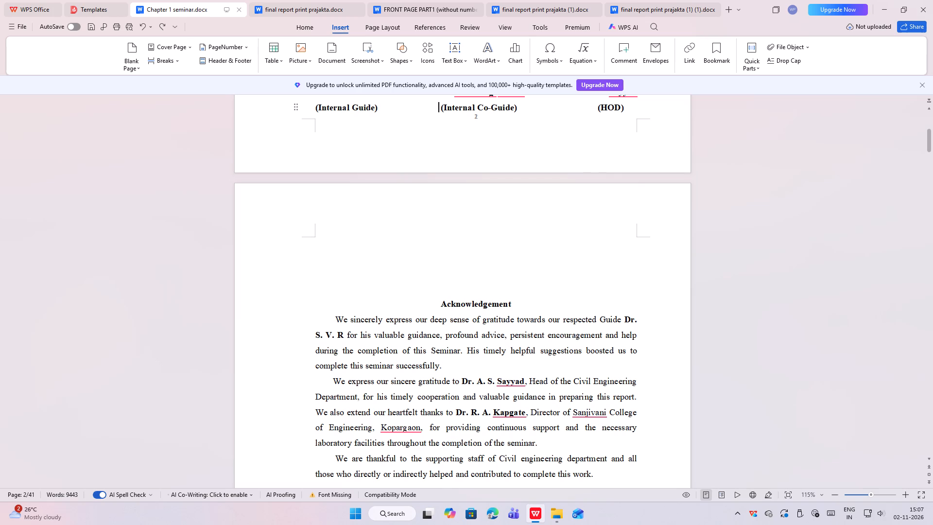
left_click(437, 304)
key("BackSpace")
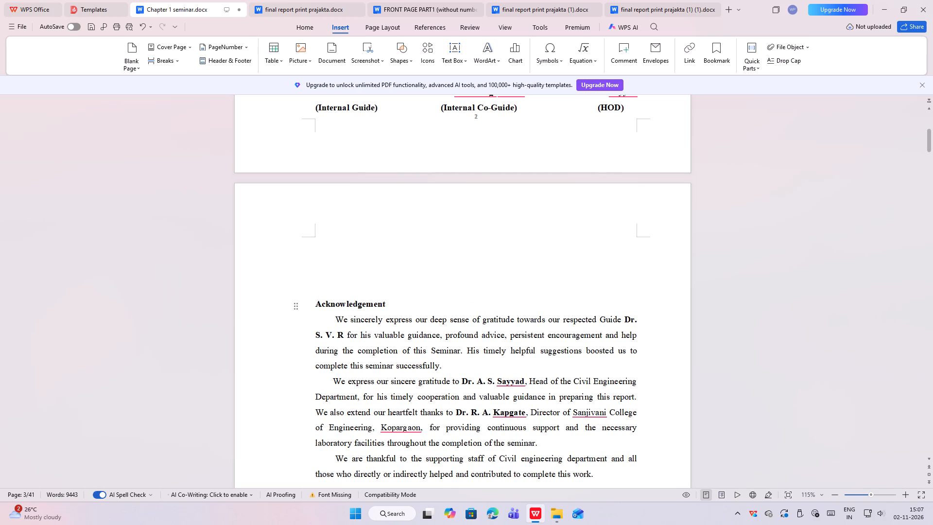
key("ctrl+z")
Delete the four empty lines above the Acknowledgement heading so it starts at the top margin of its page.
left_click(456, 295)
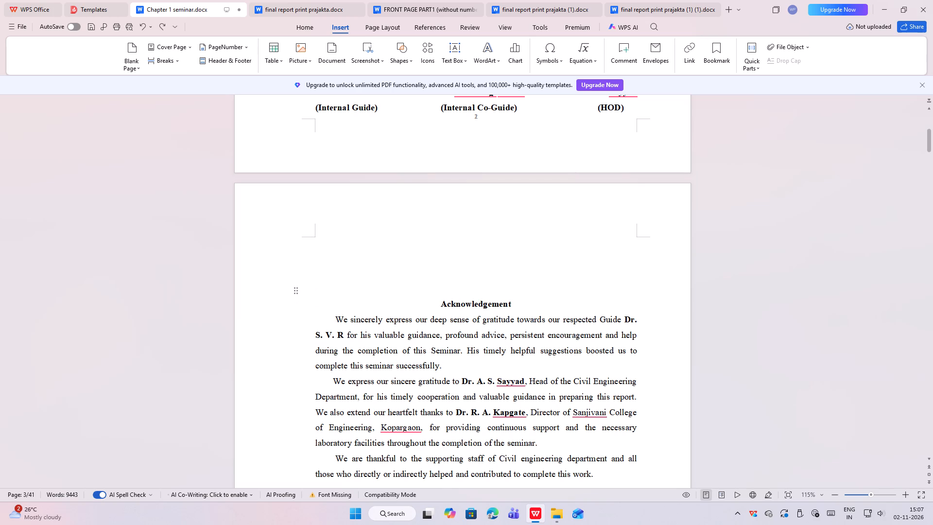
key("BackSpace")
key("BackSpace")
key("BackSpace")
key("BackSpace")
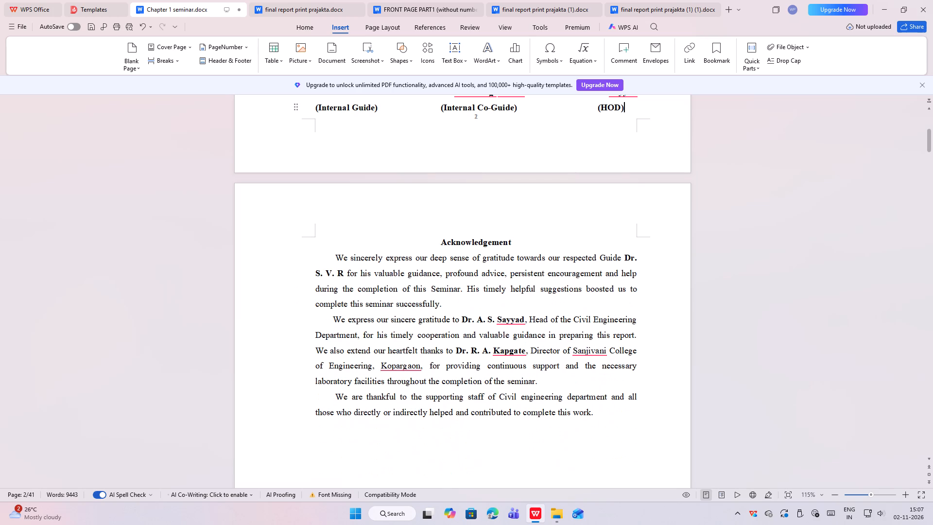
key("BackSpace")
Examine the layout and page numbers of the pages from the Acknowledgement through the end of the Content table.
scroll(456, 295, "down", 8)
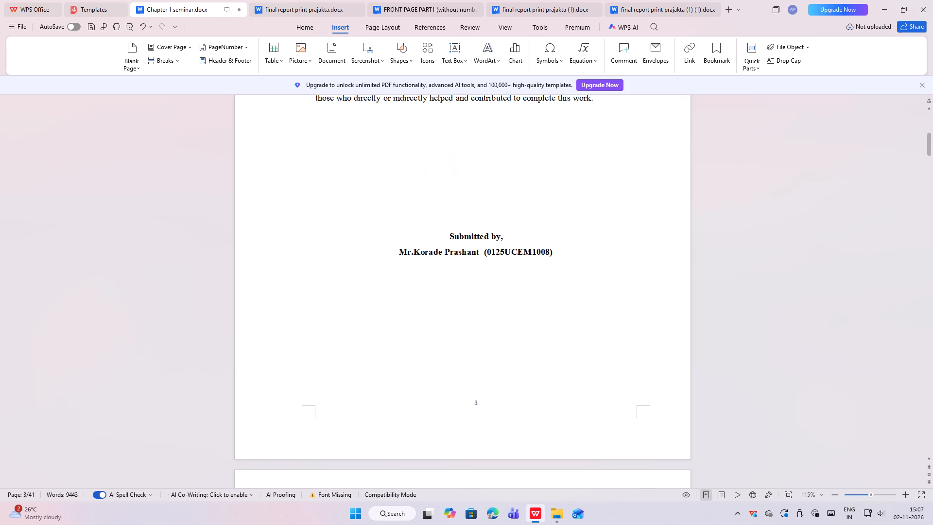
scroll(456, 295, "down", 7)
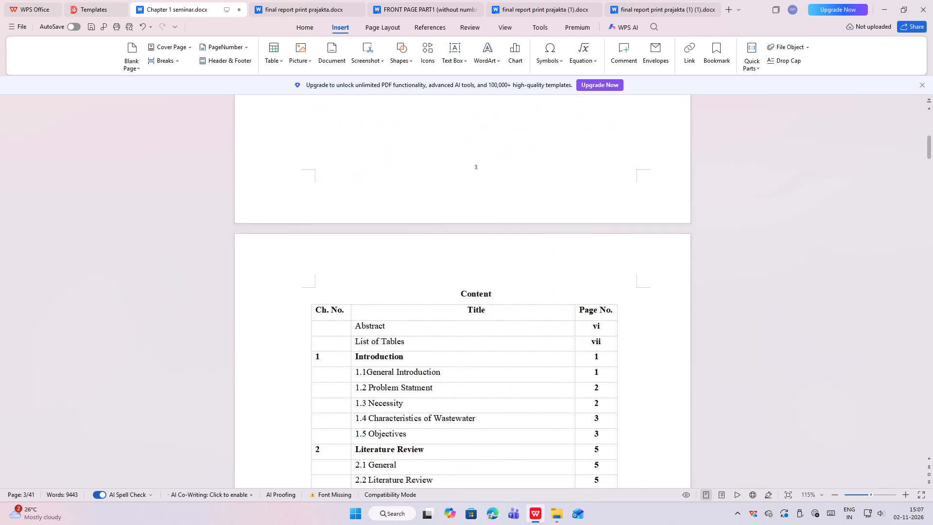
scroll(456, 295, "down", 4)
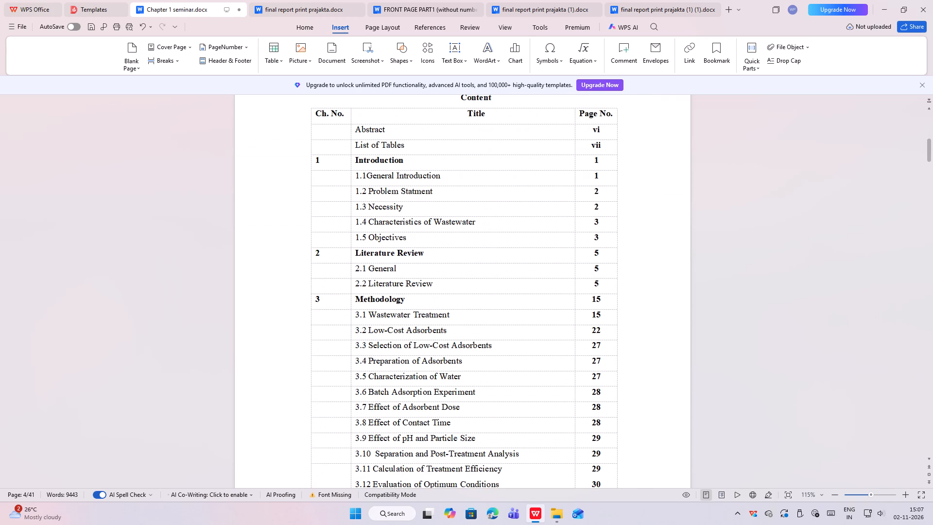
scroll(456, 295, "down", 3)
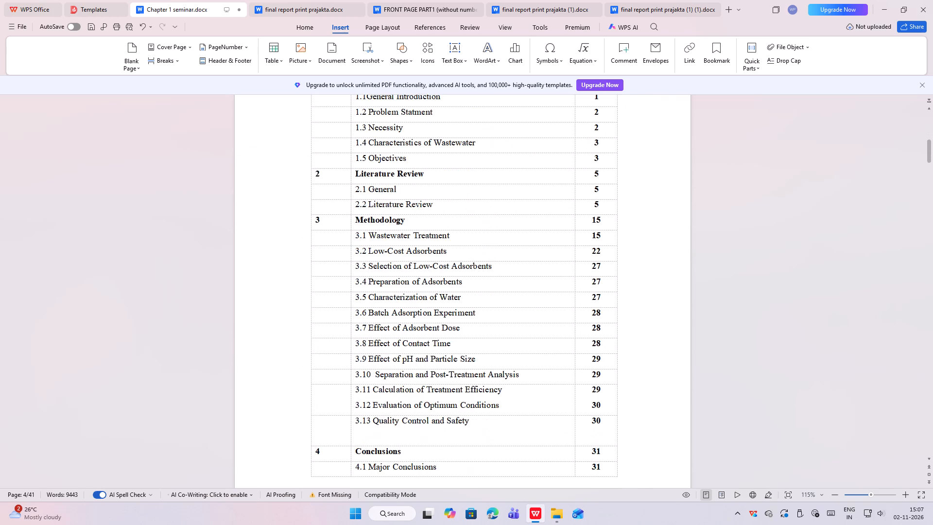
scroll(456, 295, "down", 10)
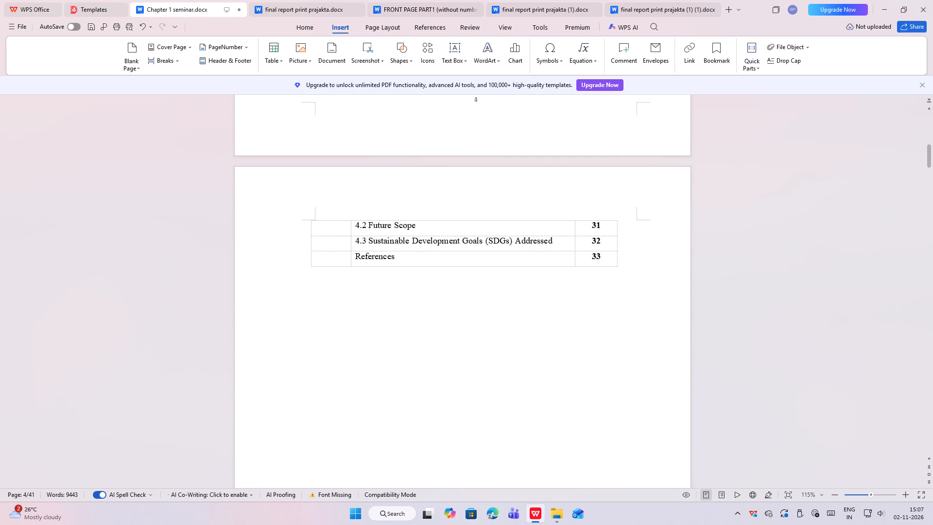
scroll(456, 295, "up", 2)
scroll(456, 295, "down", 2)
scroll(456, 295, "up", 9)
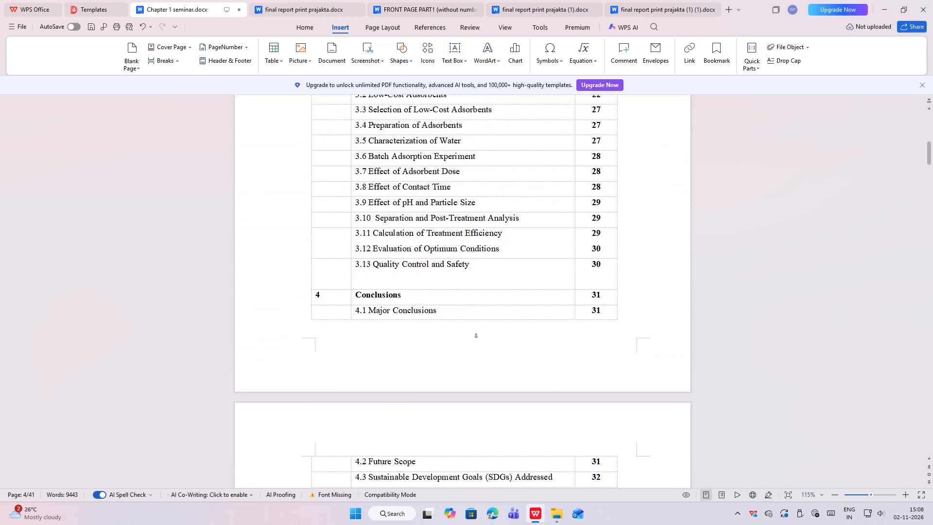
Open the title page's footer for editing and remove the page numbers from the current page onward.
scroll(456, 295, "up", 17)
scroll(456, 295, "up", 4)
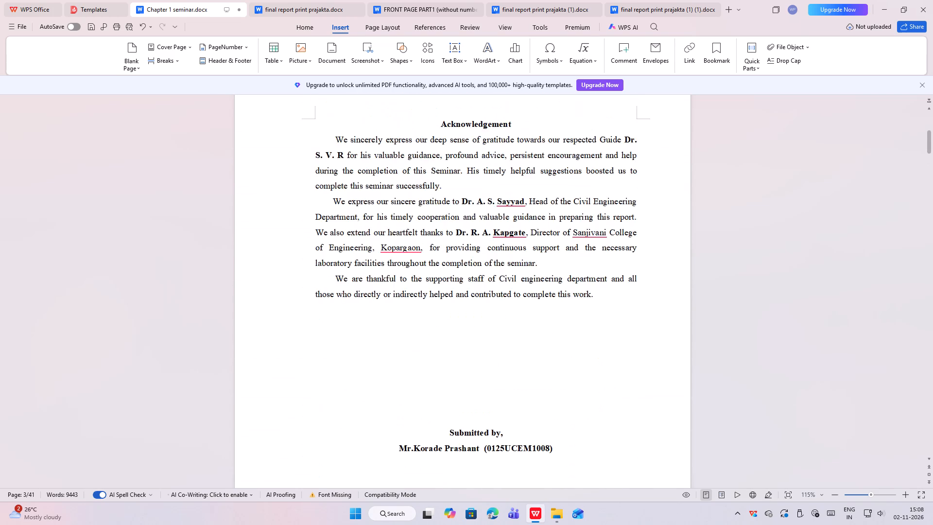
scroll(456, 295, "up", 18)
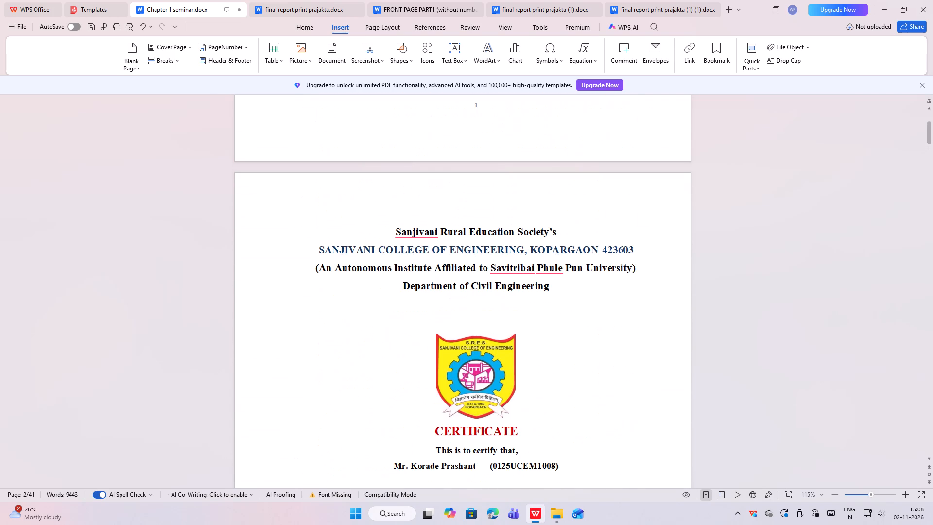
left_click(478, 144)
double_click(474, 142)
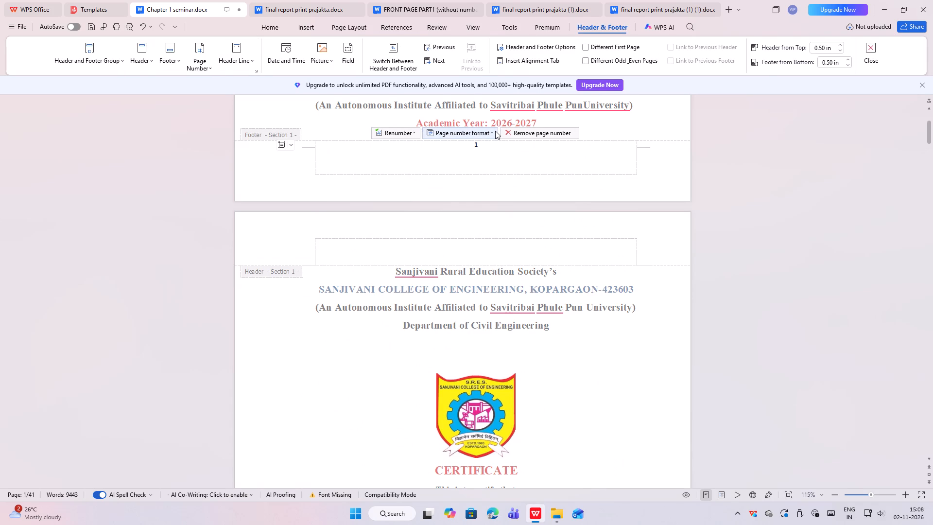
left_click(521, 137)
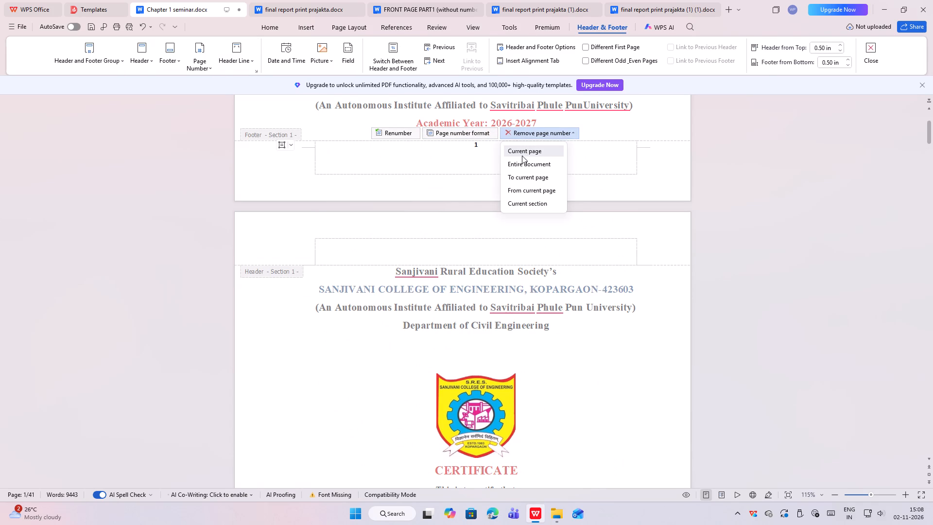
left_click(544, 192)
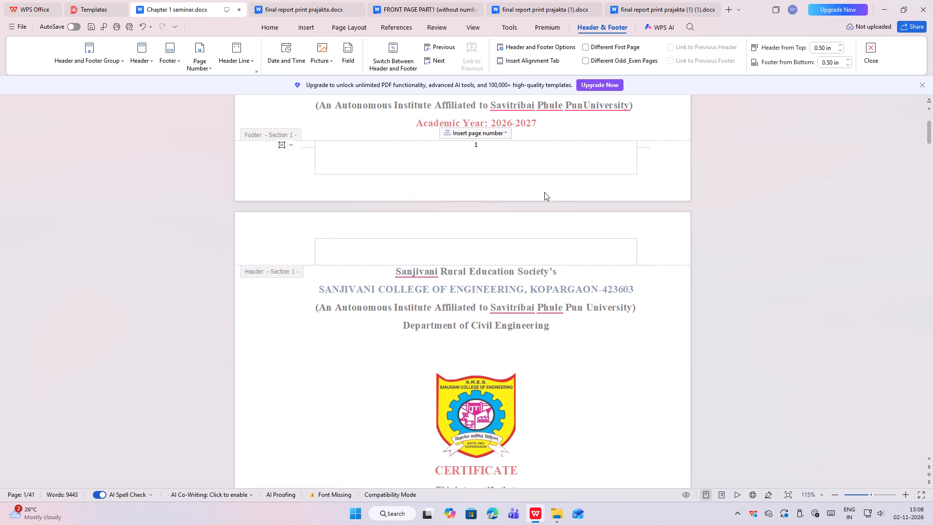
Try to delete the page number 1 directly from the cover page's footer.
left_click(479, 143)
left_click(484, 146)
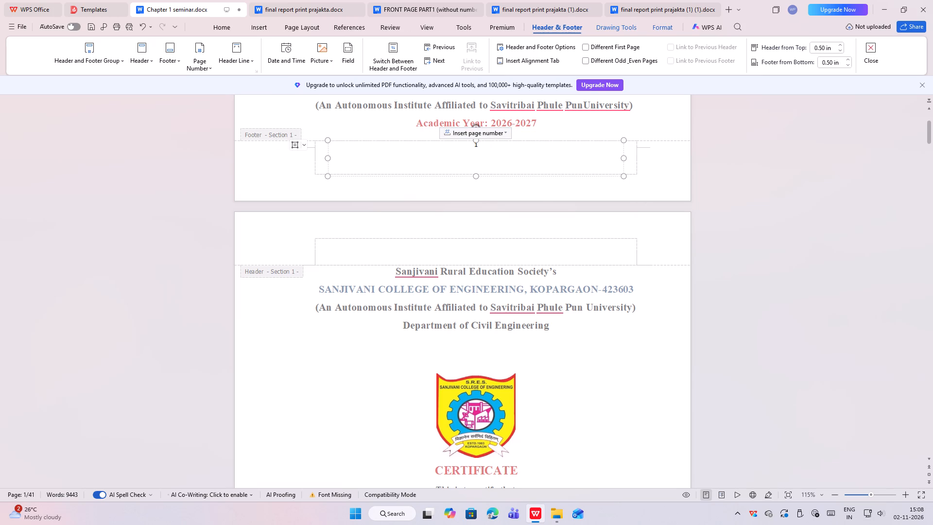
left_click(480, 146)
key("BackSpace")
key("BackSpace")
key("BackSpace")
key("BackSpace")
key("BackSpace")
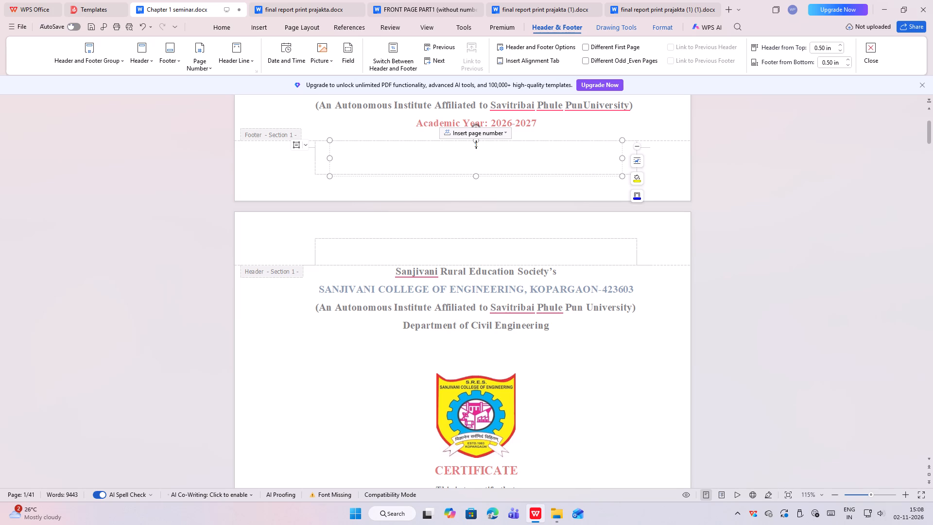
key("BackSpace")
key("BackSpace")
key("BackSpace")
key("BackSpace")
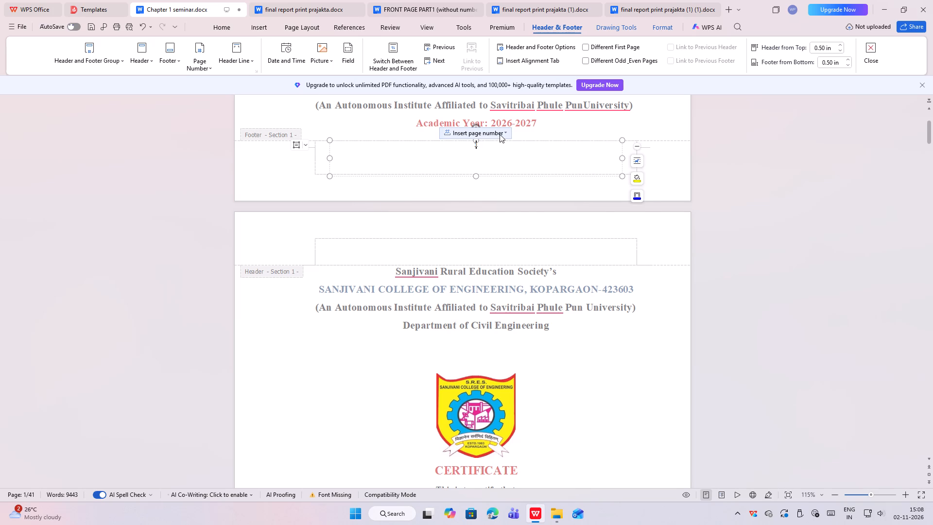
Insert centered footer page numbers in the 1, 2, 3 format for the entire document and leave footer editing.
left_click(500, 134)
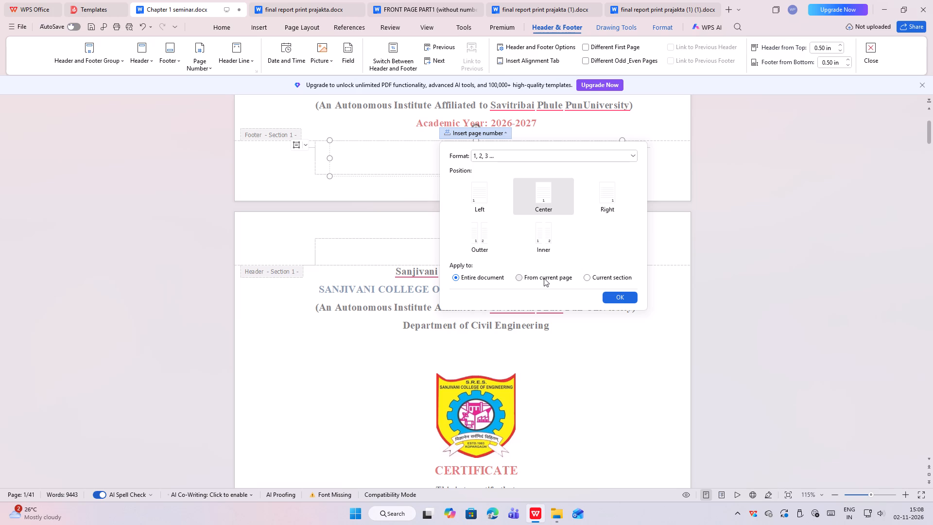
left_click(634, 156)
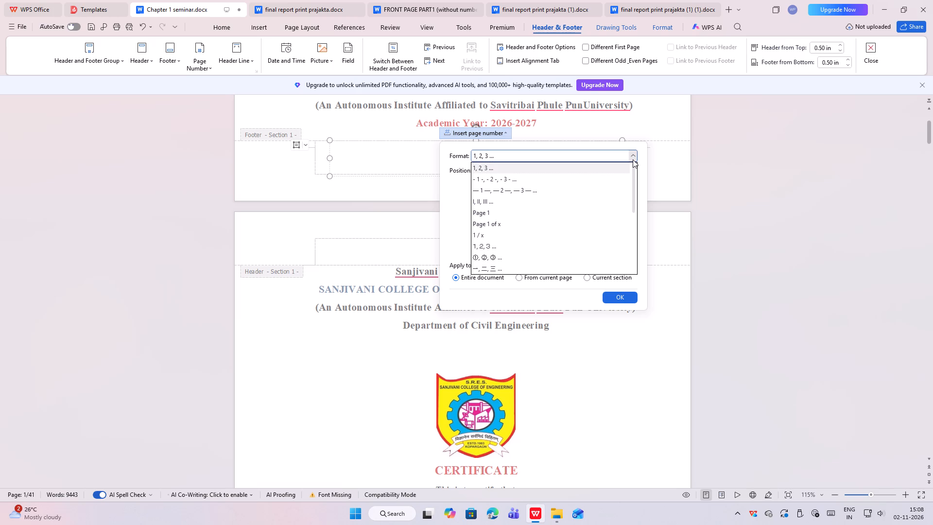
left_click(648, 170)
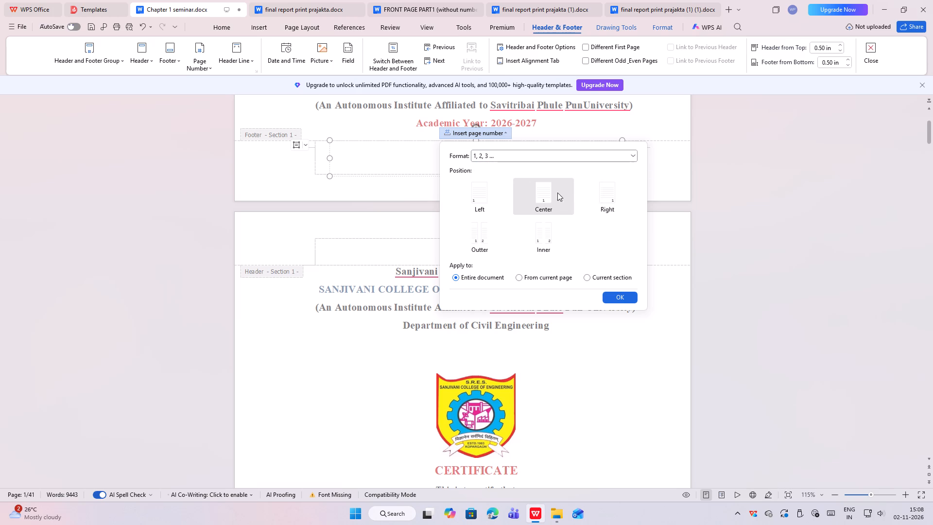
left_click(619, 292)
scroll(529, 217, "down", 3)
double_click(523, 230)
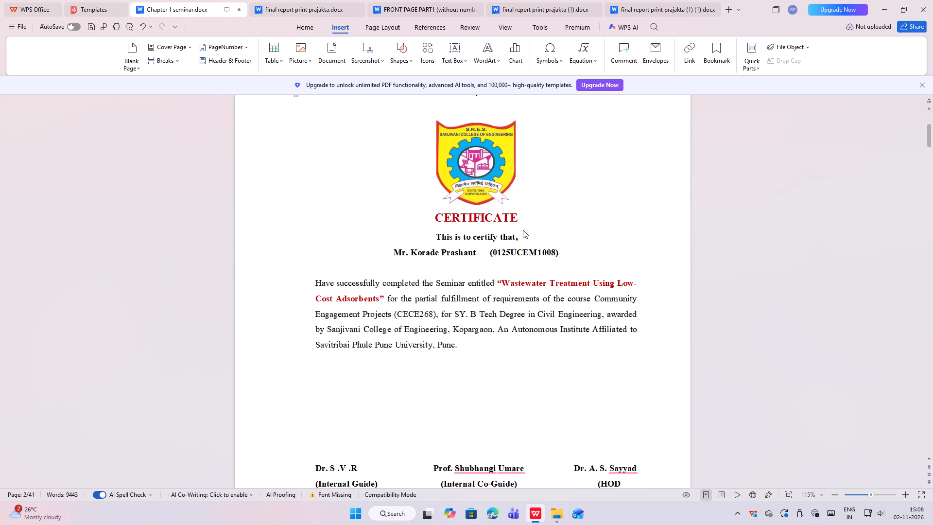
Check the footer page numbers on the cover and certificate pages.
scroll(523, 230, "up", 9)
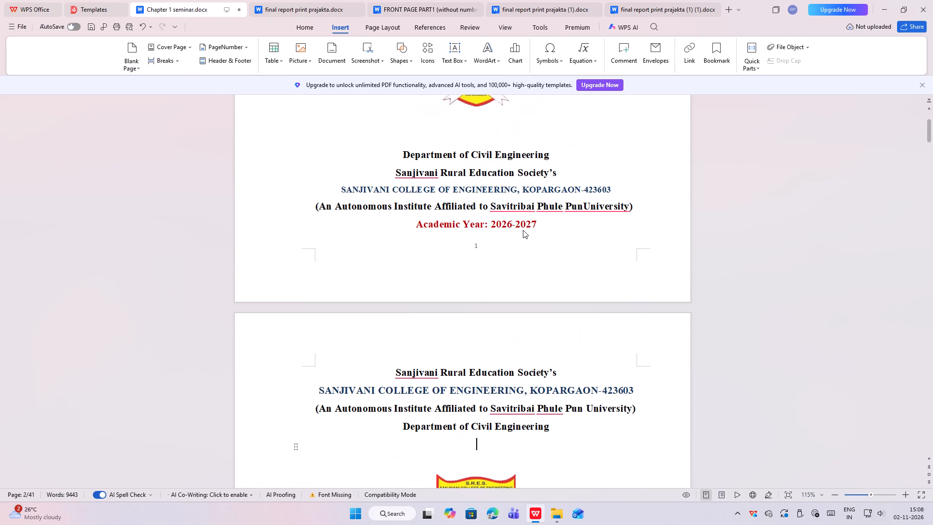
scroll(477, 264, "down", 9)
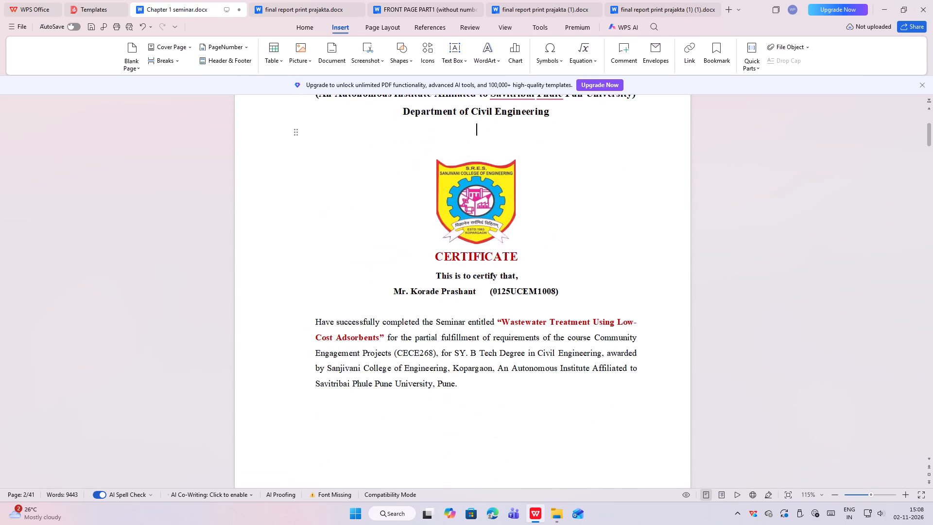
scroll(485, 285, "down", 9)
scroll(485, 285, "up", 15)
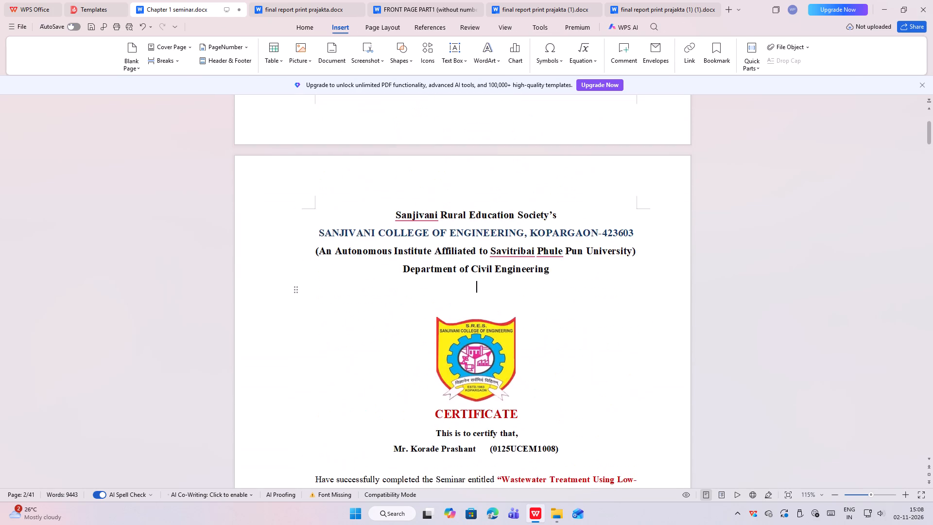
Remove the page number from the current page only, in the cover page's footer.
left_click(474, 125)
double_click(474, 126)
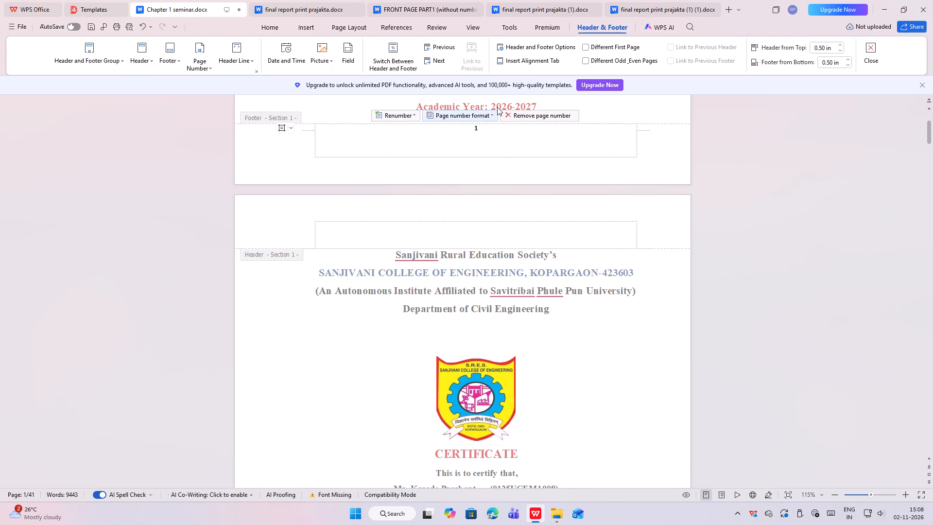
left_click(547, 115)
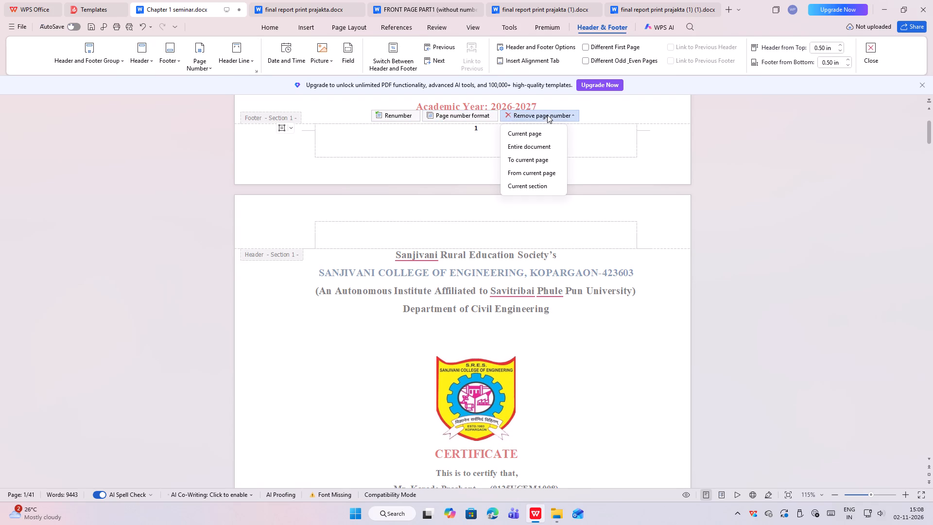
left_click(527, 134)
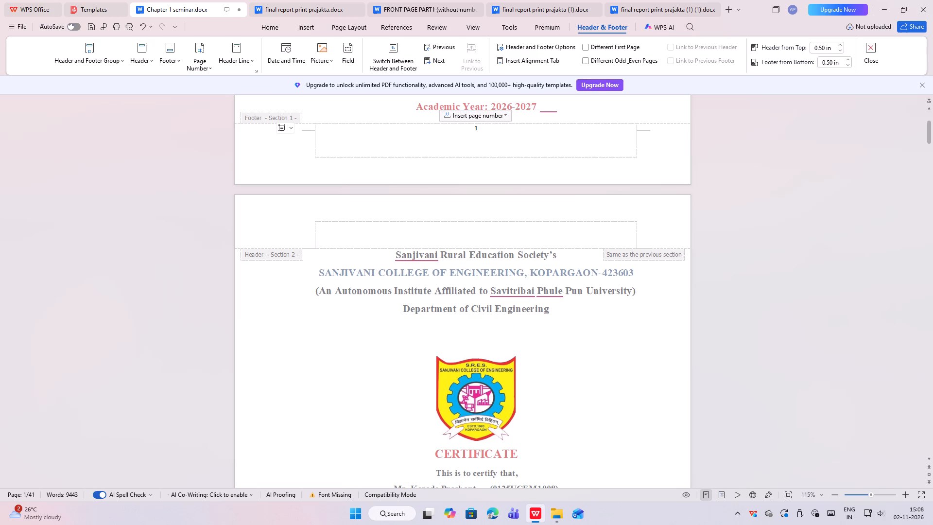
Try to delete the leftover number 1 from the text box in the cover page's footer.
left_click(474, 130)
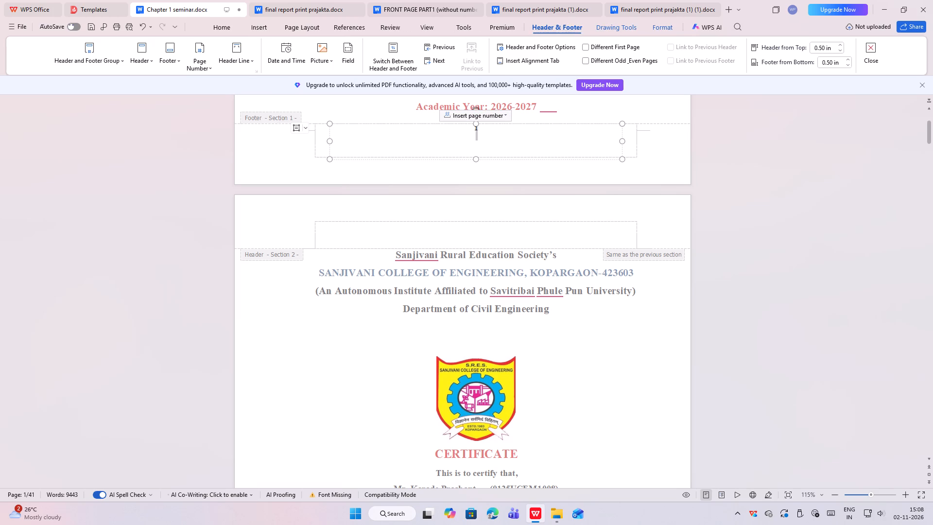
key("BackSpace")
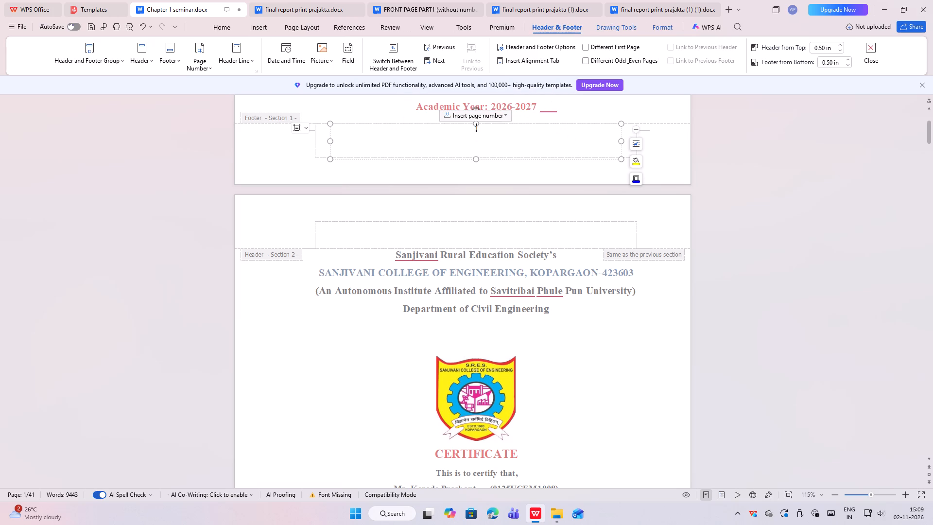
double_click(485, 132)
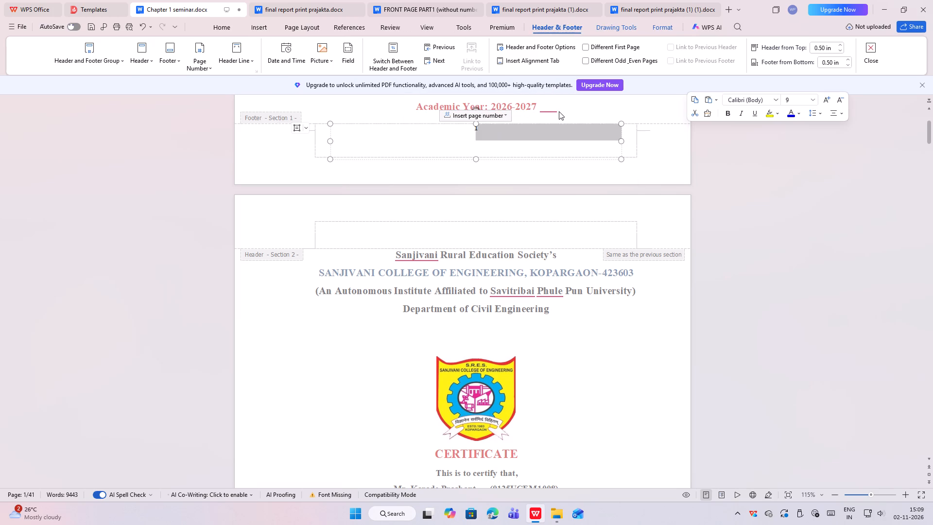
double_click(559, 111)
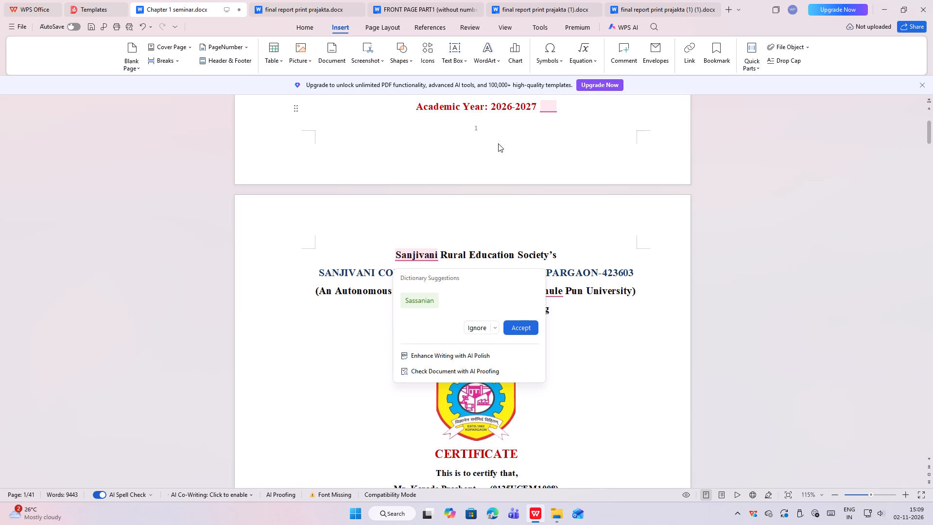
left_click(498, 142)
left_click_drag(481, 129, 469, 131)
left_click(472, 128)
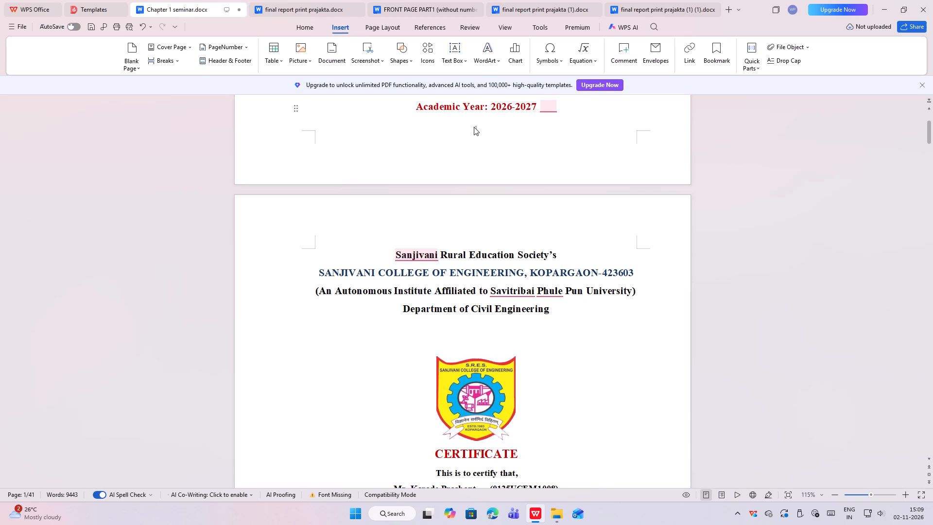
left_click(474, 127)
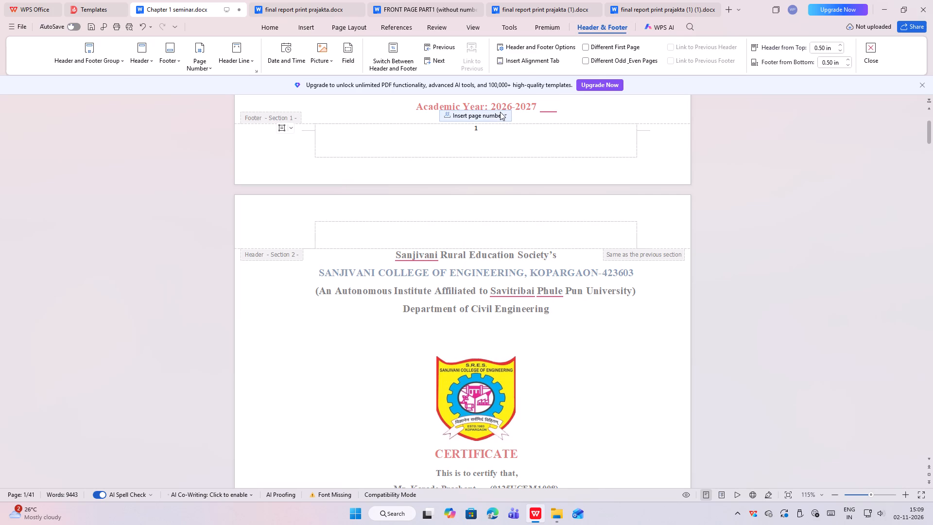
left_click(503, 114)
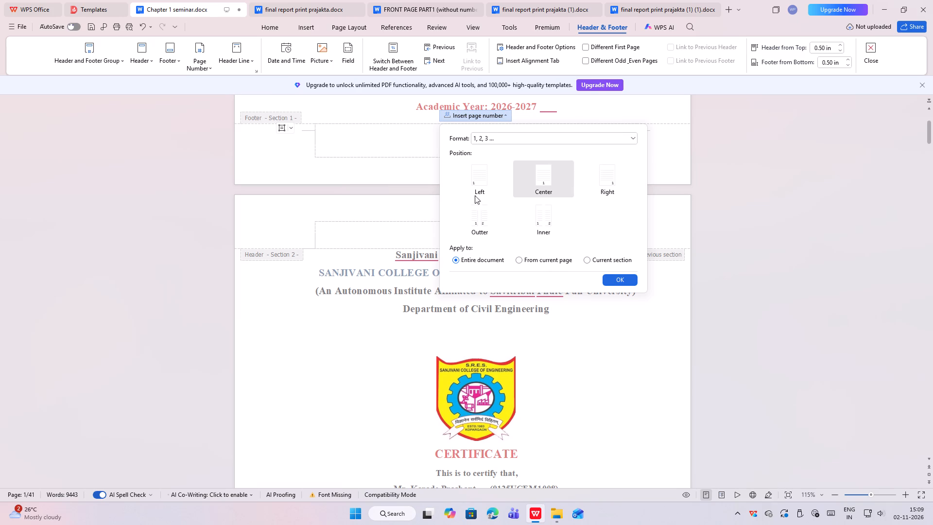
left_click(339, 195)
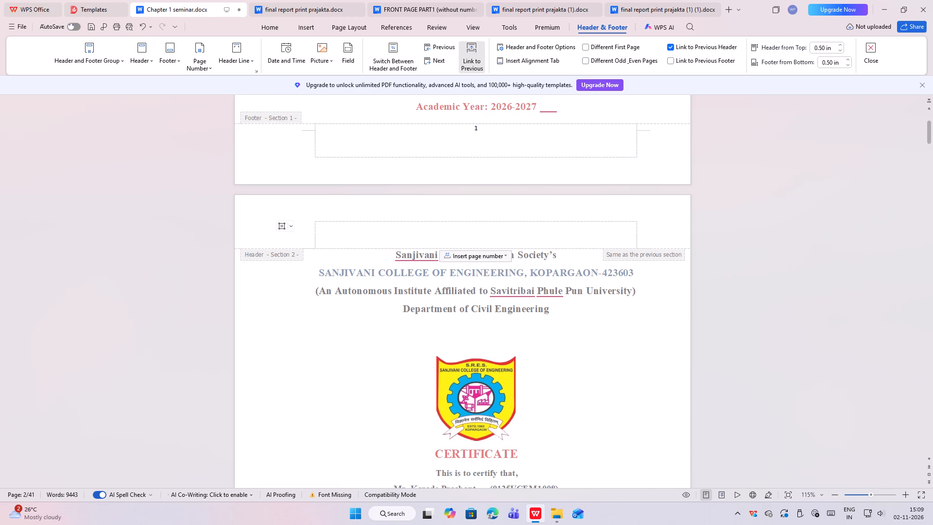
Try to delete the page number from the text box in the certificate page's footer.
scroll(466, 252, "down", 5)
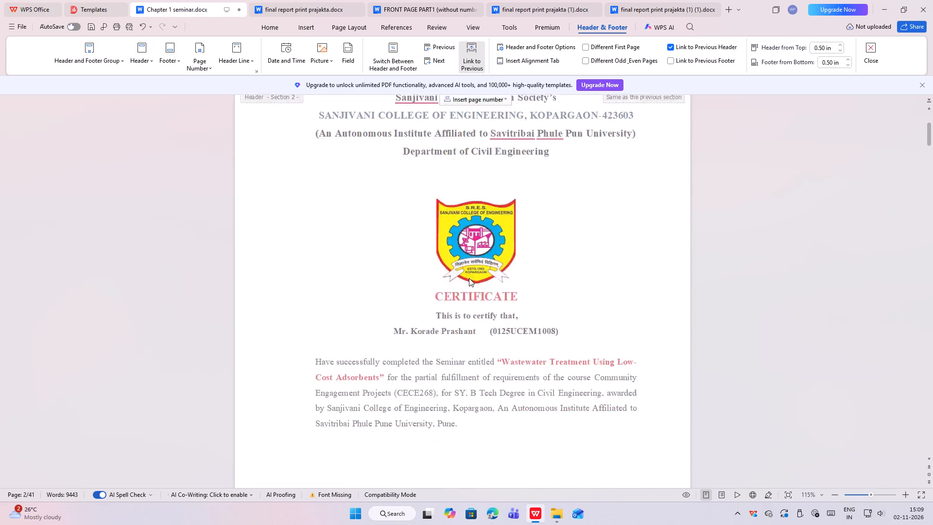
scroll(469, 278, "down", 7)
left_click(478, 256)
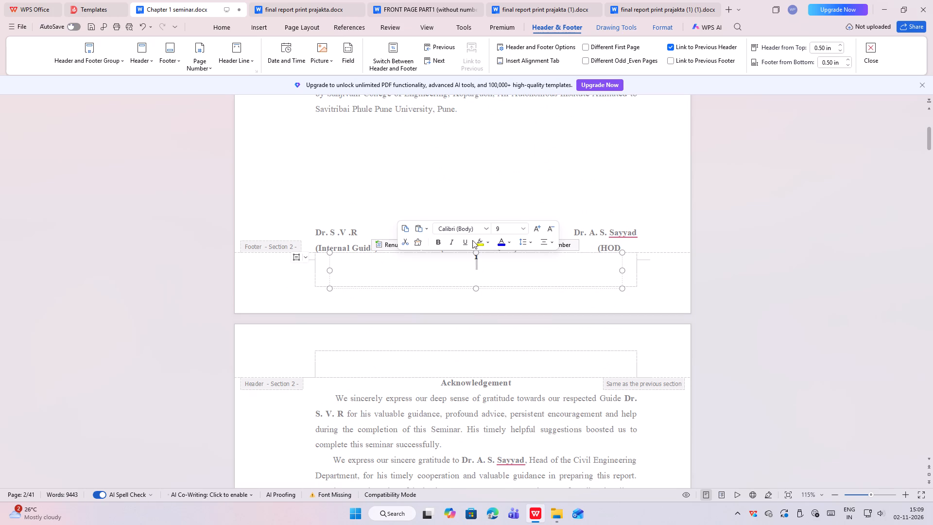
key("BackSpace")
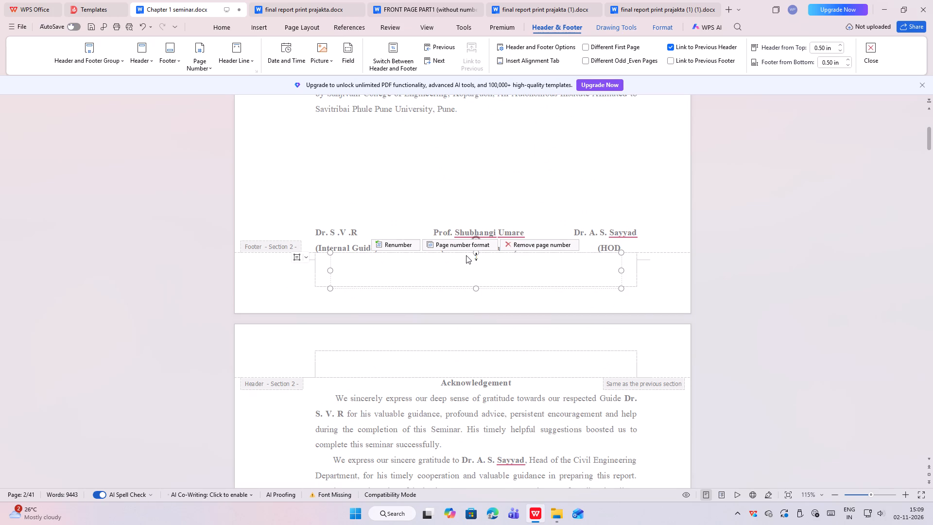
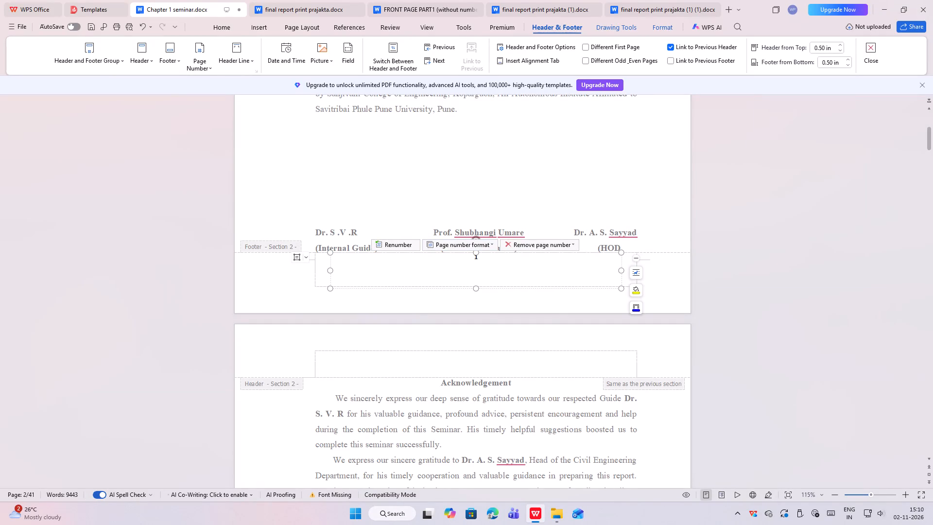
Leave the certificate page's footer and check the front matter pages from the cover through the contents to the abstract.
left_click(482, 258)
double_click(522, 174)
scroll(488, 234, "up", 5)
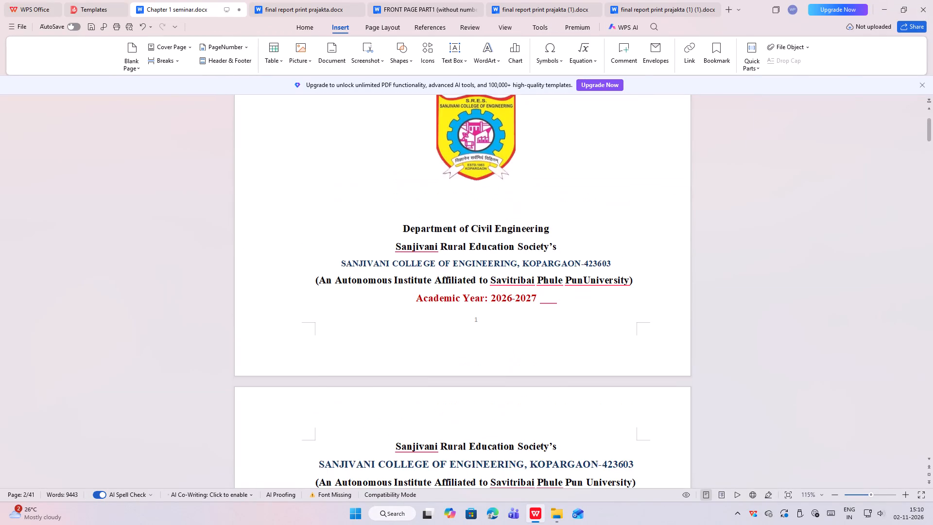
scroll(488, 234, "up", 18)
scroll(488, 234, "down", 16)
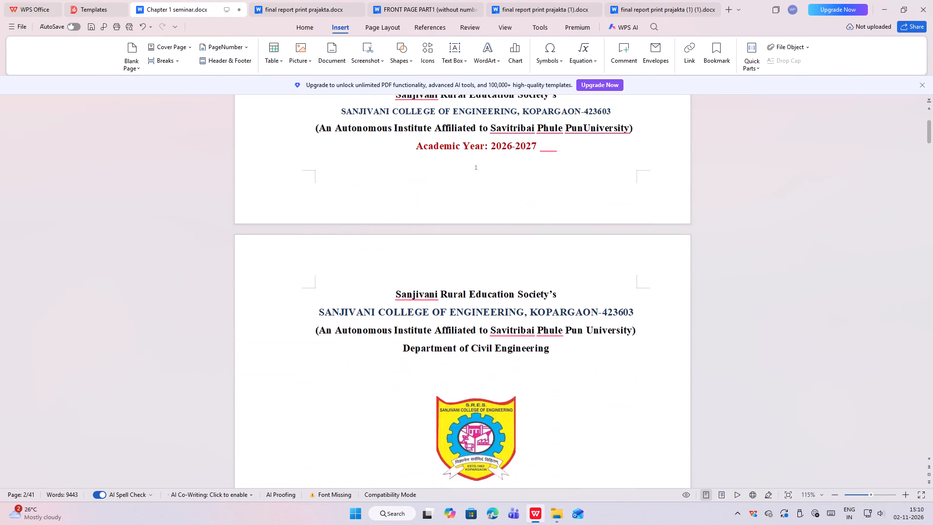
scroll(488, 234, "down", 18)
scroll(488, 234, "down", 11)
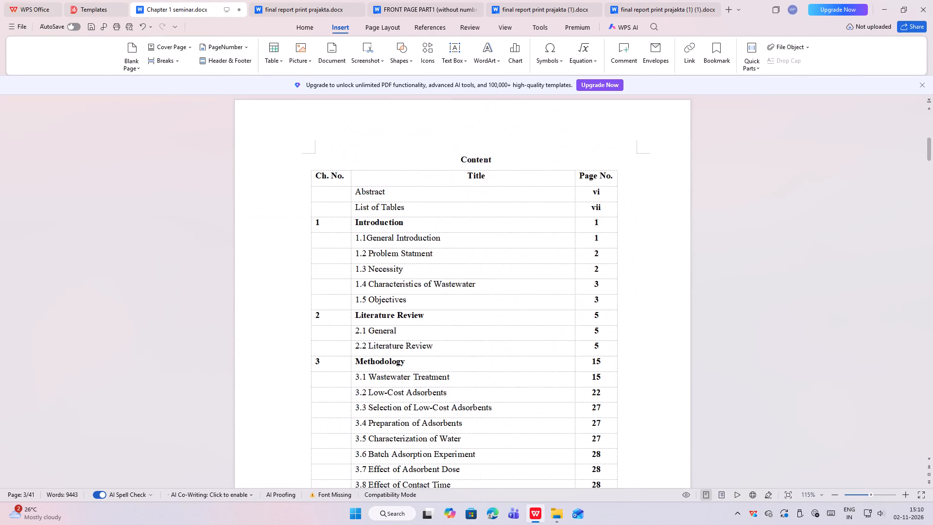
scroll(488, 232, "down", 18)
scroll(488, 232, "down", 13)
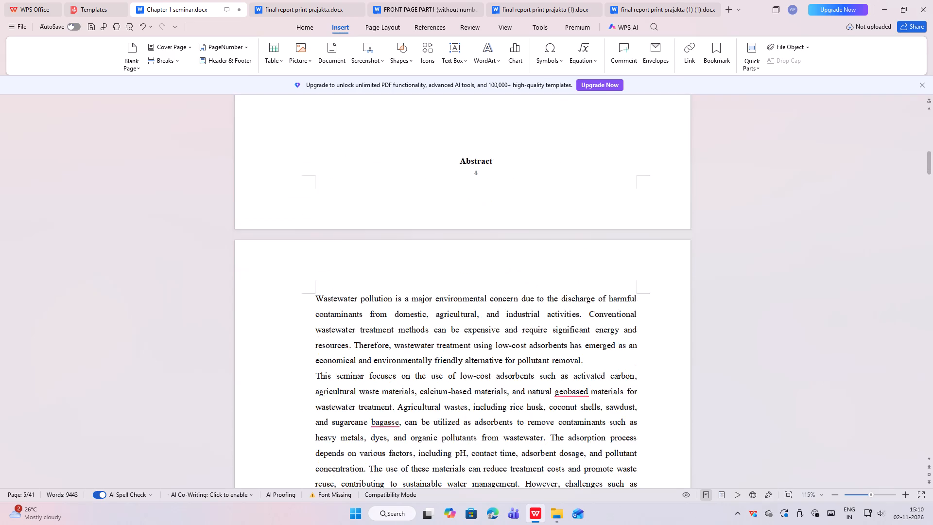
scroll(488, 232, "down", 14)
Push the Abstract heading onto the following page so that it sits directly above the abstract text.
scroll(488, 232, "up", 13)
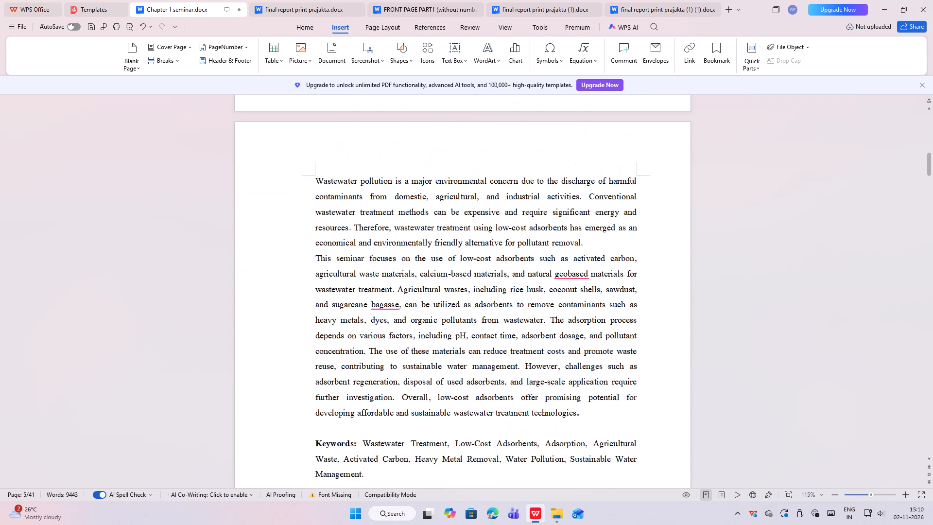
scroll(488, 232, "up", 9)
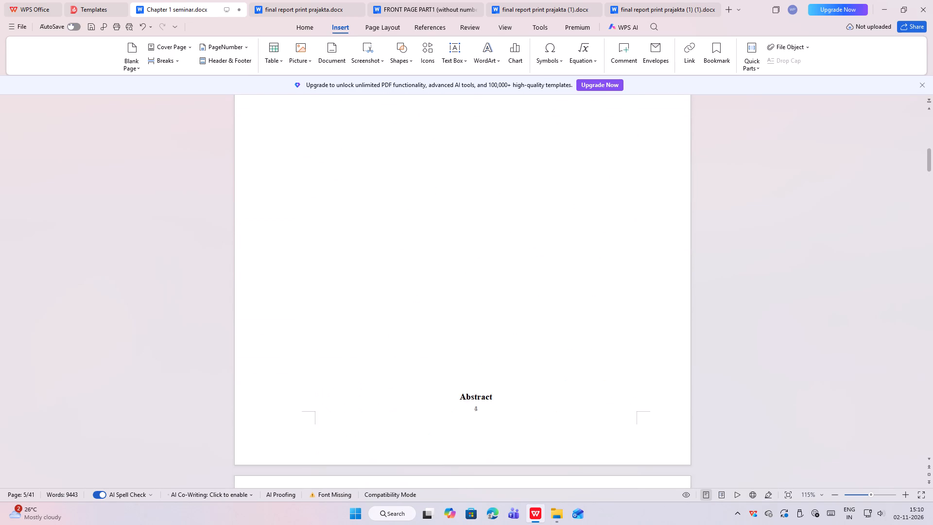
scroll(467, 238, "up", 6)
scroll(467, 238, "down", 12)
left_click(459, 200)
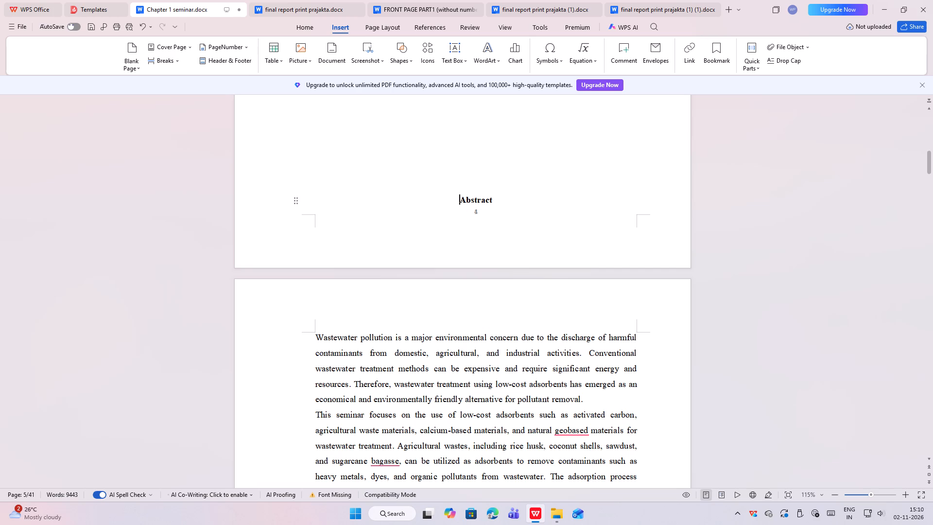
key("Return")
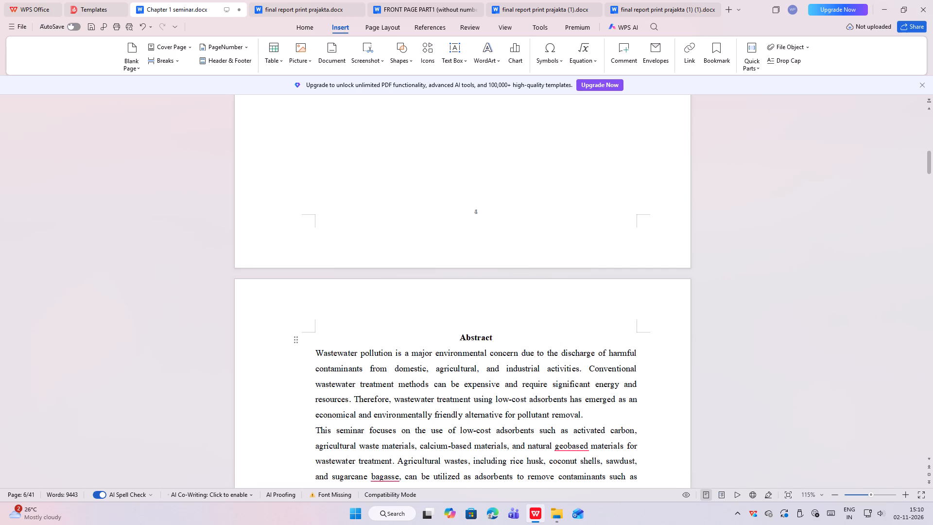
Check the footer page numbers from the abstract and list of tables through the Chapter 1 pages.
scroll(458, 214, "down", 15)
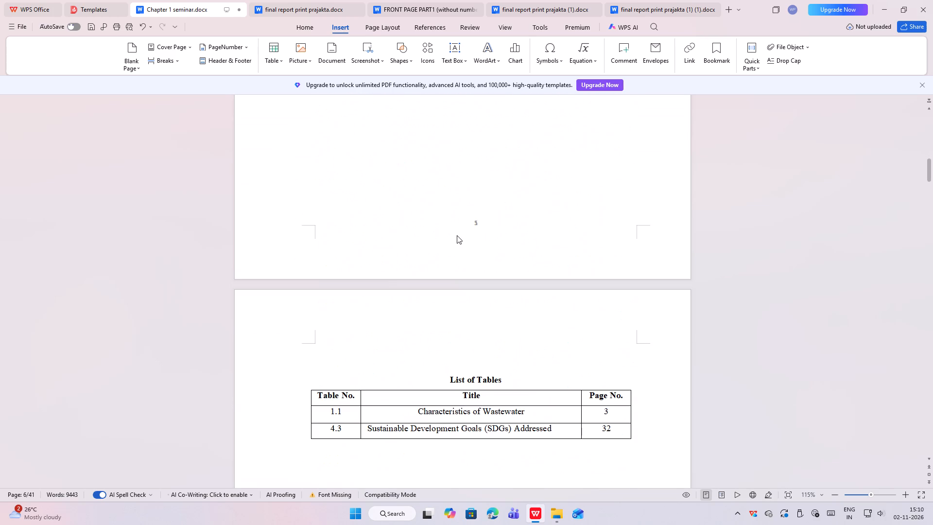
scroll(457, 235, "down", 20)
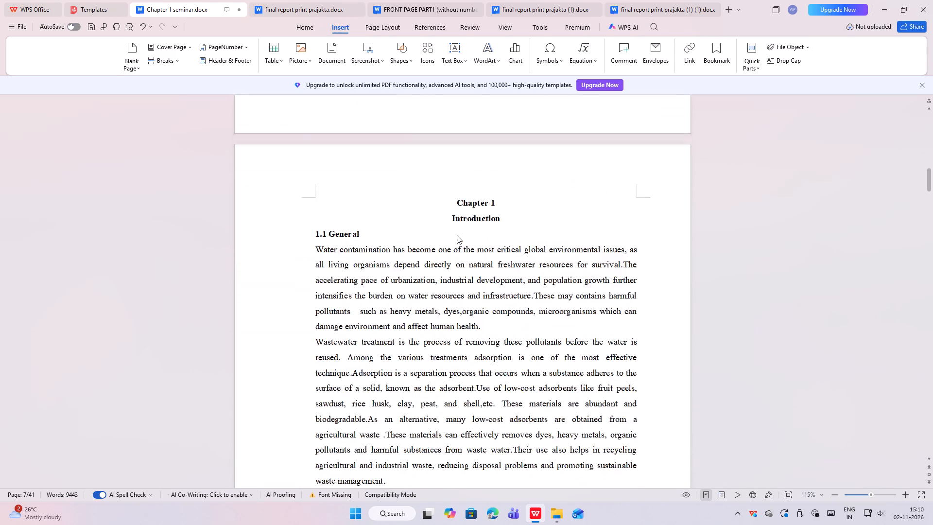
scroll(457, 235, "down", 1)
scroll(457, 235, "up", 2)
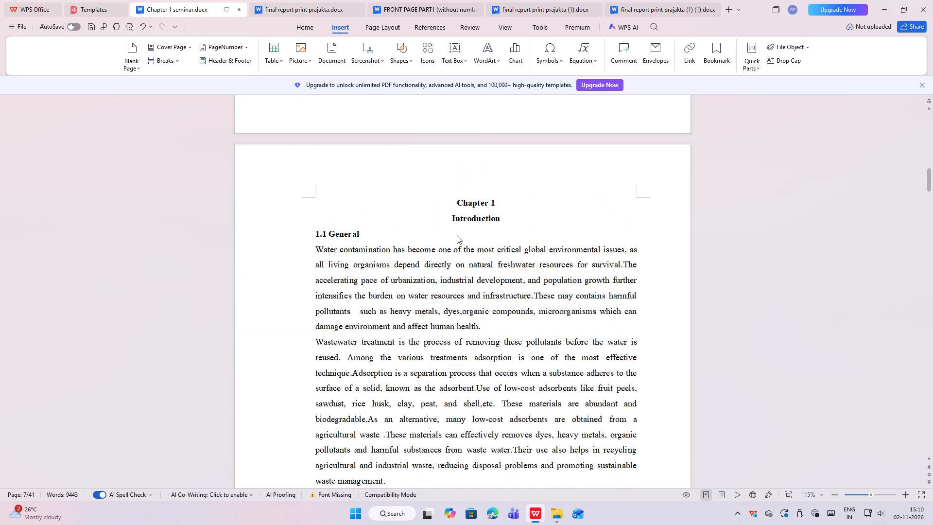
scroll(457, 235, "down", 10)
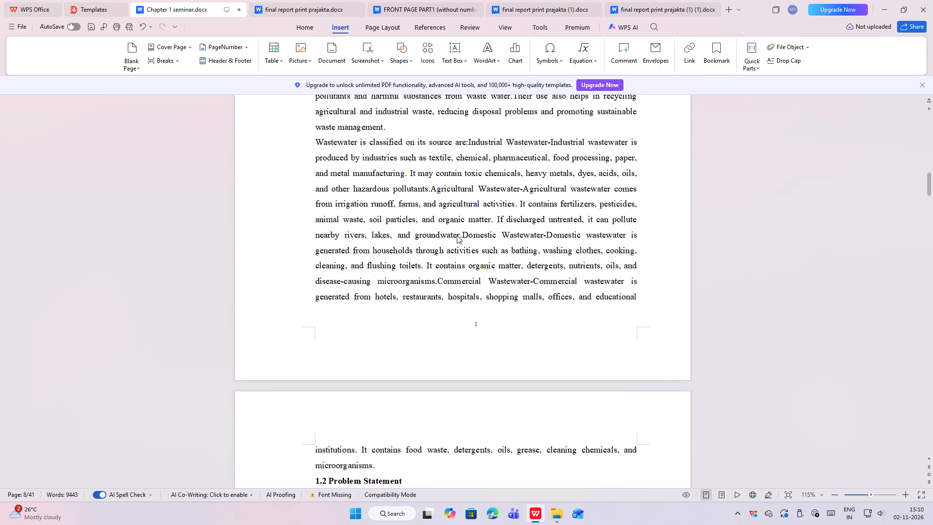
scroll(457, 235, "down", 1)
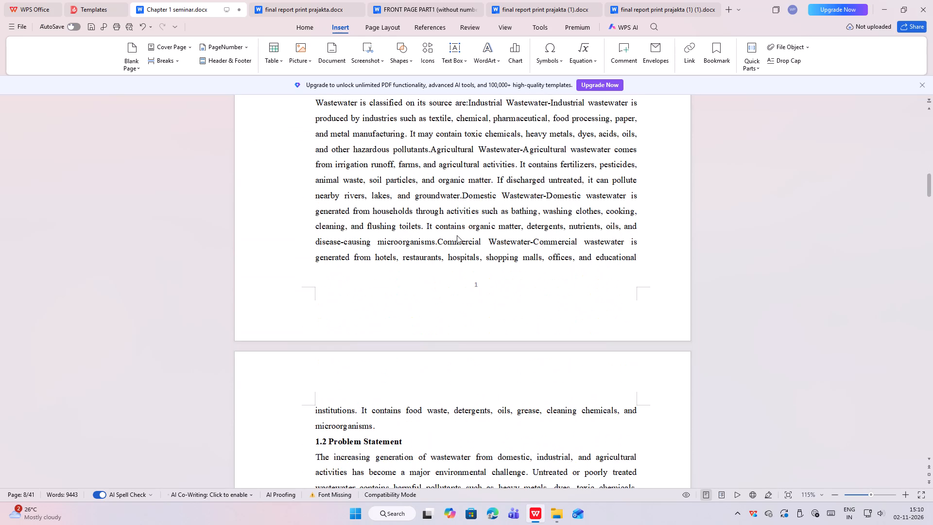
scroll(457, 235, "down", 10)
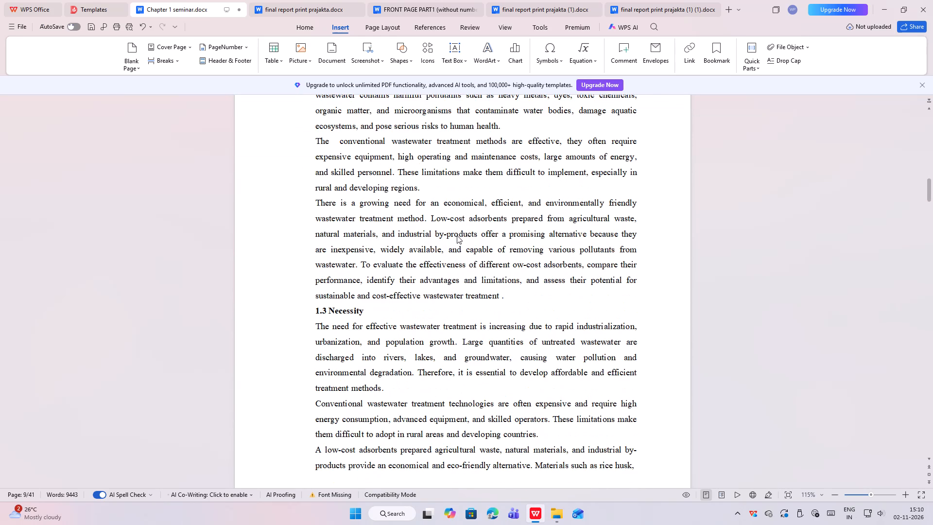
scroll(457, 235, "down", 18)
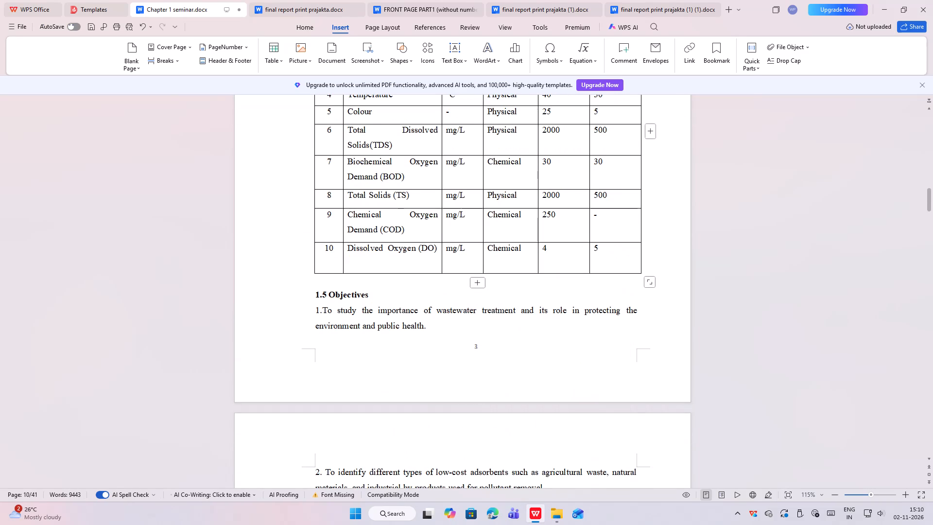
scroll(502, 346, "up", 20)
scroll(502, 346, "up", 6)
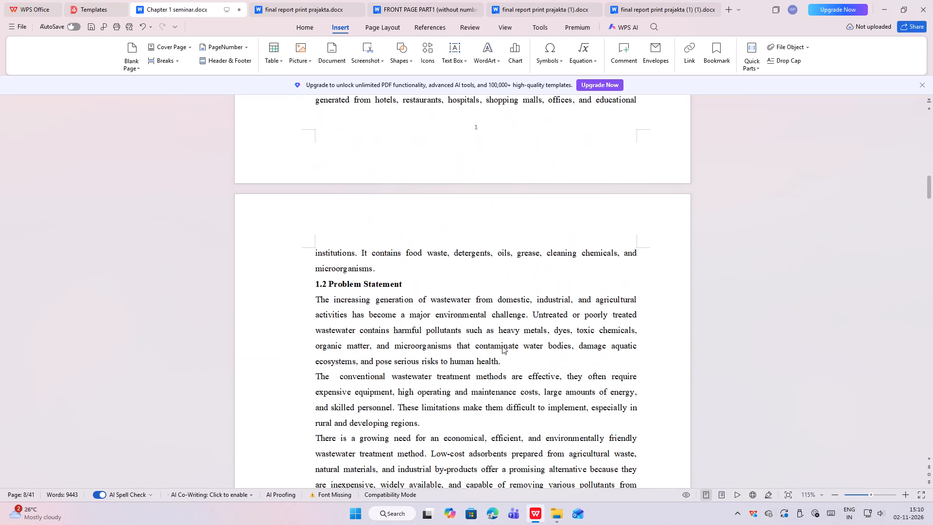
Try to remove the page number from the abstract page's footer, using Remove Page Numbers and direct deletion.
left_click(217, 41)
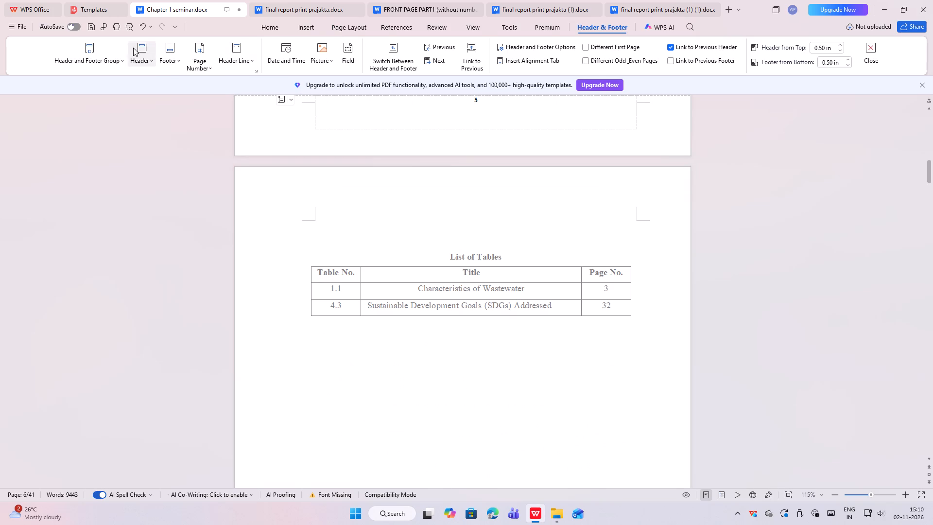
left_click(313, 29)
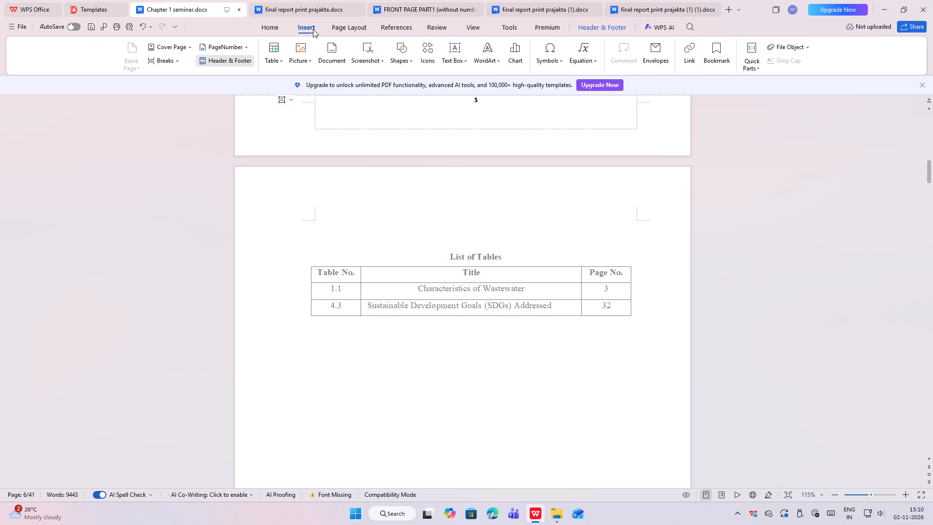
left_click(246, 44)
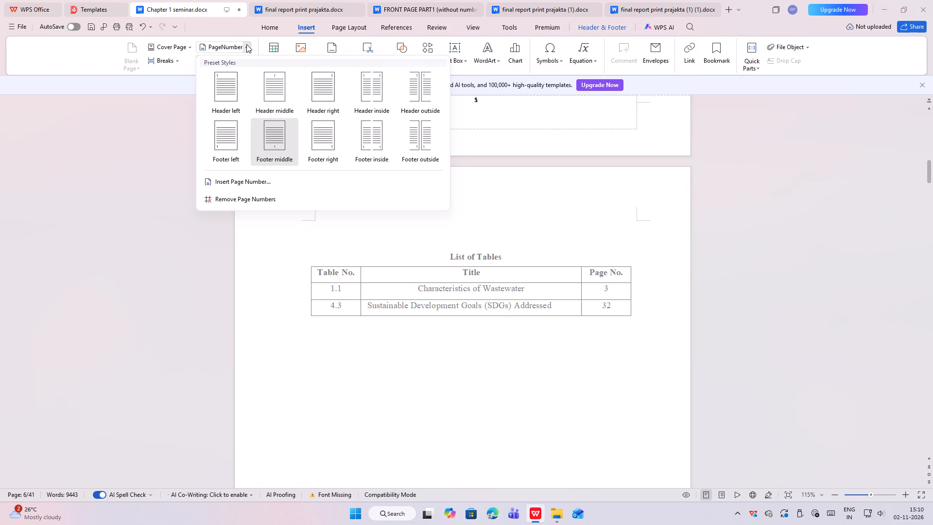
left_click(252, 197)
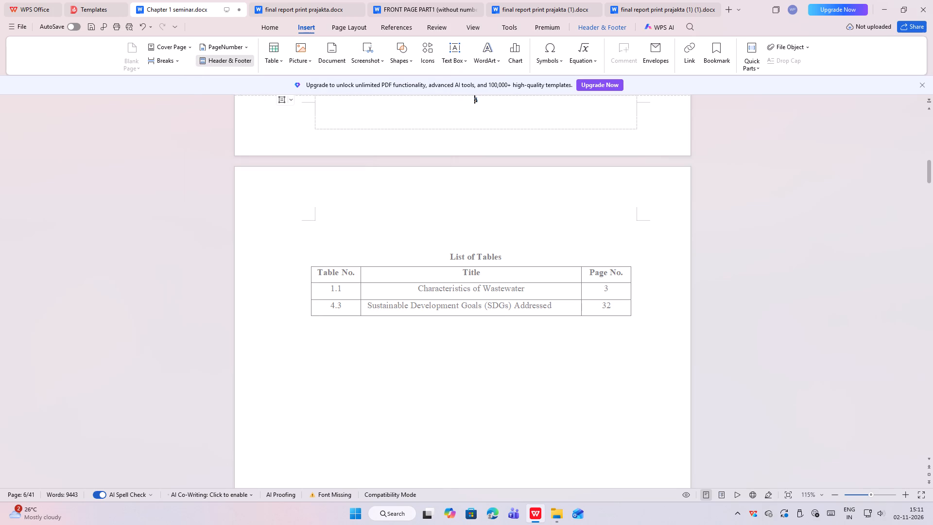
key("Right")
key("BackSpace")
key("BackSpace")
key("Delete")
key("Delete")
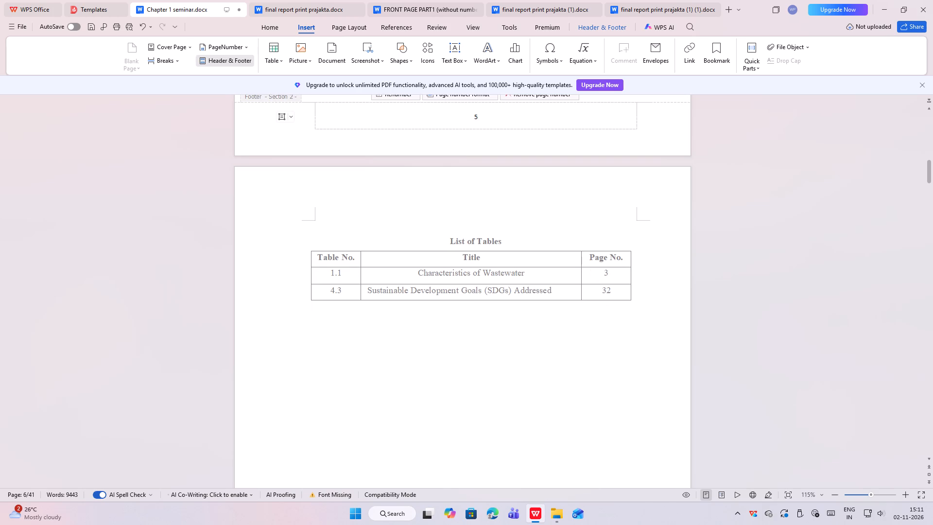
key("Delete")
left_click(481, 118)
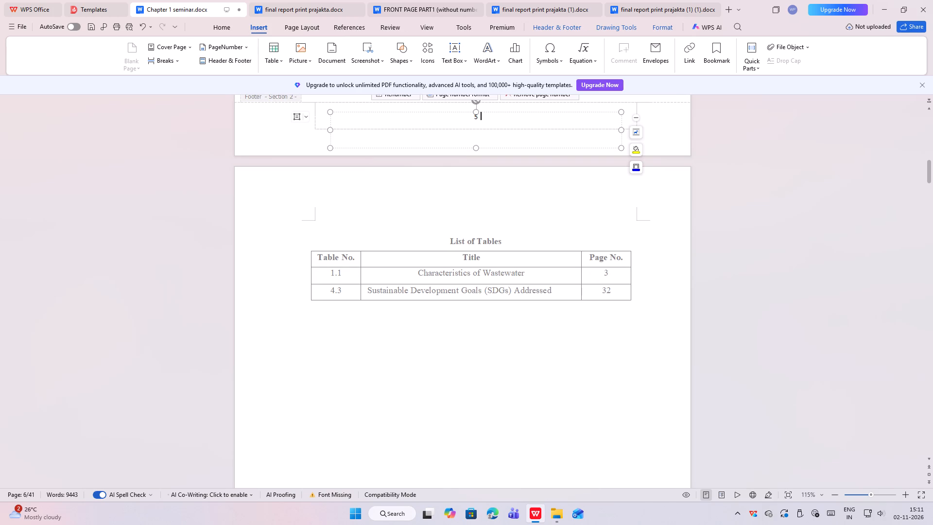
double_click(503, 175)
left_click(503, 187)
double_click(506, 191)
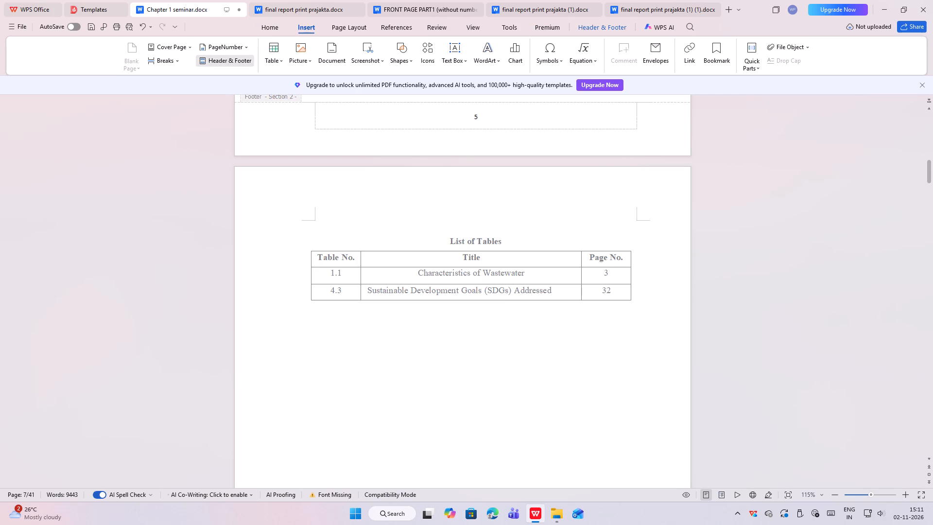
key("Escape")
Correct "Pun" to "Pune" in the university affiliation line at the top of the certificate page.
scroll(503, 176, "up", 3)
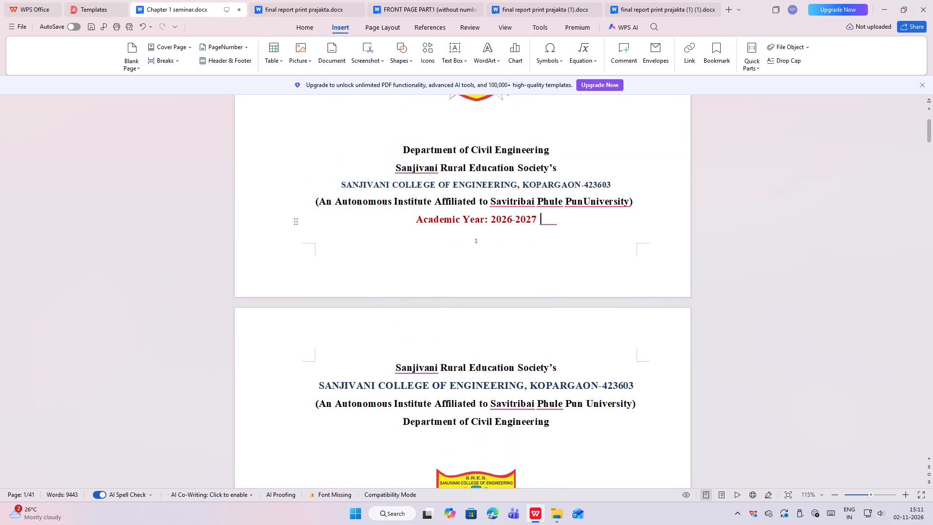
scroll(503, 176, "up", 5)
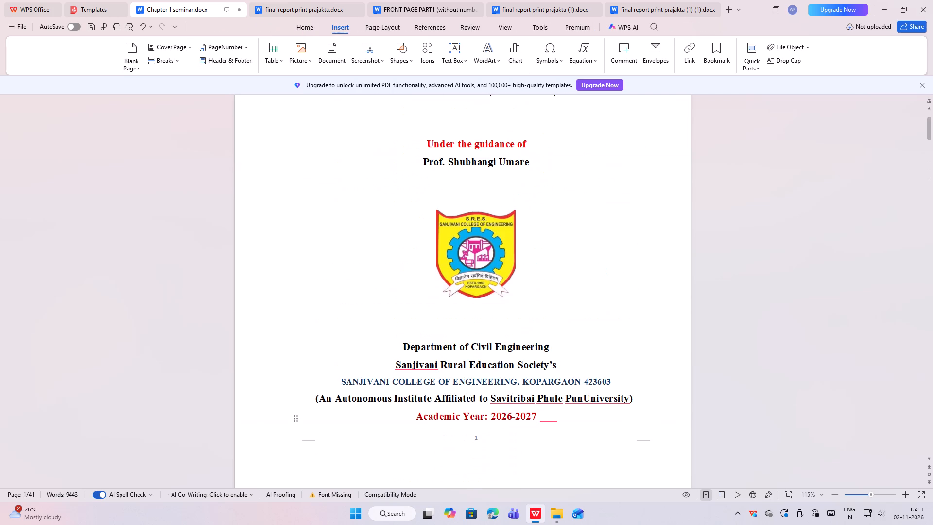
scroll(503, 176, "down", 7)
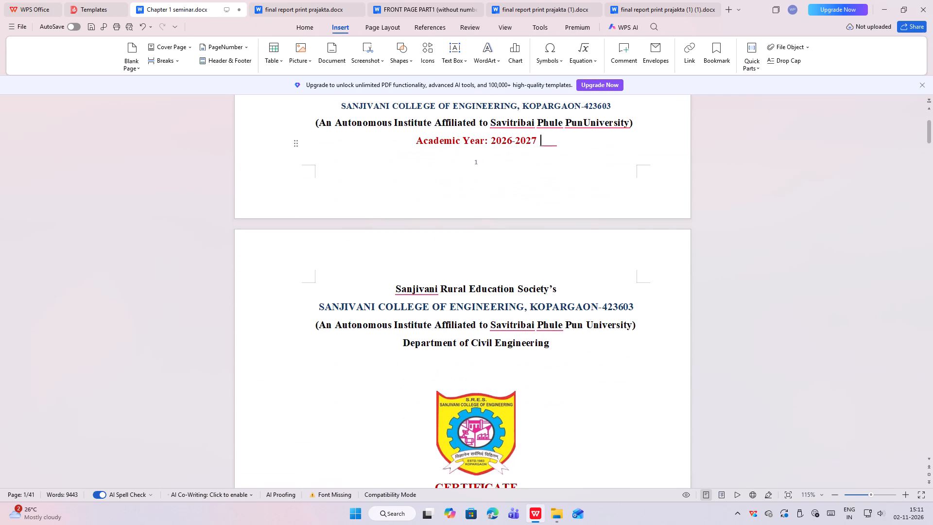
left_click(582, 326)
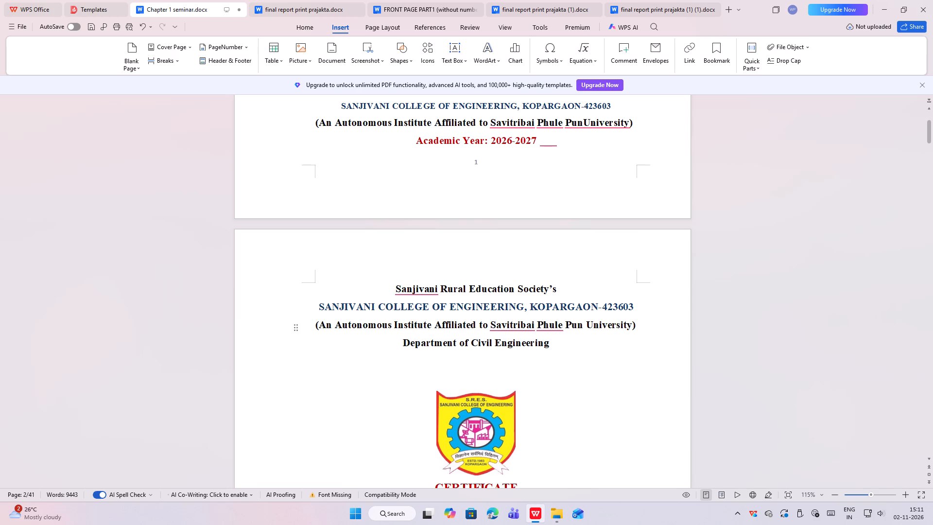
key("e")
key("BackSpace")
key("e")
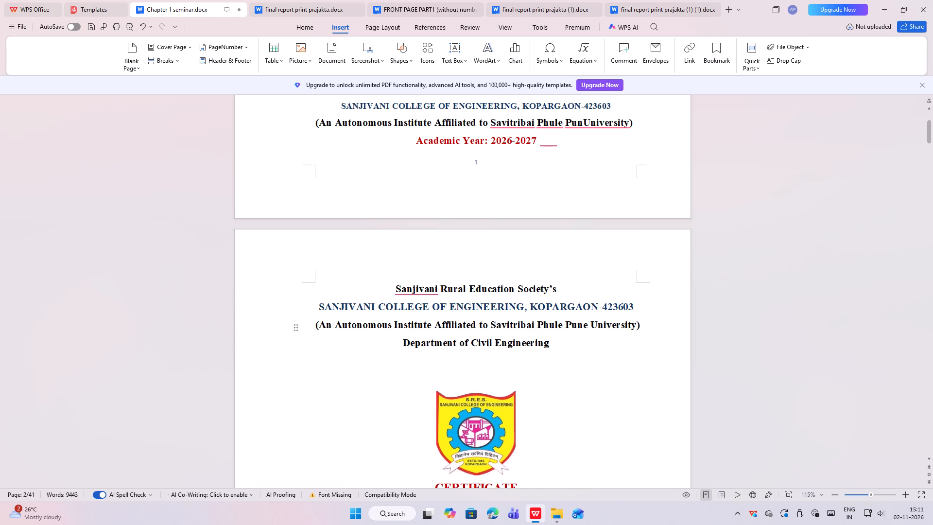
Review the cover page and certificate page, checking their text and footer page numbers.
scroll(649, 313, "down", 5)
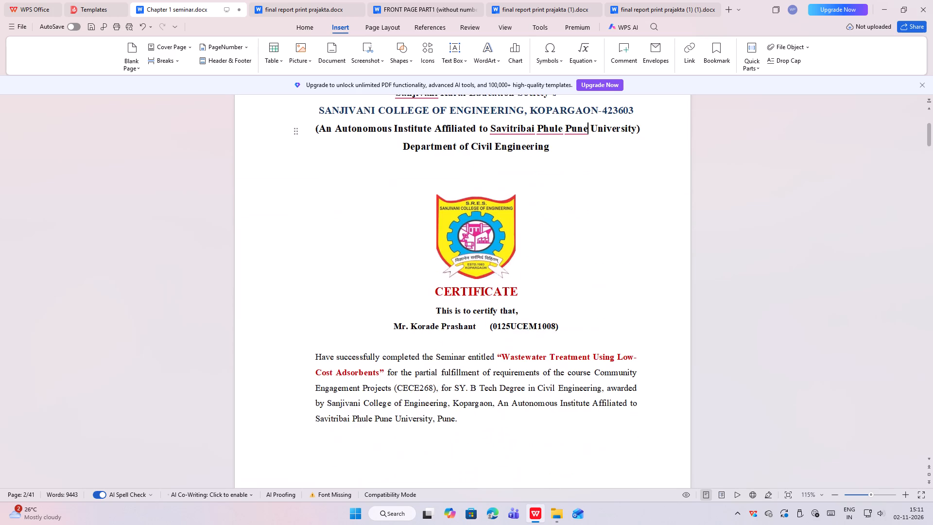
scroll(611, 313, "down", 5)
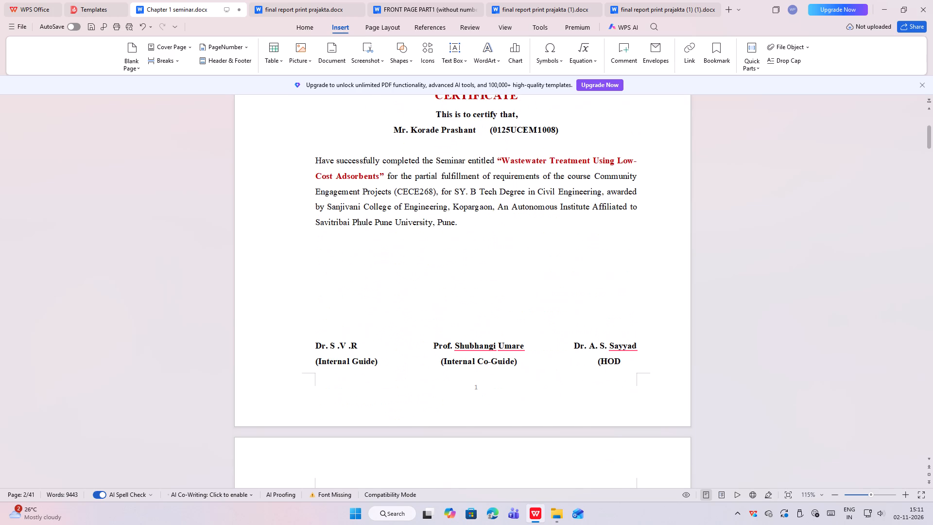
scroll(610, 311, "down", 4)
scroll(484, 236, "up", 6)
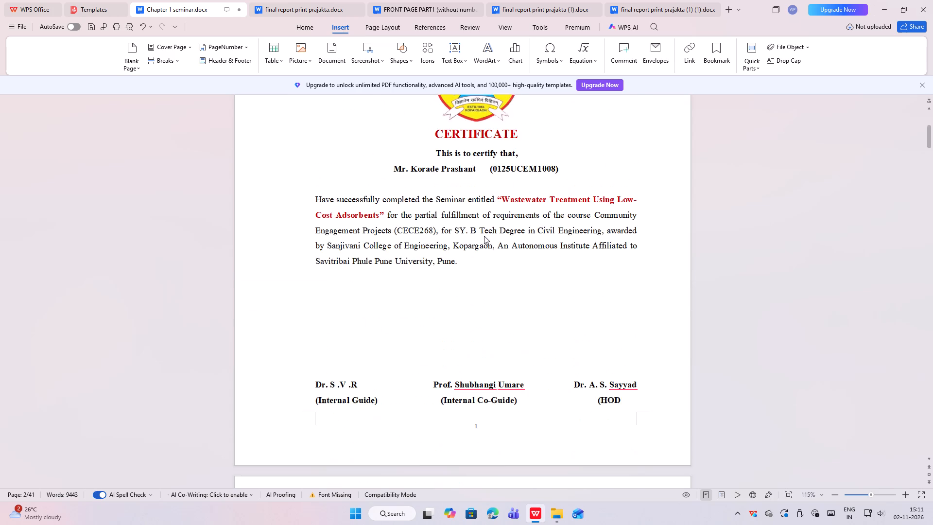
scroll(484, 236, "up", 18)
scroll(484, 236, "up", 3)
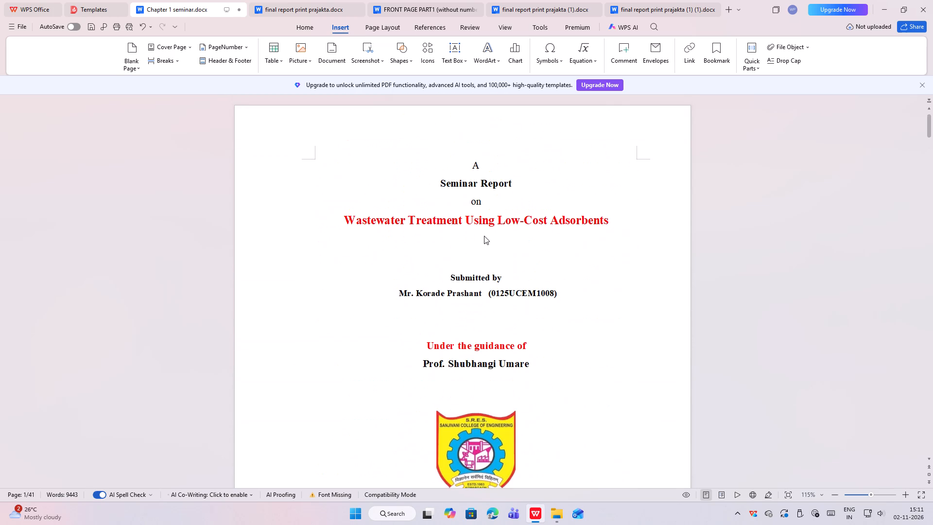
scroll(484, 236, "up", 16)
scroll(483, 248, "down", 11)
scroll(479, 269, "down", 15)
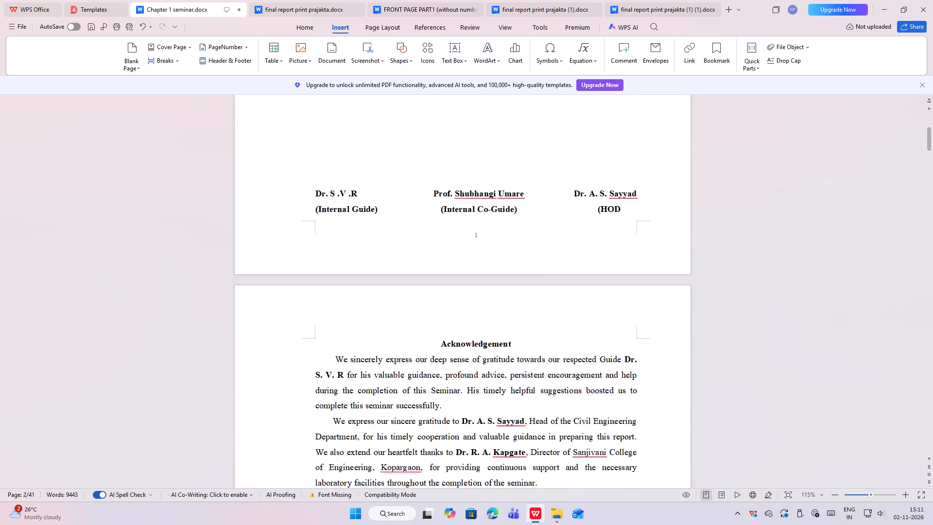
scroll(479, 269, "down", 1)
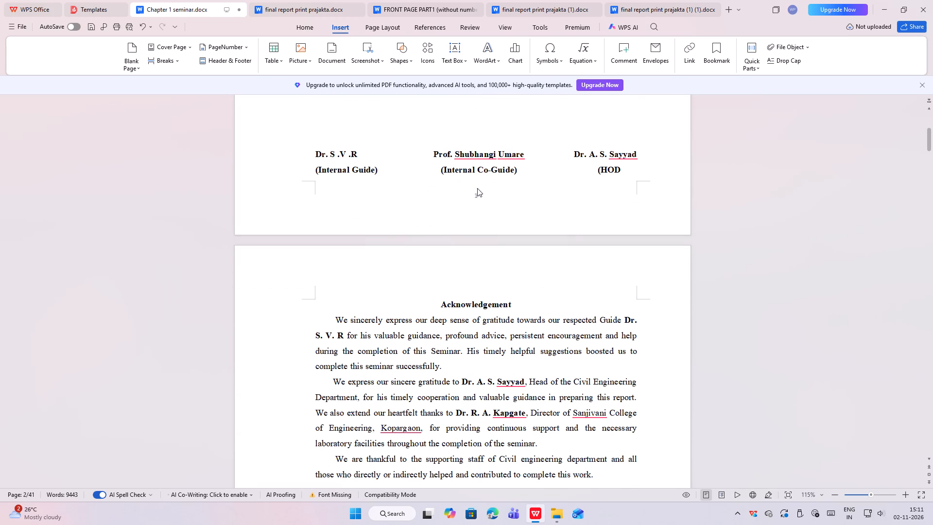
Insert page numbers from the certificate page in 1, 2, 3 format at Bottom Center, starting at 1, for the current section only.
left_click_drag(474, 189, 475, 196)
scroll(475, 196, "up", 1)
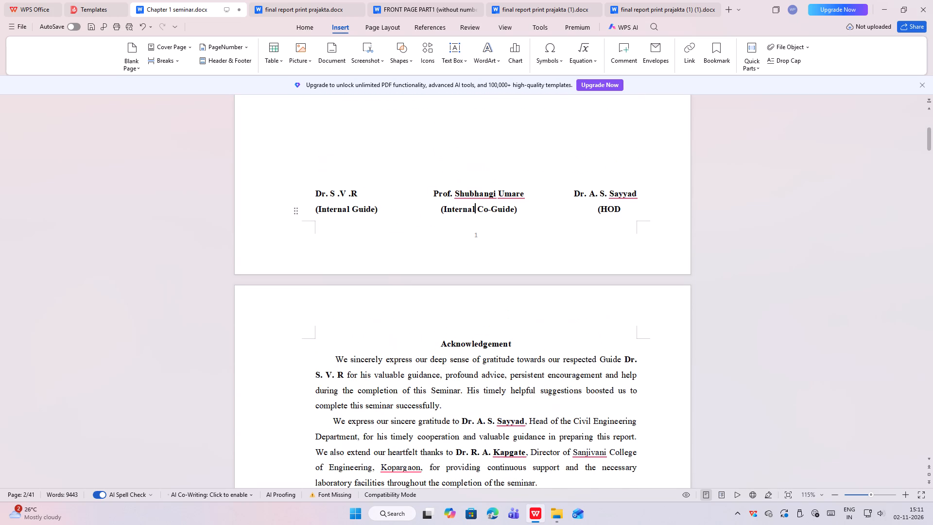
left_click(248, 45)
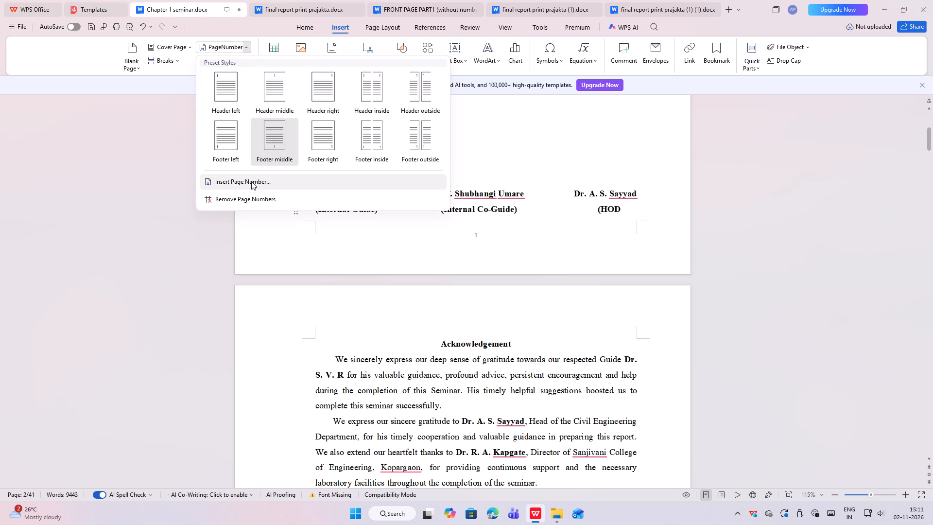
left_click(251, 181)
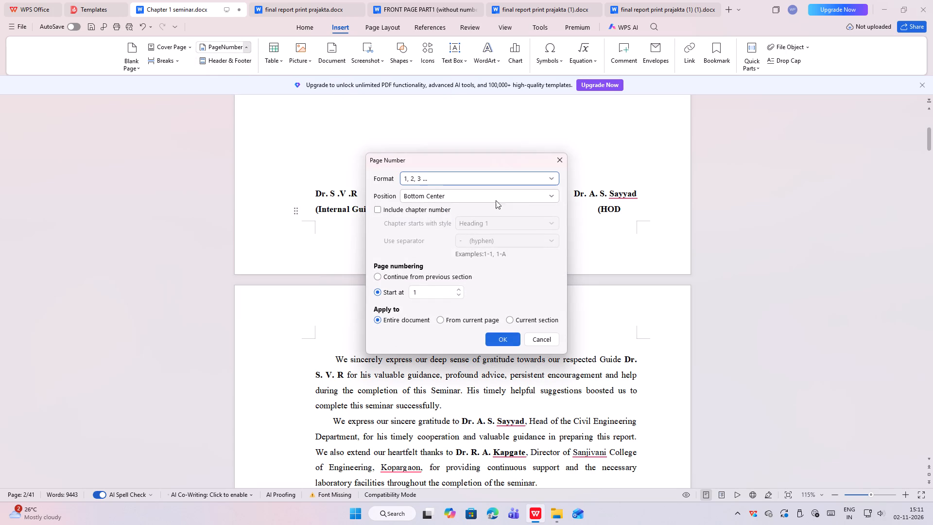
left_click(555, 193)
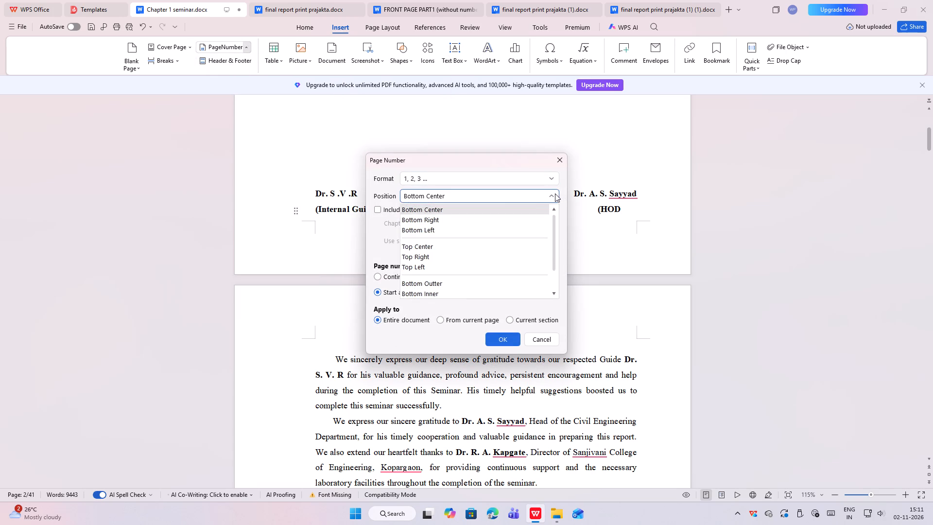
left_click(380, 226)
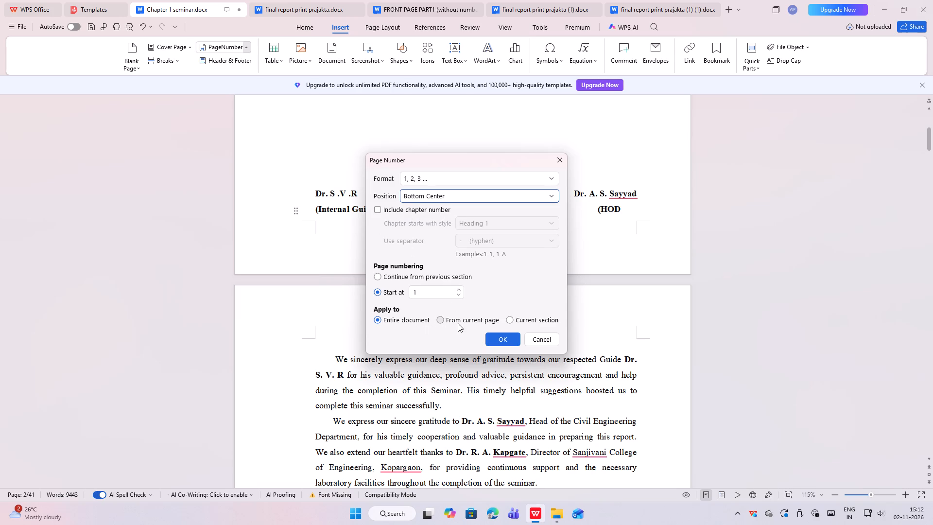
left_click(524, 318)
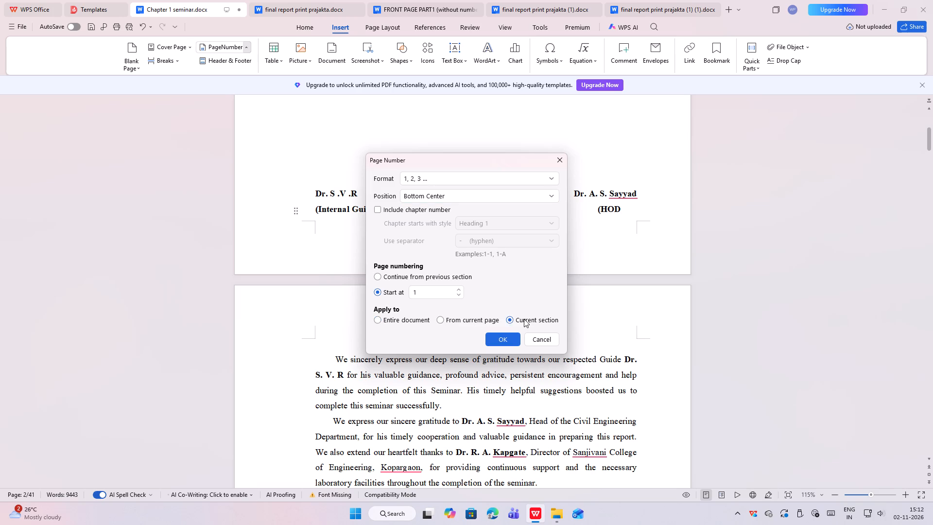
left_click(504, 334)
Check the footer page numbers from the acknowledgement through the contents, list of tables, Chapter 1 and the Chapter 2 literature review.
scroll(489, 245, "down", 4)
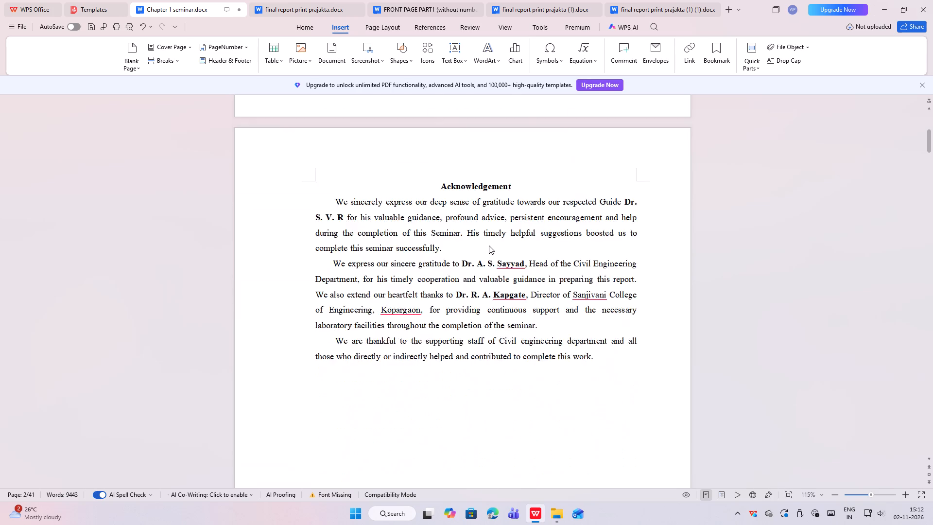
scroll(489, 245, "down", 8)
scroll(489, 245, "up", 7)
scroll(489, 245, "down", 13)
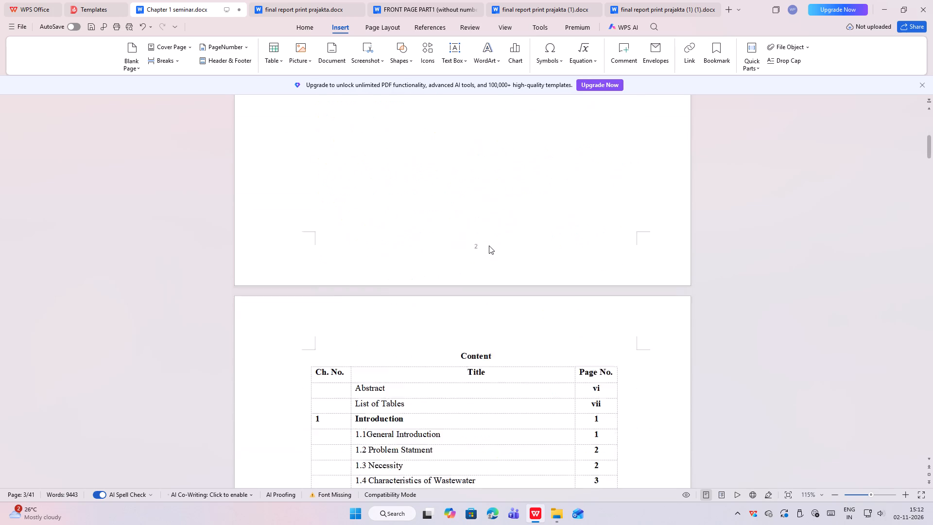
scroll(489, 245, "down", 20)
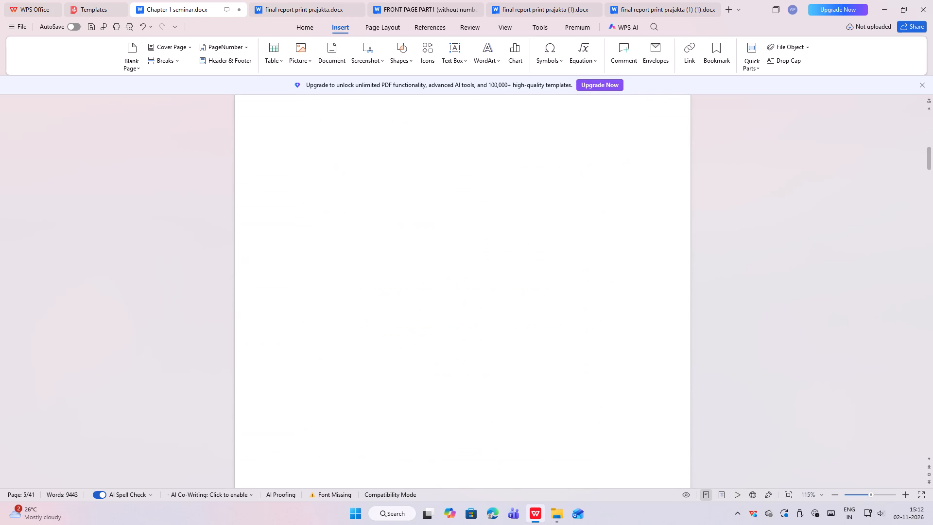
scroll(489, 245, "down", 17)
scroll(489, 245, "down", 12)
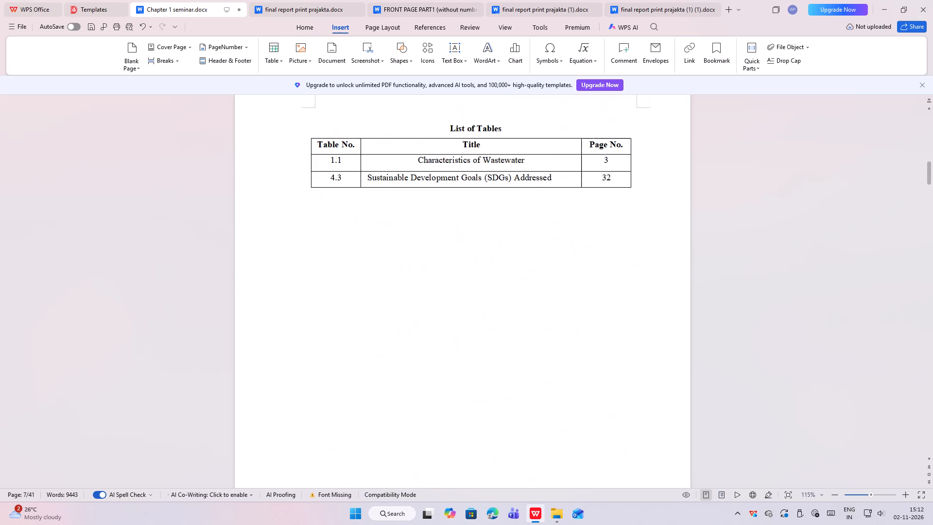
scroll(489, 245, "down", 19)
scroll(489, 245, "down", 13)
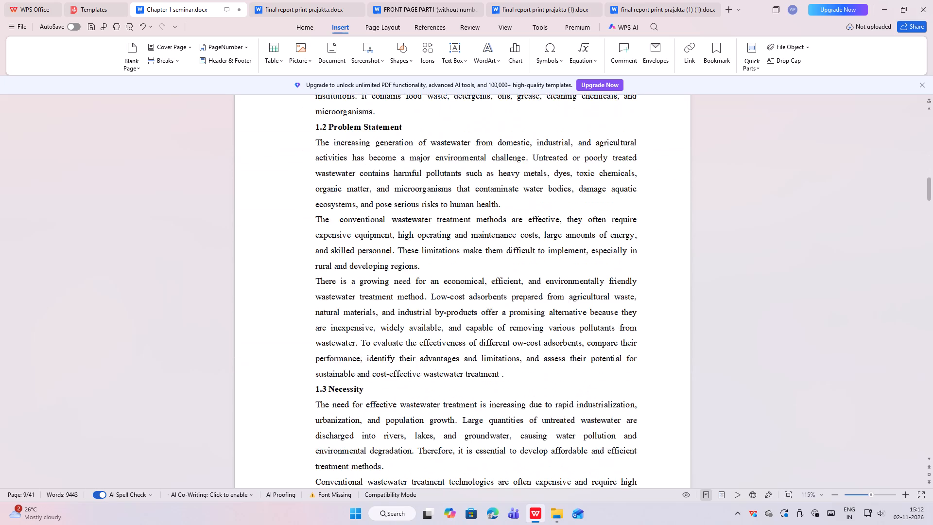
scroll(489, 245, "down", 19)
scroll(489, 245, "down", 7)
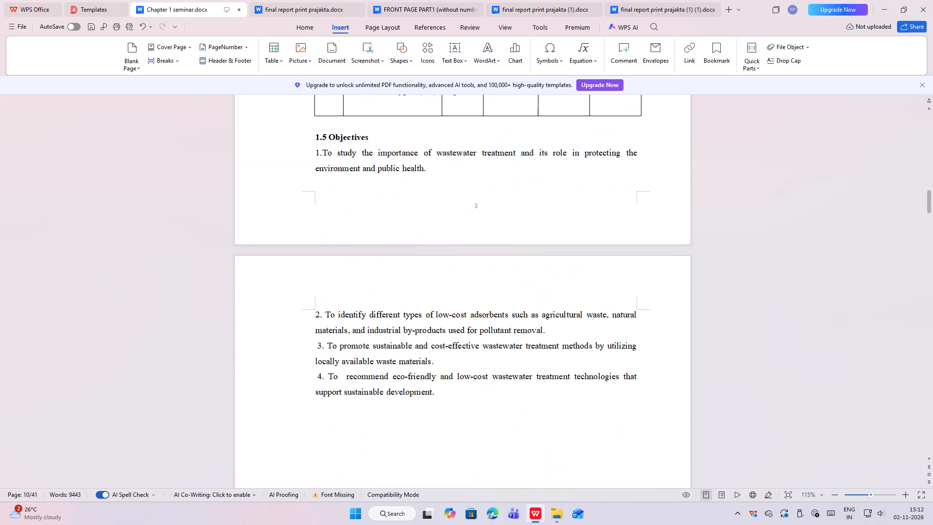
scroll(489, 245, "down", 15)
scroll(489, 245, "down", 10)
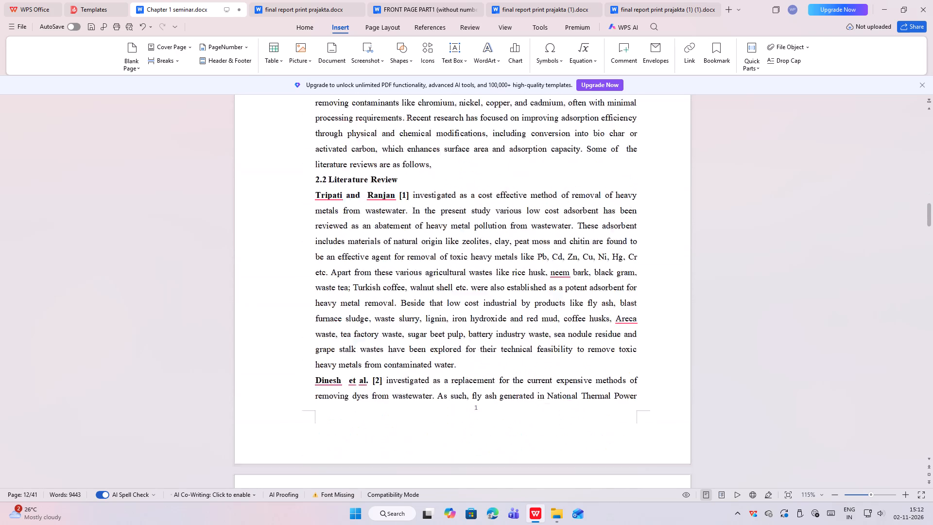
scroll(489, 245, "down", 19)
scroll(489, 245, "down", 11)
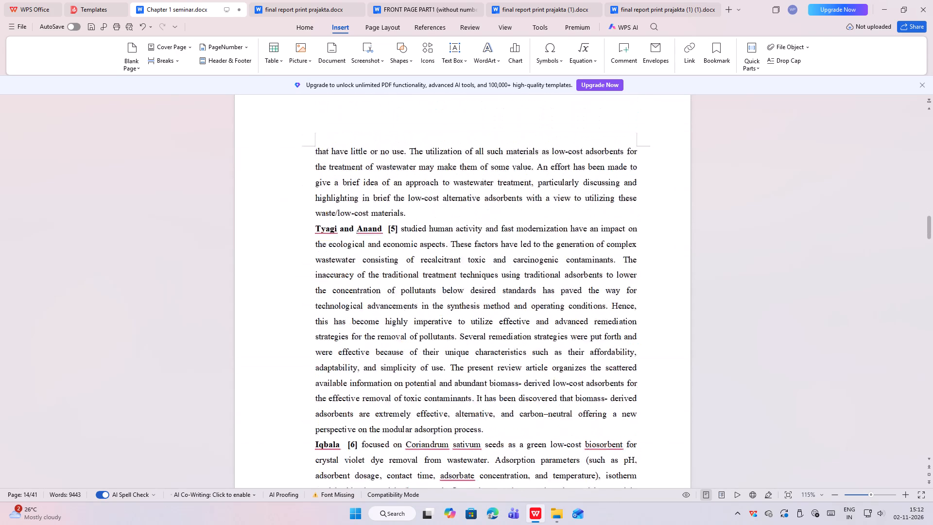
scroll(489, 245, "down", 1)
Compare the footer page numbers on the last page of Chapter 1 and the first page of Chapter 2.
scroll(489, 245, "up", 15)
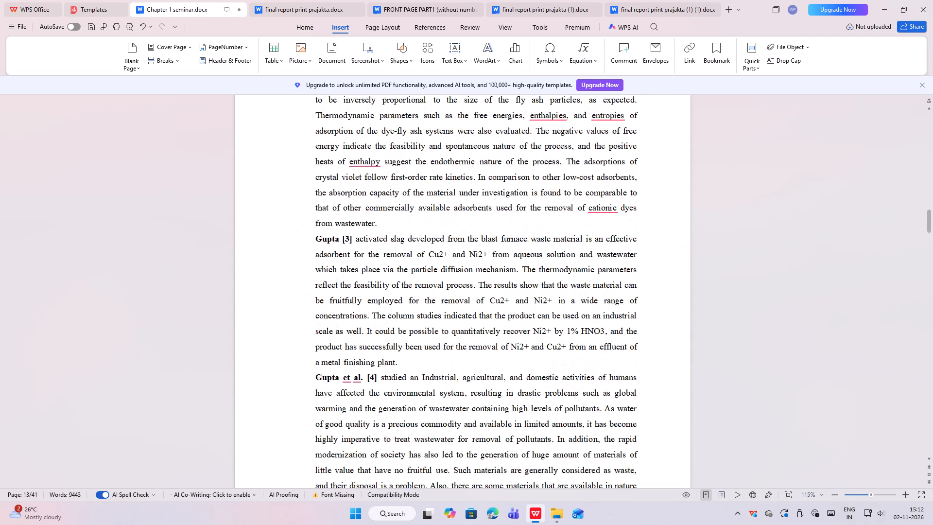
scroll(489, 245, "up", 17)
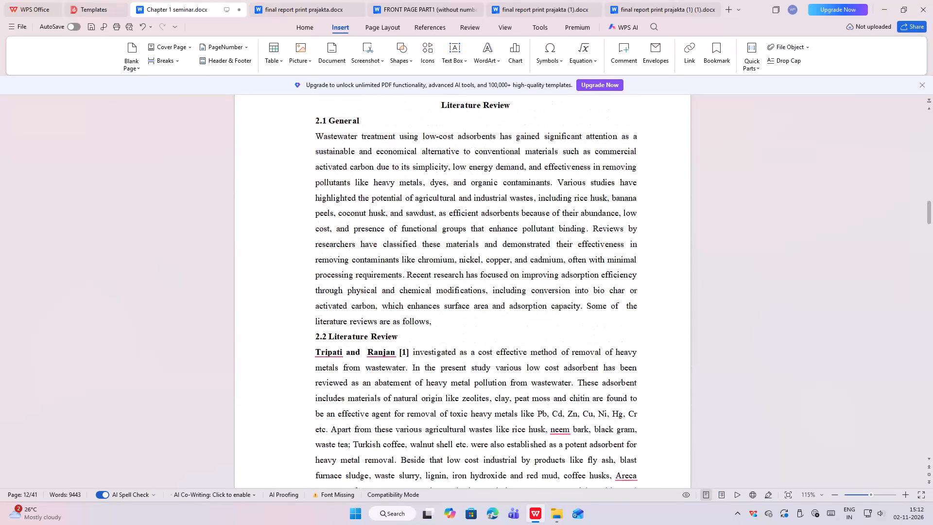
scroll(489, 245, "up", 8)
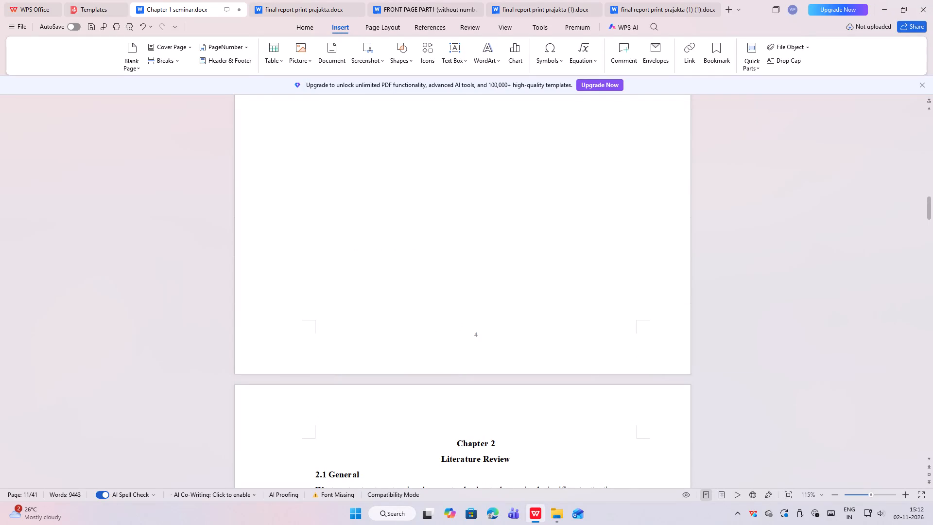
scroll(473, 330, "down", 16)
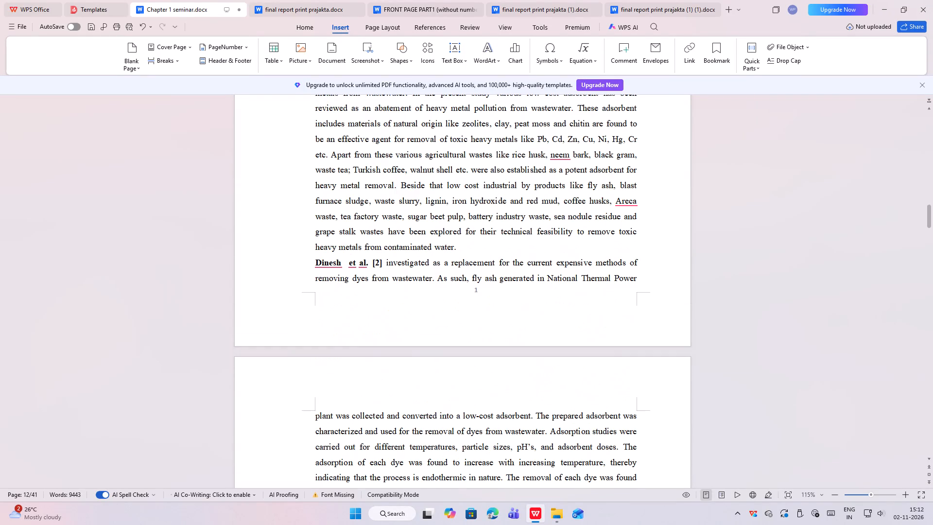
From the footer of Chapter 2's first page, apply the centered 1, 2, 3 page number format to the entire document and exit the footer.
scroll(473, 330, "up", 1)
left_click(472, 329)
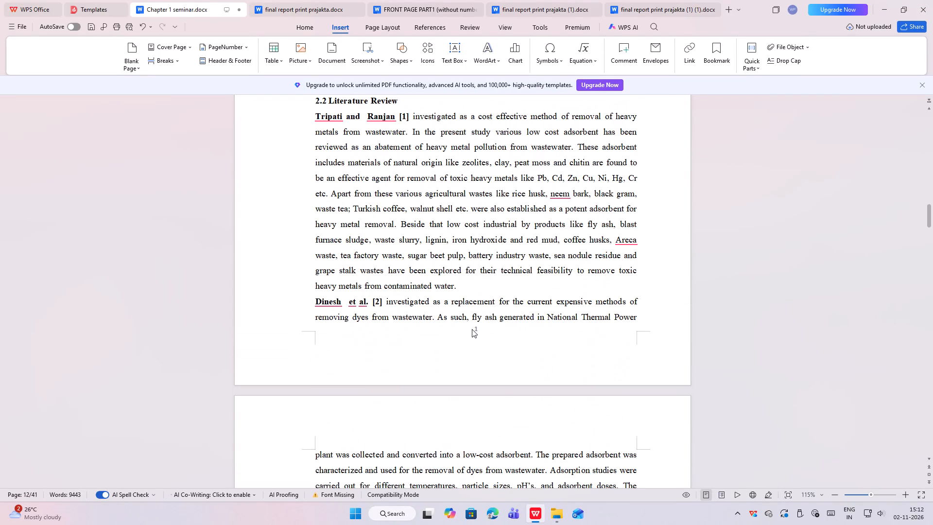
double_click(474, 329)
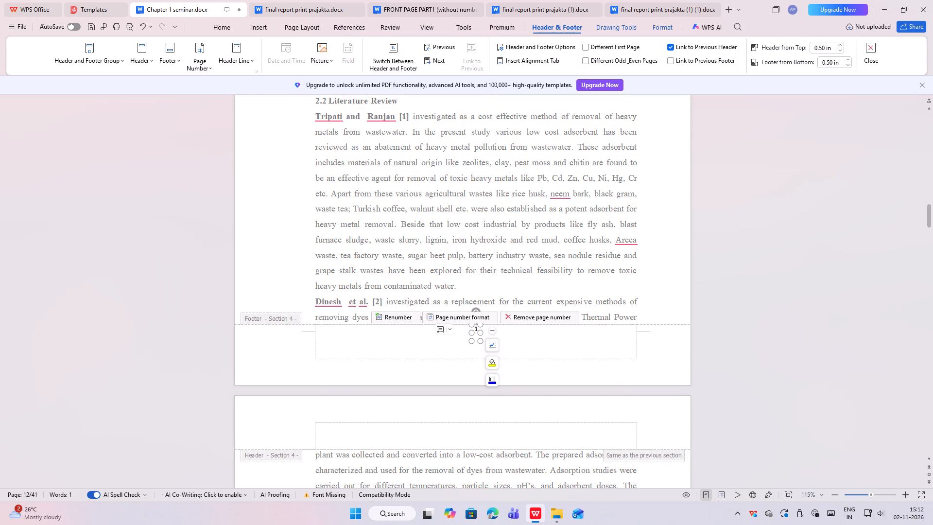
left_click(457, 318)
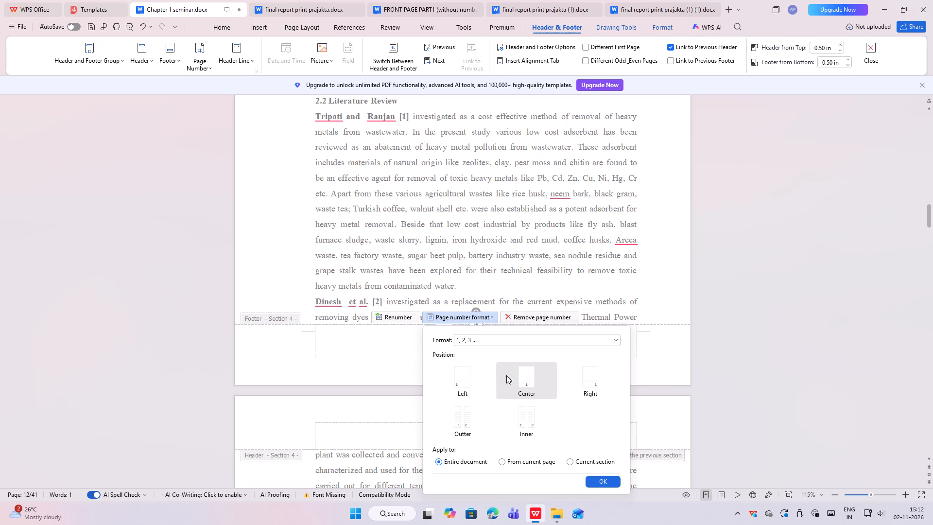
scroll(514, 400, "down", 2)
left_click(612, 486)
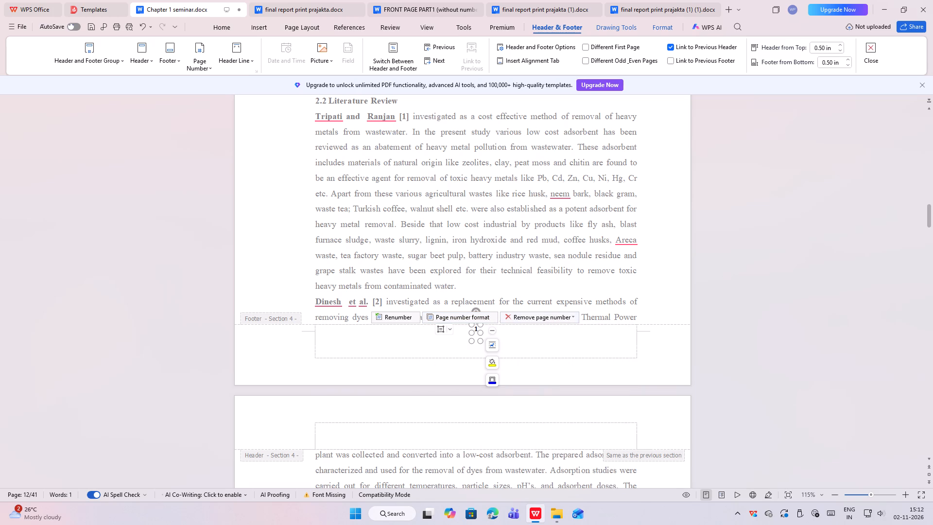
left_click(572, 379)
left_click(567, 368)
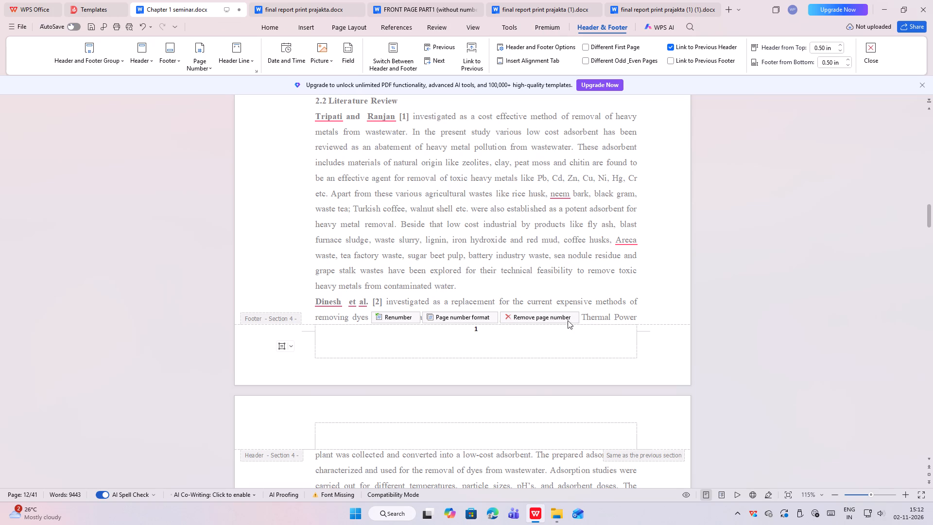
left_click_drag(37, 128, 62, 151)
left_click(120, 138)
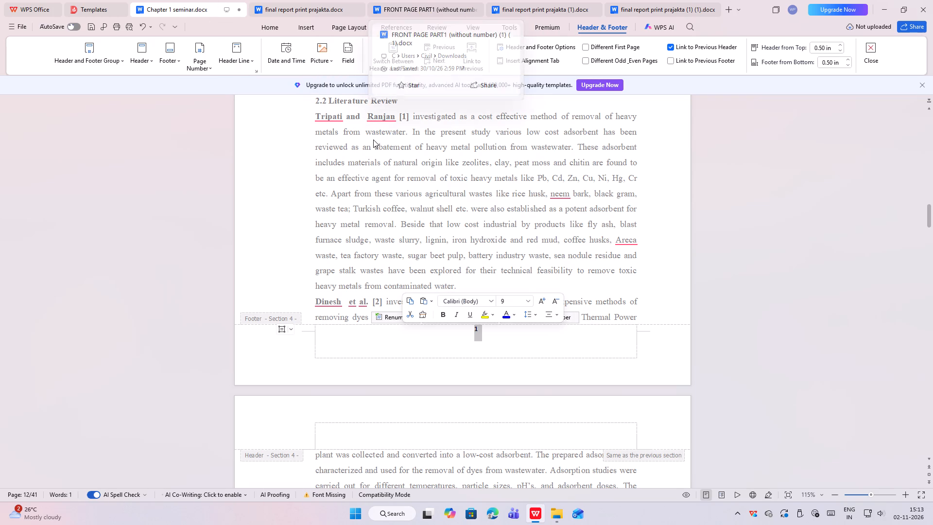
left_click(278, 170)
double_click(277, 172)
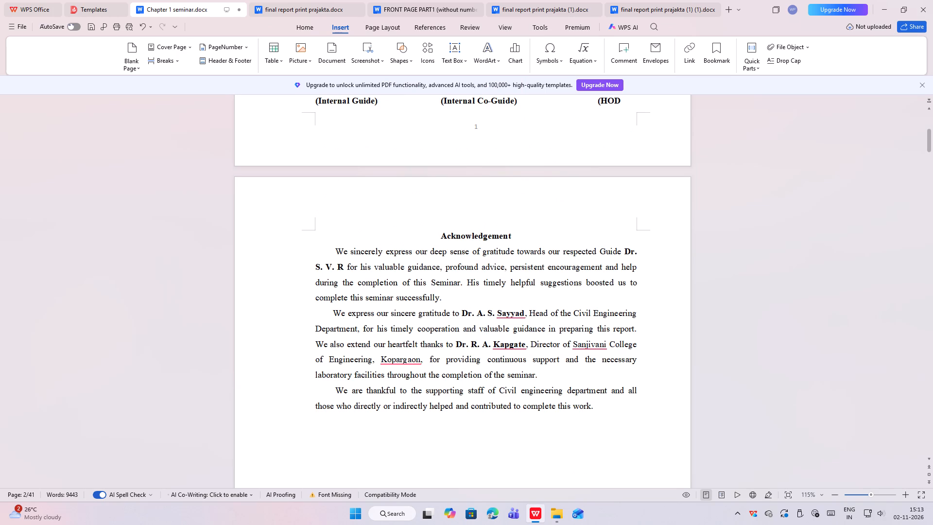
Add a line break before the Abstract heading to move it onto the page with the abstract text.
scroll(442, 315, "down", 20)
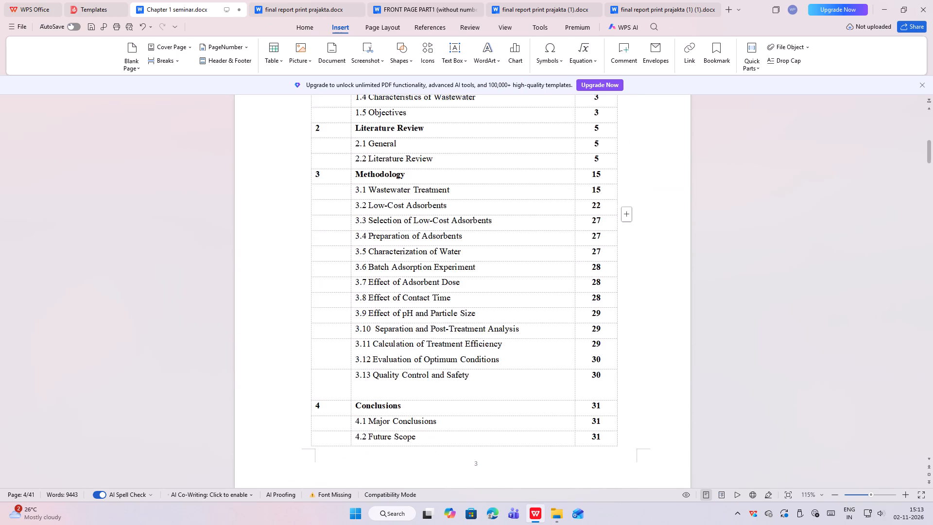
scroll(452, 299, "down", 15)
scroll(466, 280, "down", 9)
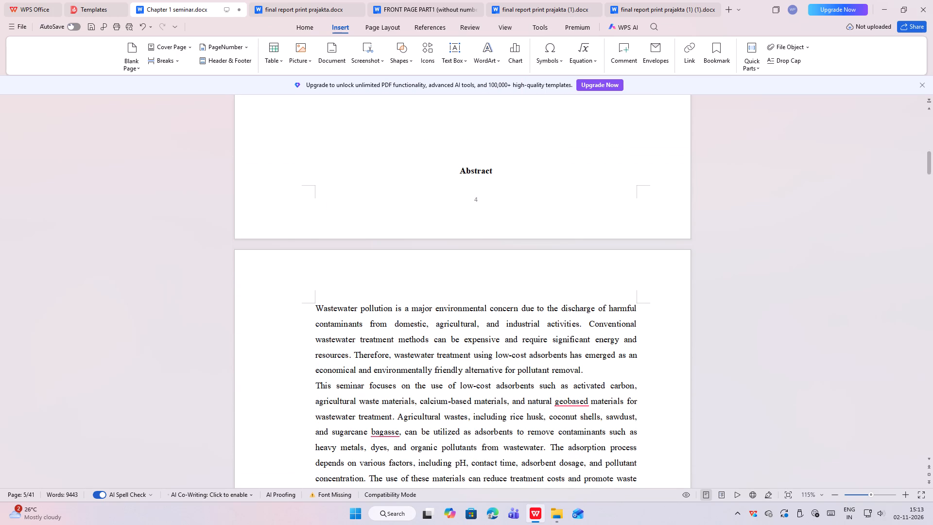
left_click(456, 172)
key("Return")
Check the footer page numbers from the abstract through Chapter 1 to the first page of Chapter 2.
scroll(457, 172, "down", 10)
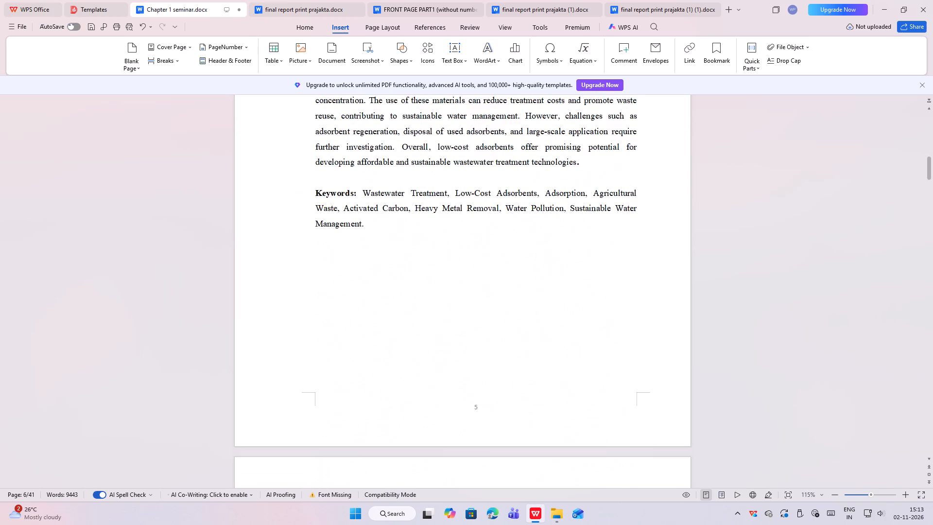
scroll(457, 172, "down", 20)
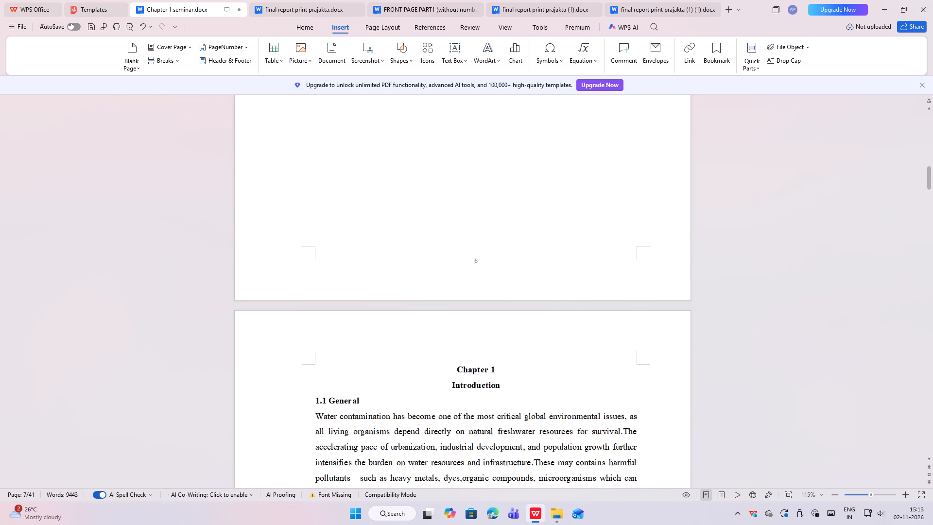
scroll(457, 172, "down", 11)
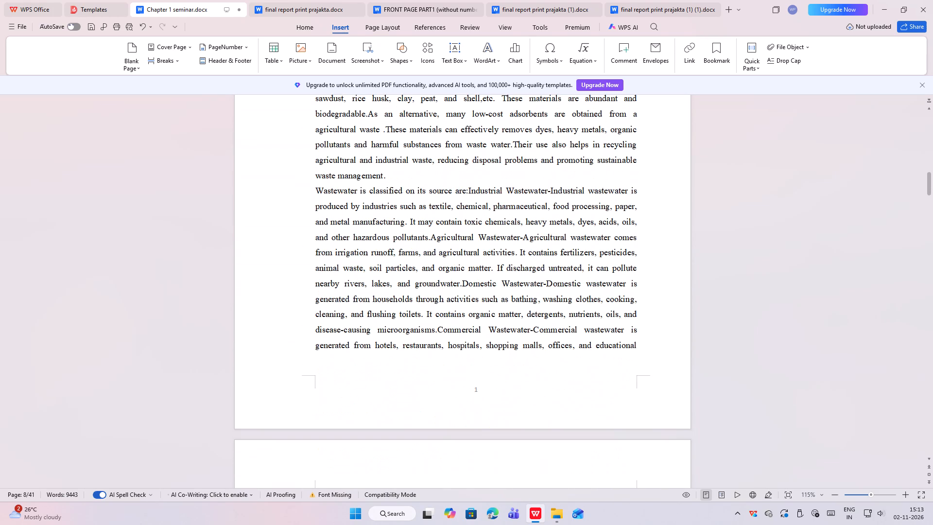
scroll(489, 304, "down", 18)
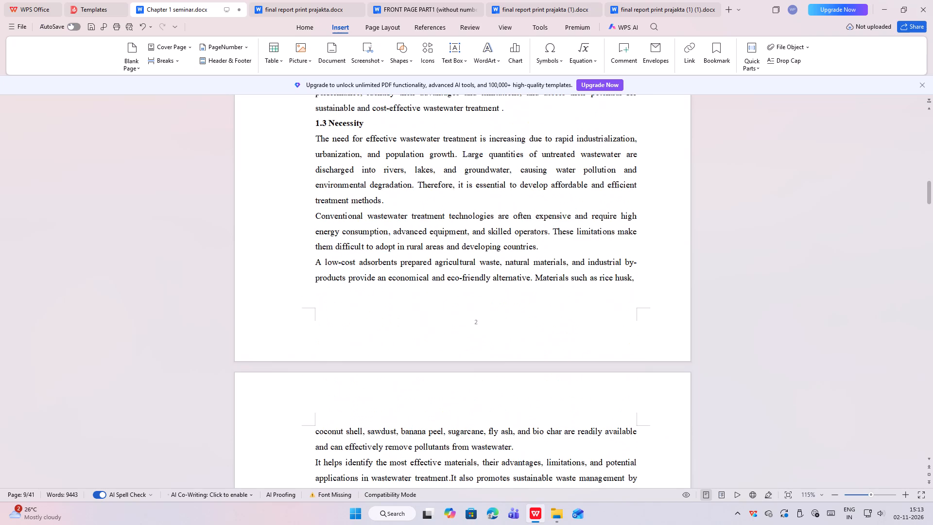
scroll(489, 305, "down", 6)
scroll(489, 305, "up", 1)
scroll(489, 305, "down", 19)
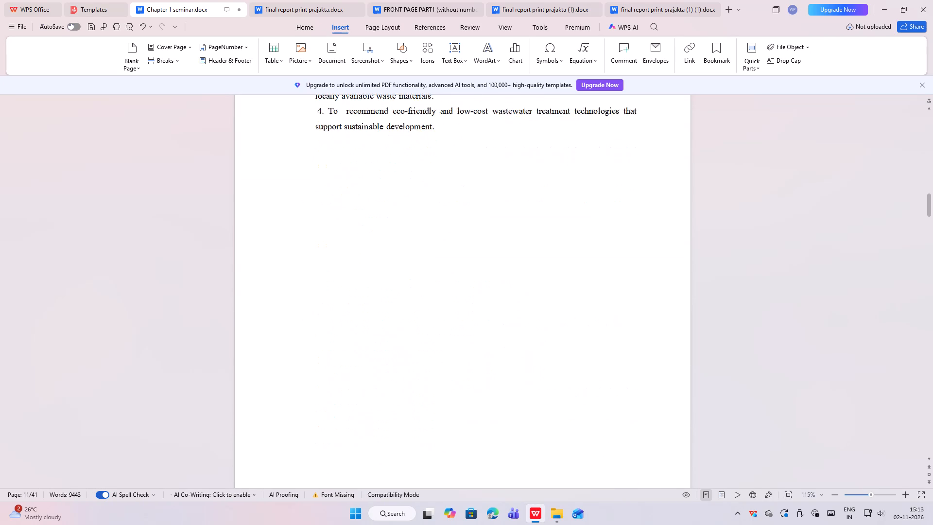
scroll(489, 305, "down", 18)
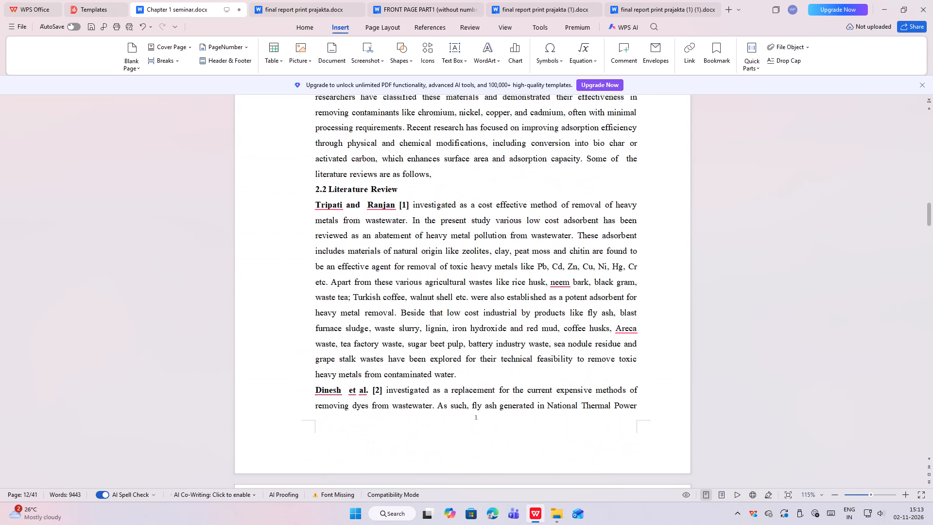
scroll(495, 303, "up", 1)
scroll(501, 296, "down", 1)
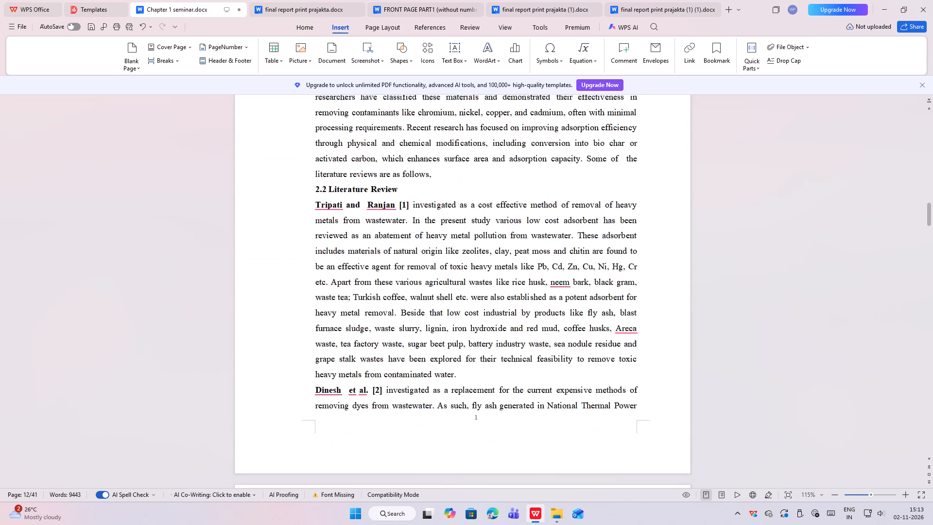
Check the footer page numbers through the rest of the Chapter 2 literature review up to the start of Chapter 3.
scroll(501, 296, "down", 17)
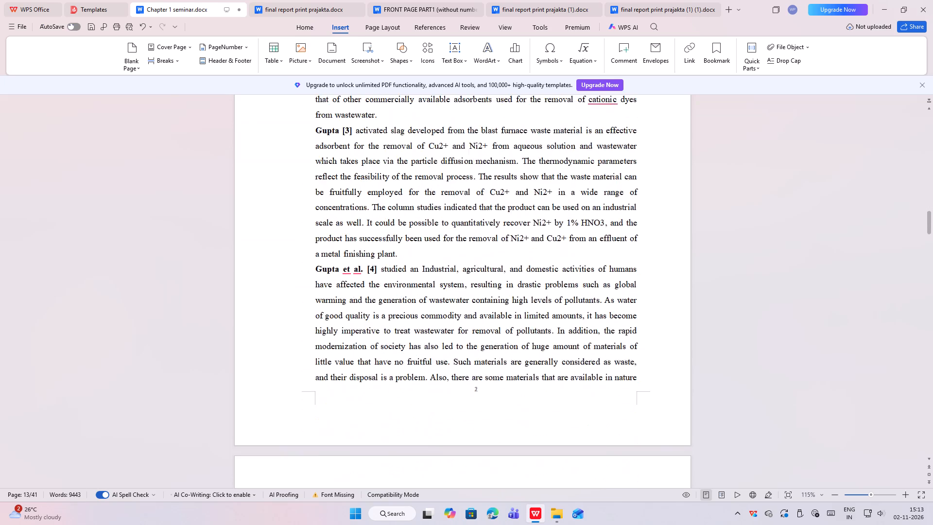
scroll(501, 296, "down", 17)
scroll(501, 296, "down", 12)
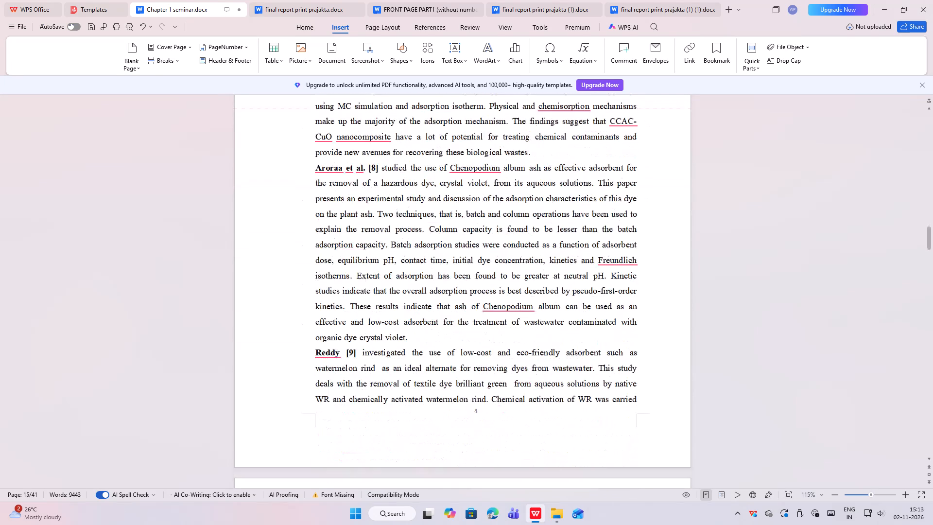
scroll(501, 296, "down", 12)
scroll(501, 296, "down", 12)
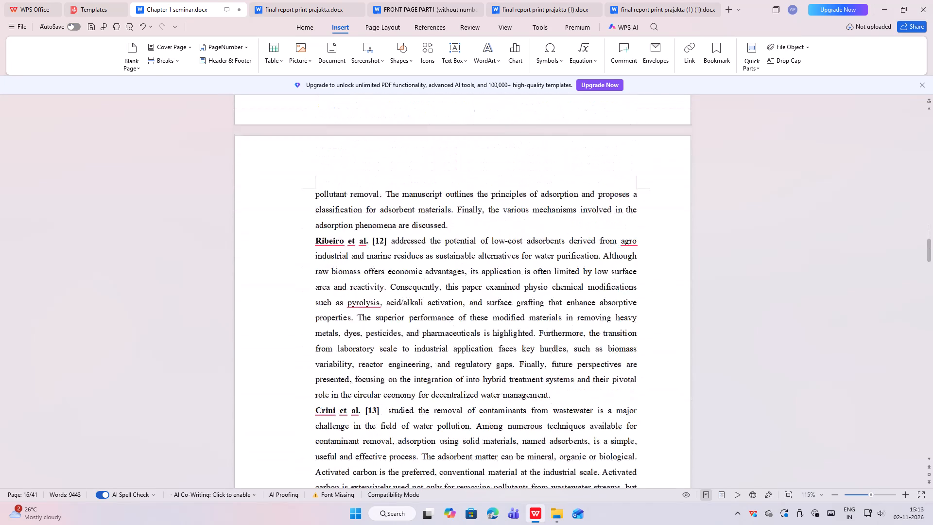
scroll(501, 296, "down", 18)
scroll(501, 296, "down", 11)
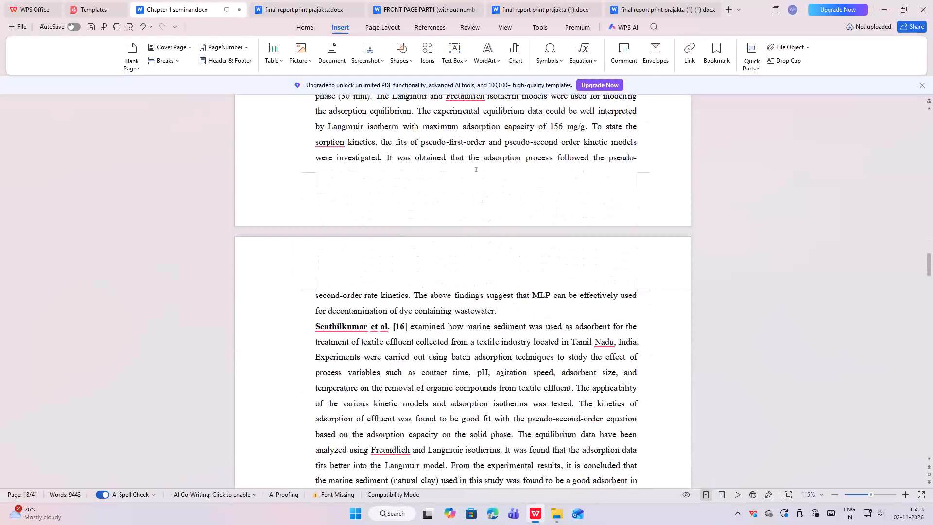
scroll(501, 296, "down", 15)
scroll(502, 293, "down", 18)
scroll(502, 293, "down", 10)
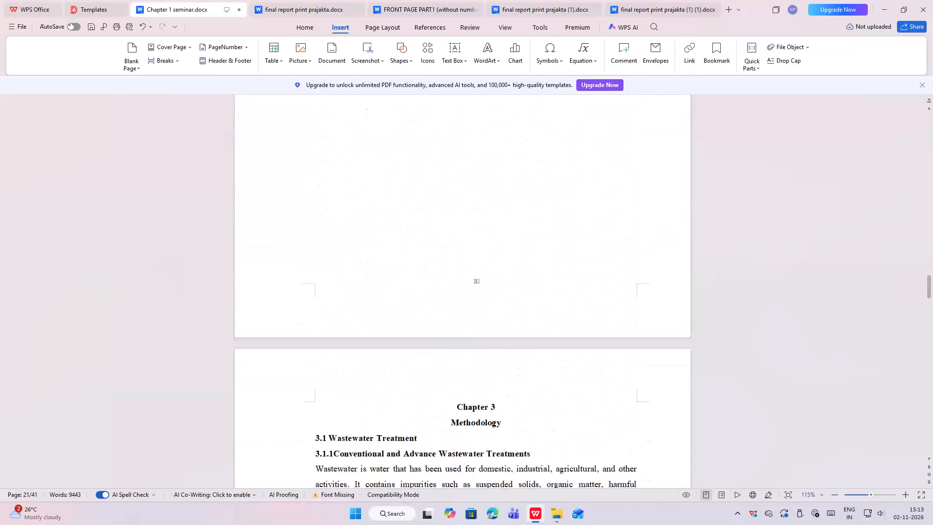
Examine the footer page numbers on the first pages of Chapter 3, from Trickling Filters to Membrane Bioreactor.
scroll(502, 293, "down", 12)
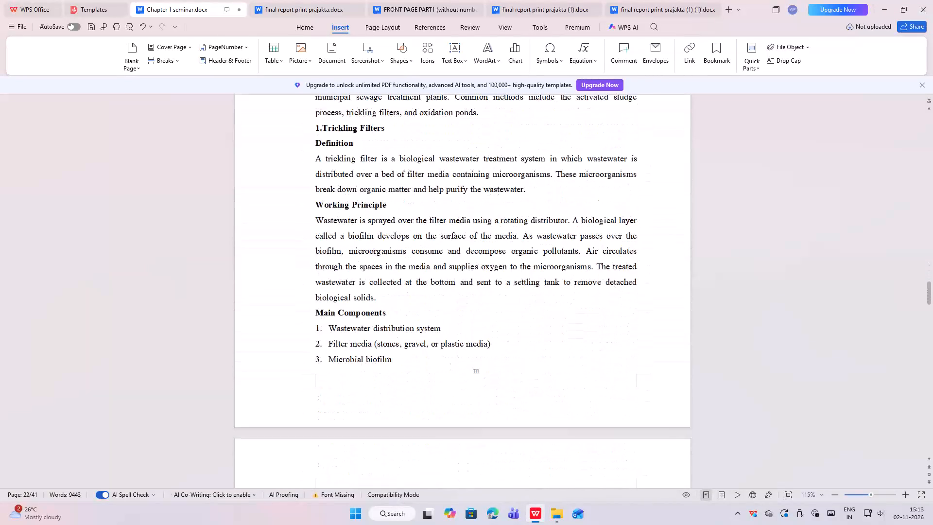
scroll(502, 293, "down", 19)
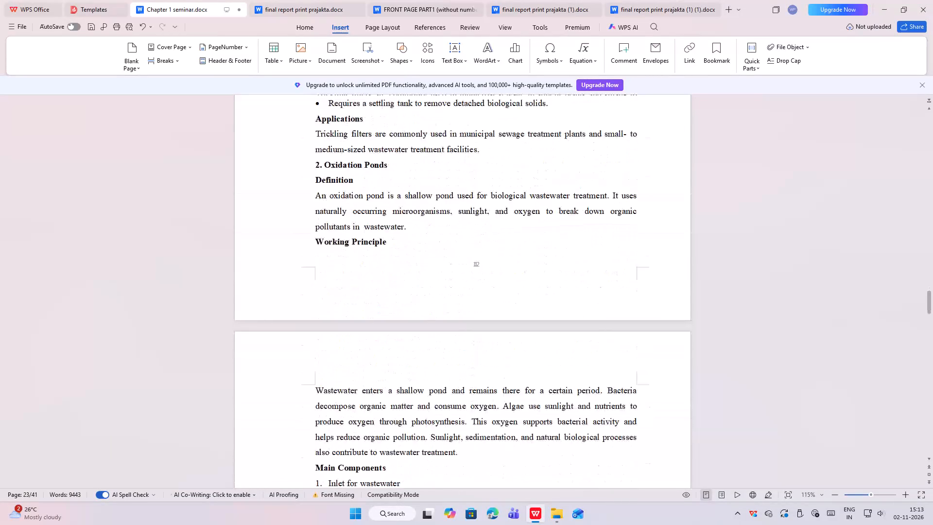
scroll(502, 293, "down", 20)
scroll(502, 293, "up", 2)
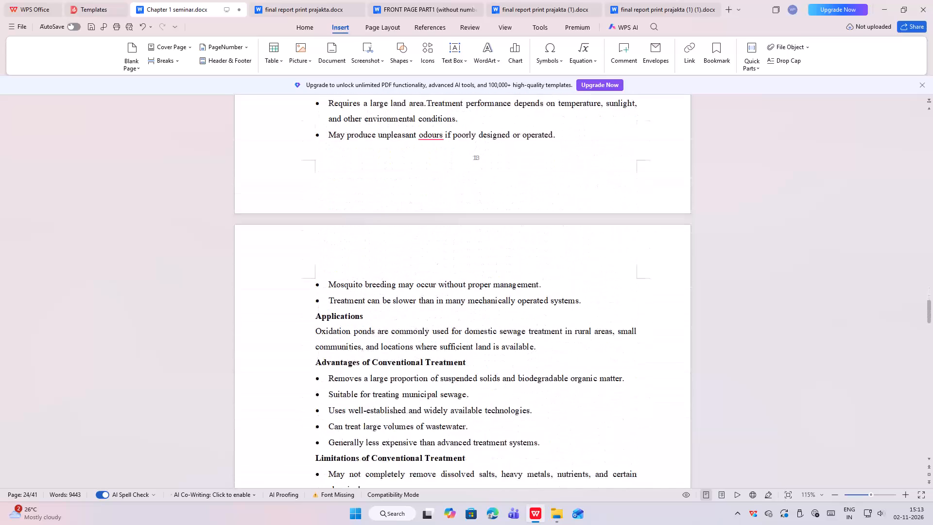
scroll(502, 293, "down", 2)
scroll(502, 293, "up", 1)
scroll(502, 293, "down", 16)
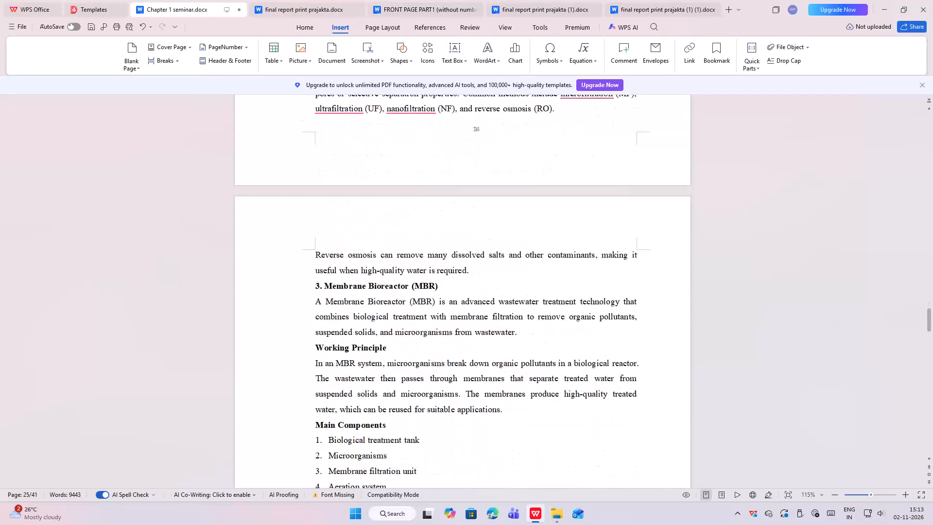
scroll(502, 293, "down", 6)
scroll(501, 285, "up", 18)
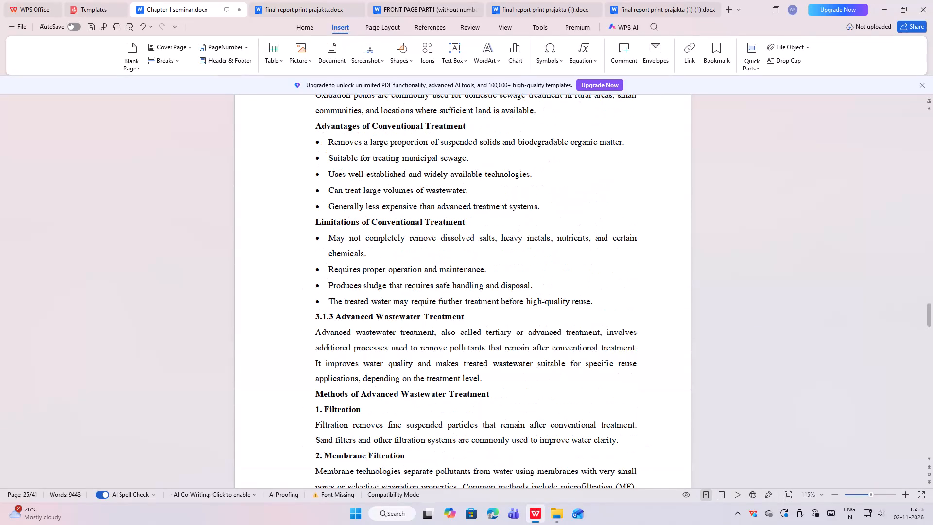
Remove the page number from the footer of Chapter 3's second page, where Oxidation Ponds begins, for the current page only.
scroll(497, 282, "up", 18)
scroll(497, 282, "up", 3)
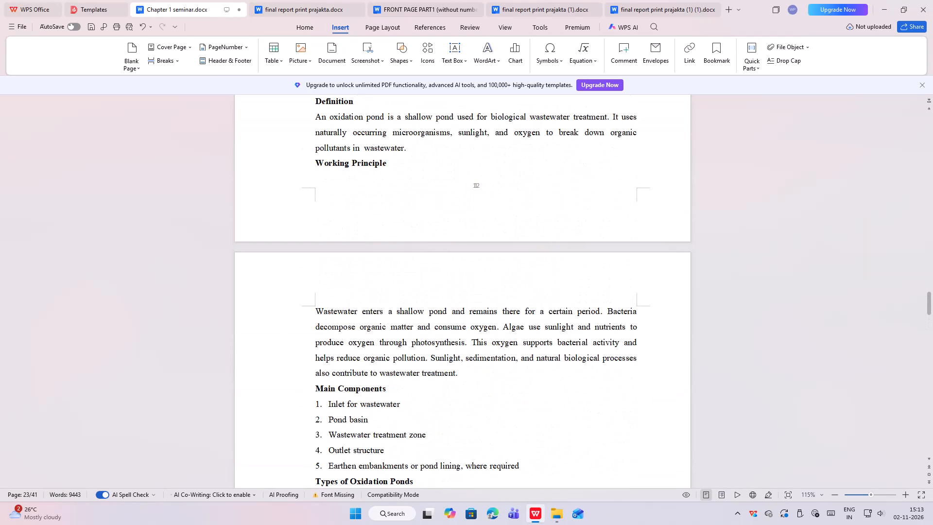
left_click(479, 189)
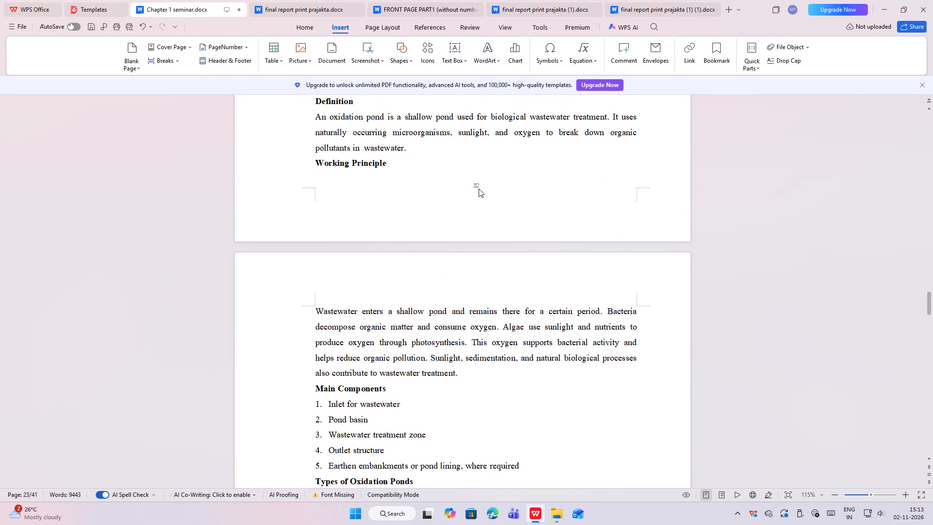
left_click(479, 187)
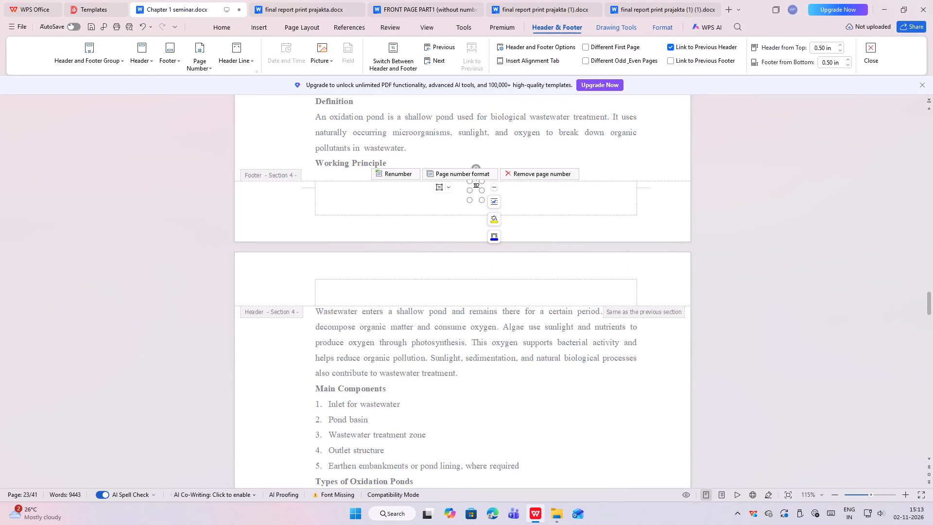
left_click(526, 175)
left_click(526, 175)
left_click(526, 175)
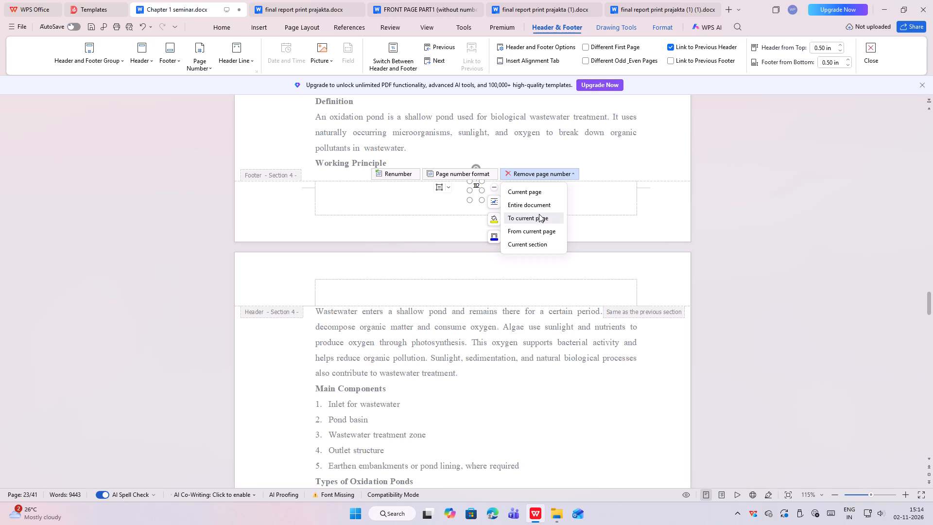
left_click(517, 188)
Remove the page number from the footer of Chapter 3's first page for the current page only.
scroll(505, 226, "up", 7)
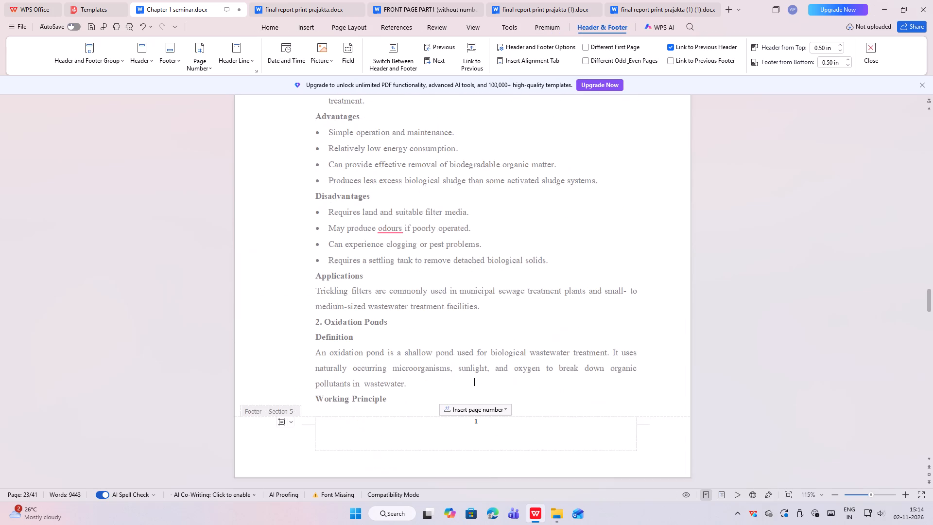
scroll(505, 226, "up", 10)
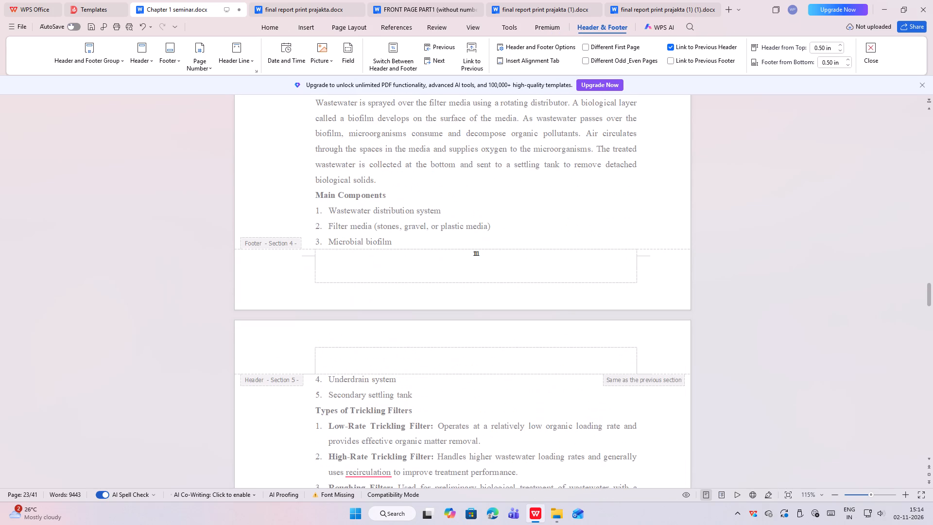
left_click(484, 254)
left_click(514, 240)
left_click(523, 259)
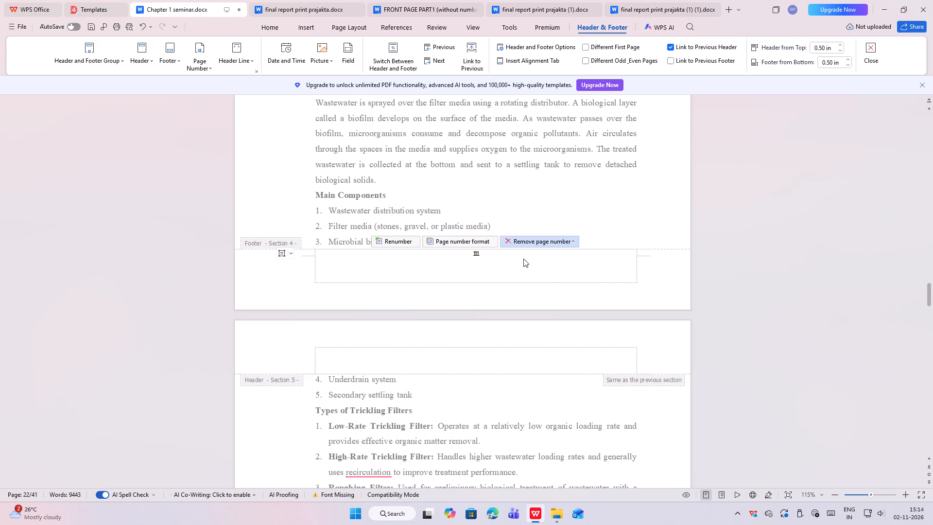
Remove the page number from the footer of Chapter 2's last page for the current section.
scroll(503, 209, "up", 9)
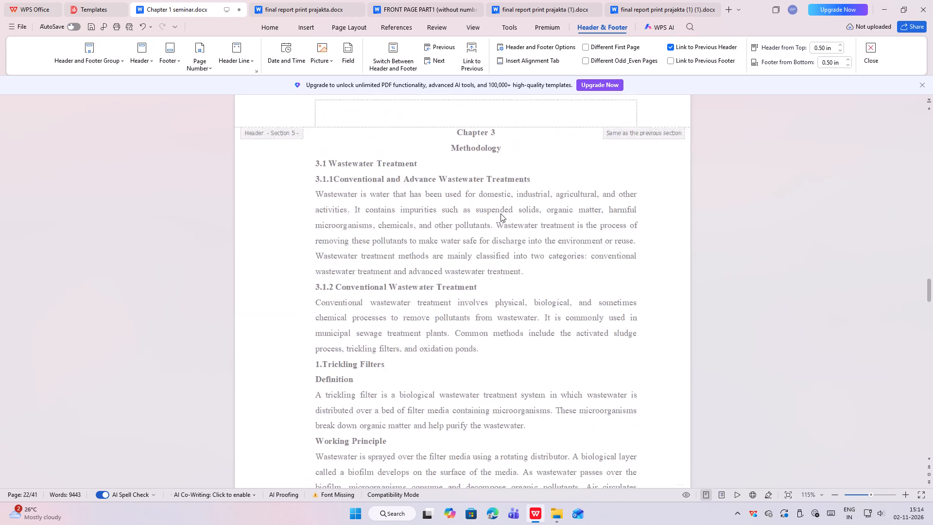
scroll(501, 213, "up", 3)
left_click(478, 122)
left_click(517, 116)
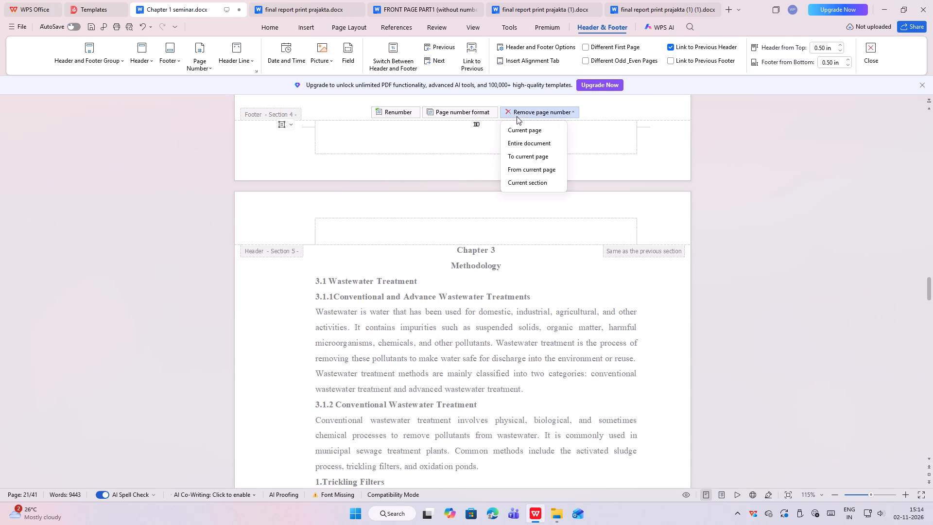
left_click(530, 182)
Review the footer page numbers from the end of Chapter 2 back to the title page and leave footer editing.
scroll(523, 169, "up", 7)
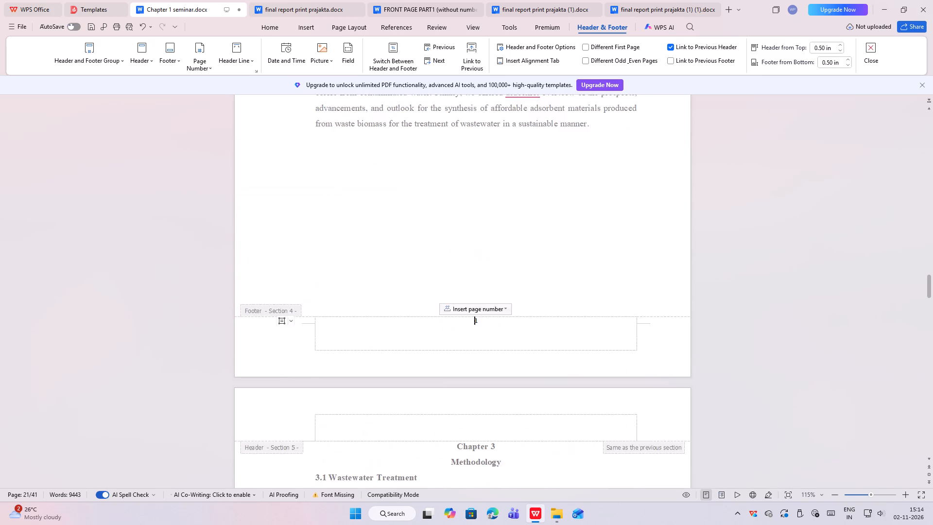
scroll(523, 169, "up", 10)
scroll(523, 169, "up", 18)
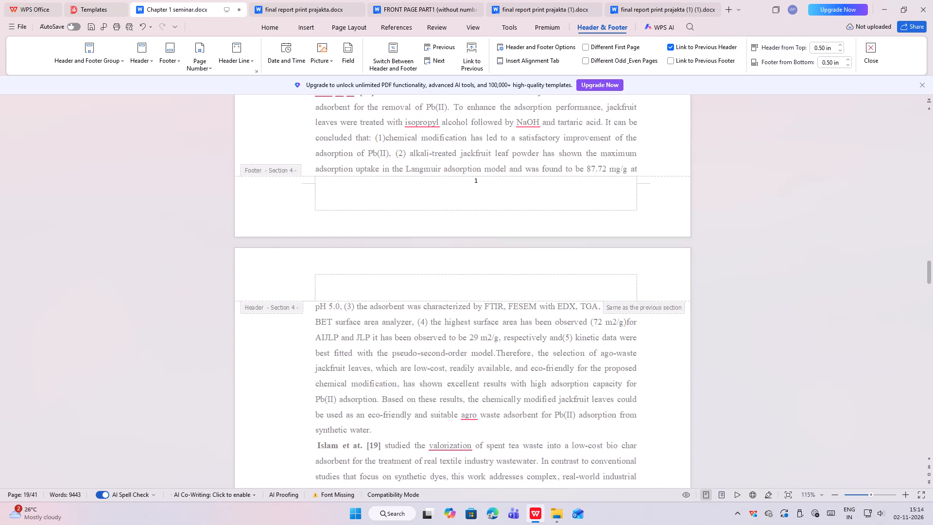
scroll(465, 256, "up", 20)
scroll(465, 256, "up", 20)
scroll(465, 256, "up", 2)
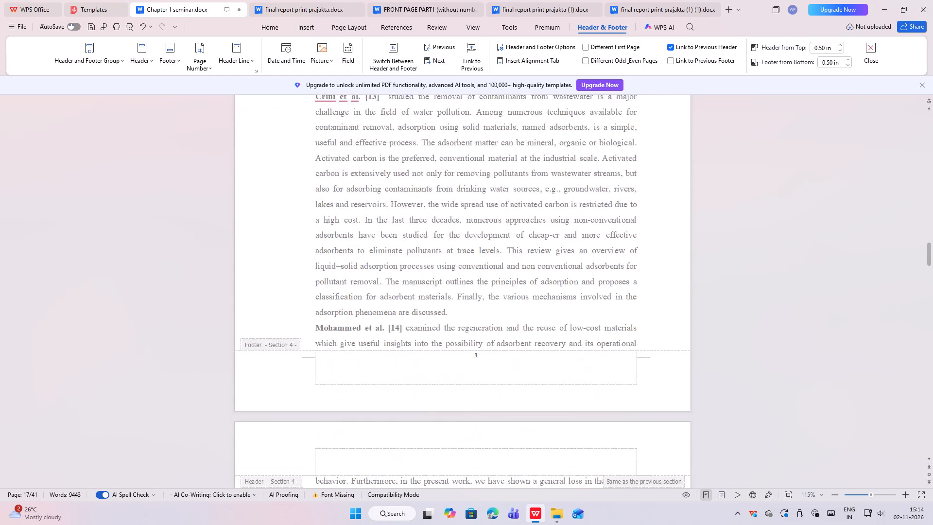
scroll(465, 256, "up", 4)
scroll(465, 256, "up", 20)
scroll(465, 256, "up", 16)
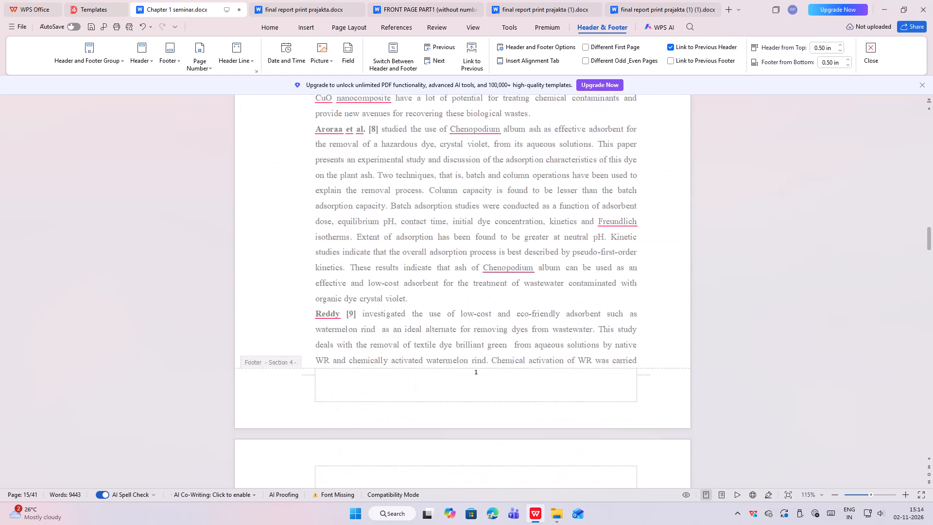
scroll(465, 256, "up", 20)
scroll(465, 256, "up", 20)
scroll(465, 256, "up", 12)
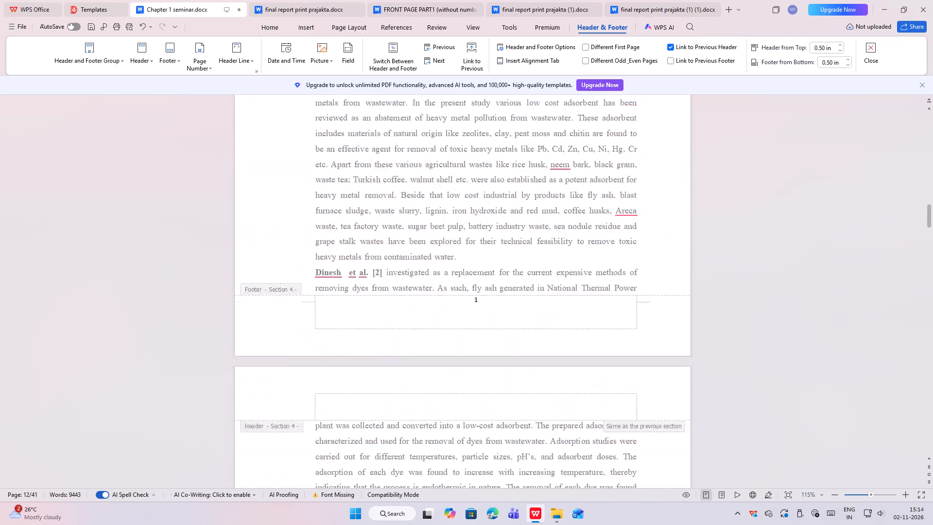
scroll(465, 256, "up", 20)
scroll(465, 256, "up", 20)
scroll(465, 256, "up", 7)
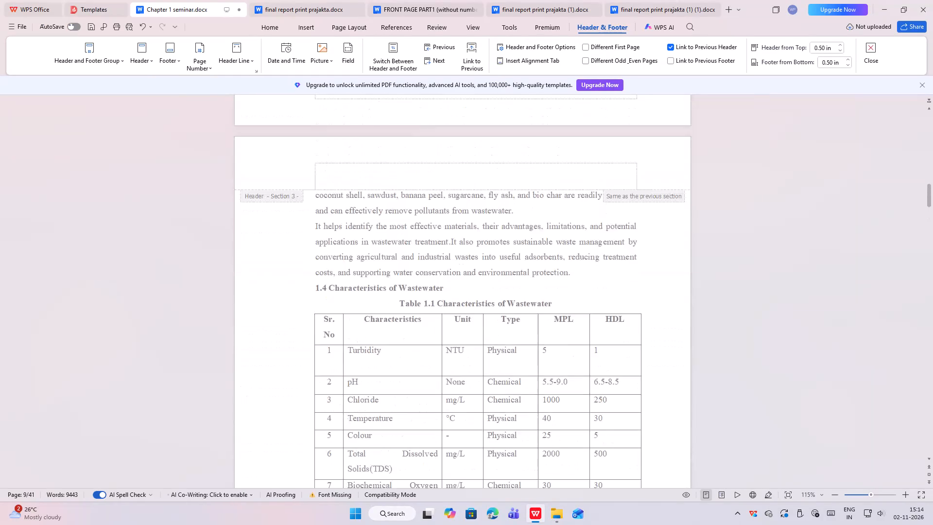
scroll(465, 256, "up", 13)
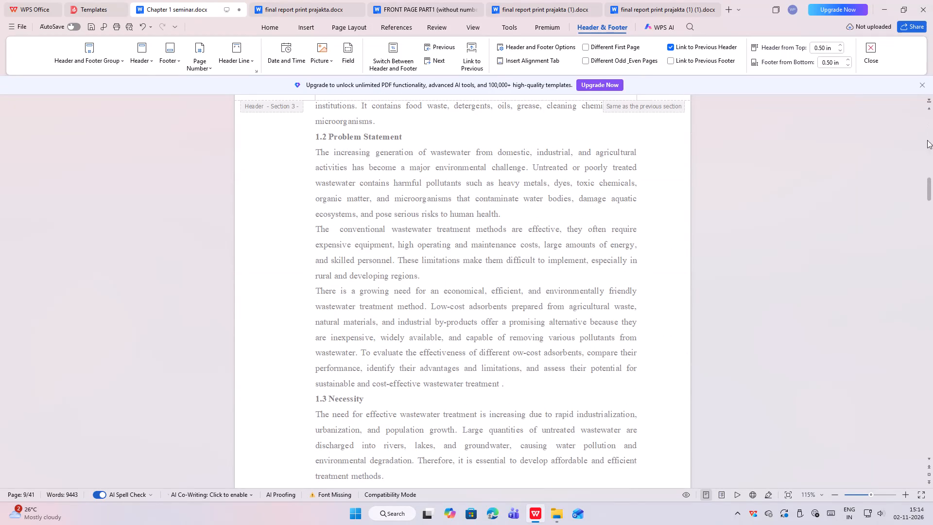
left_click_drag(930, 182, 932, 126)
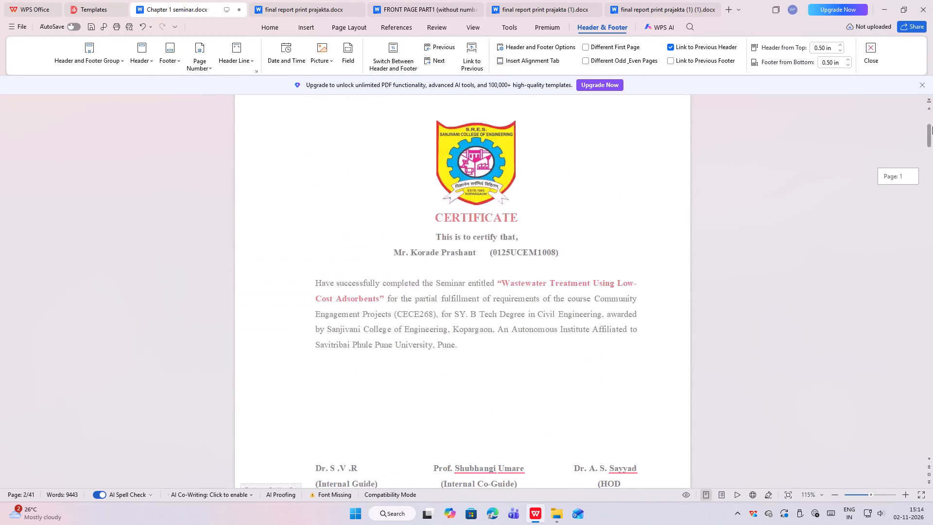
left_click_drag(932, 126, 932, 90)
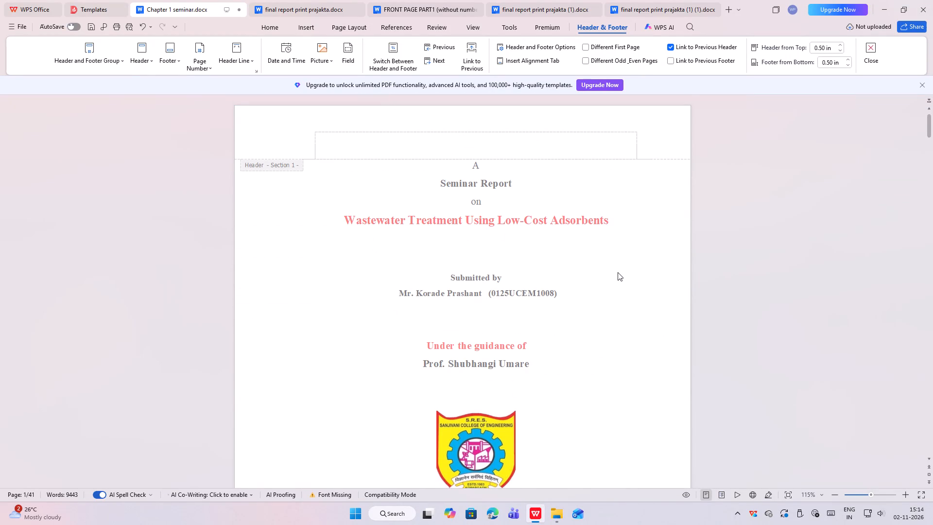
left_click(618, 272)
left_click(618, 272)
Examine the footer page numbers on the front-matter pages, from the title page through the Certificate and Acknowledgement to the contents.
scroll(618, 272, "up", 10)
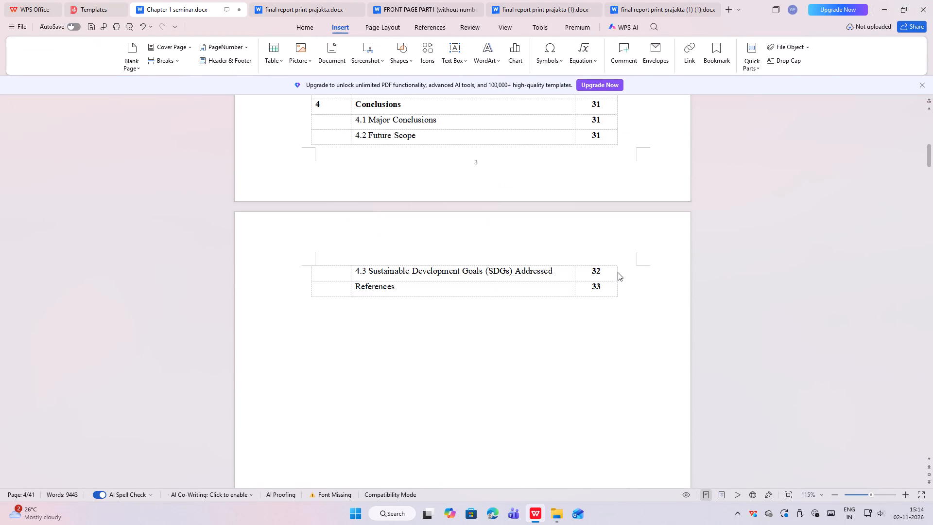
scroll(618, 265, "up", 20)
scroll(618, 265, "up", 13)
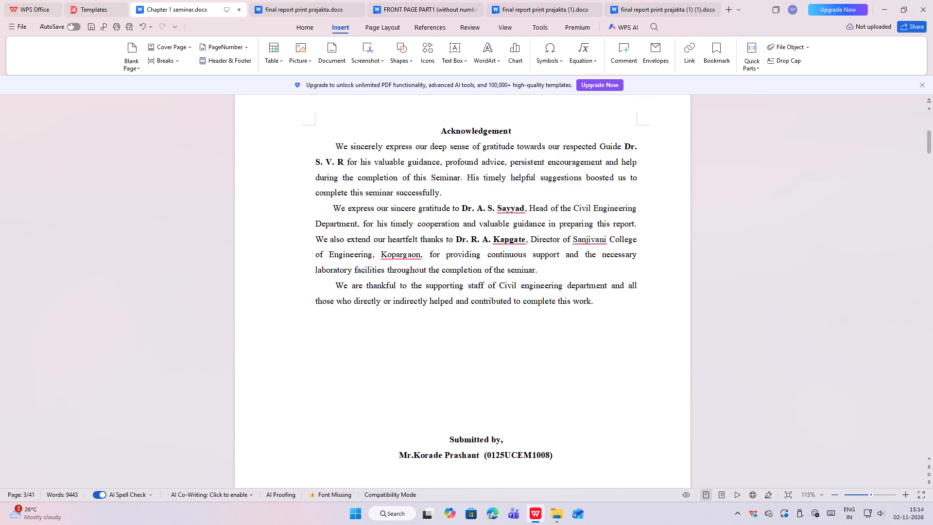
scroll(618, 265, "up", 20)
scroll(618, 265, "up", 19)
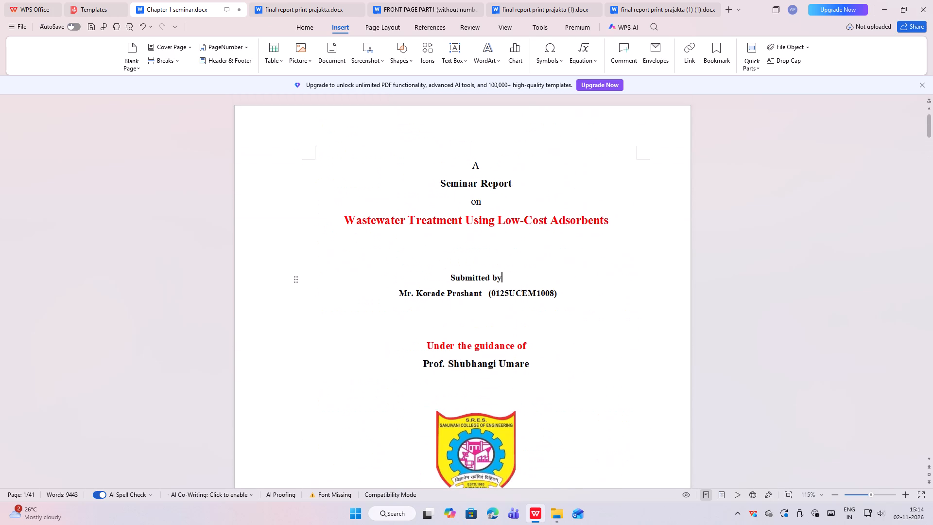
scroll(618, 265, "down", 1)
scroll(618, 265, "up", 6)
scroll(618, 265, "down", 8)
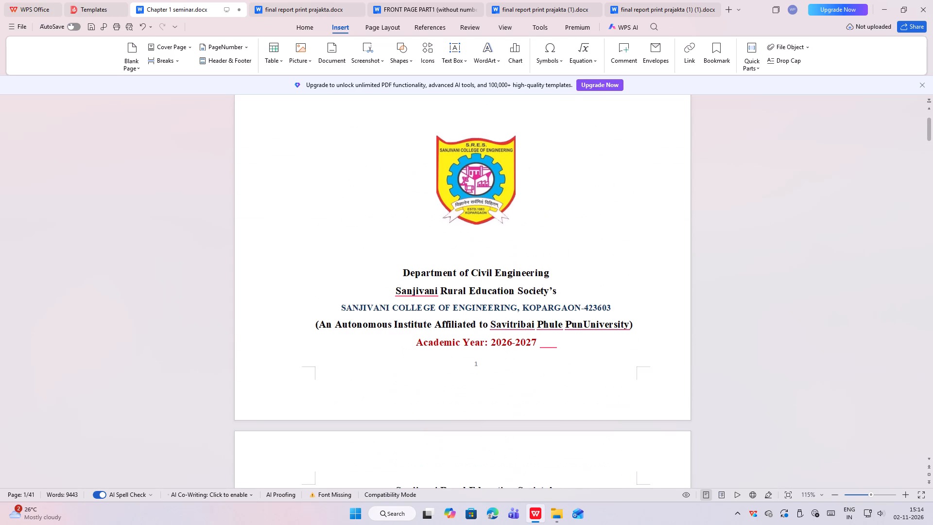
scroll(618, 265, "down", 16)
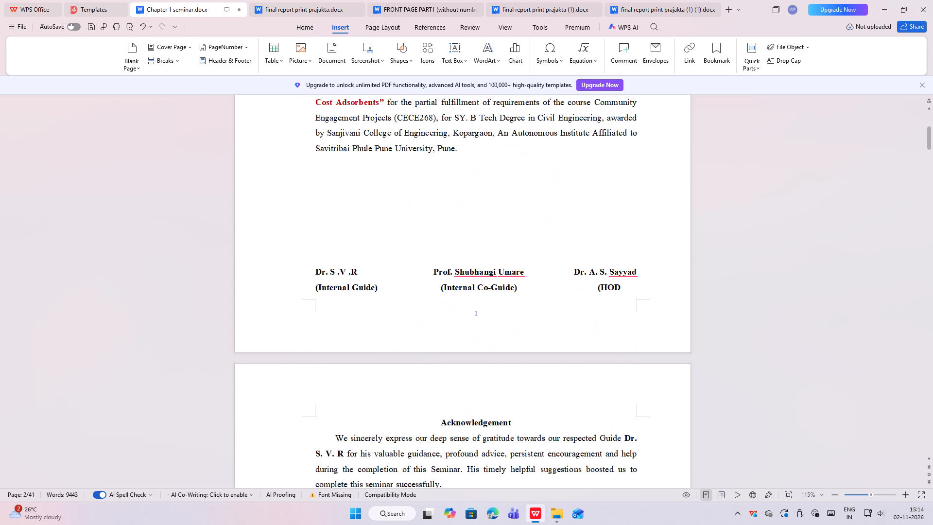
scroll(604, 280, "up", 17)
scroll(604, 280, "down", 6)
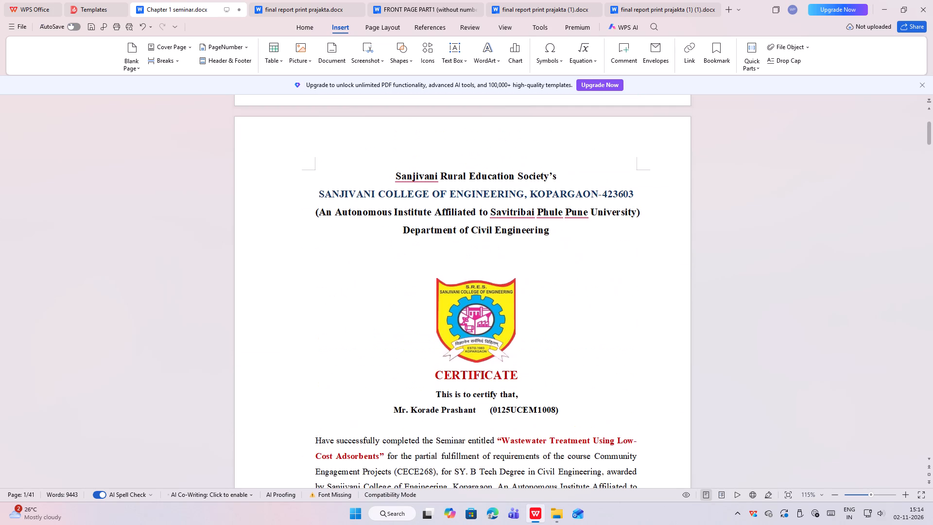
scroll(499, 323, "down", 8)
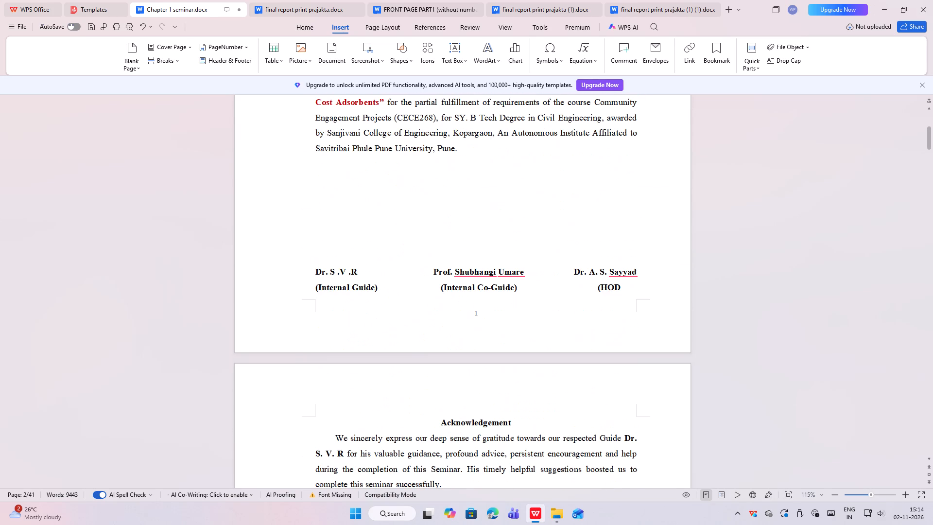
Remove the page number from the title page's footer for the current section.
left_click(476, 314)
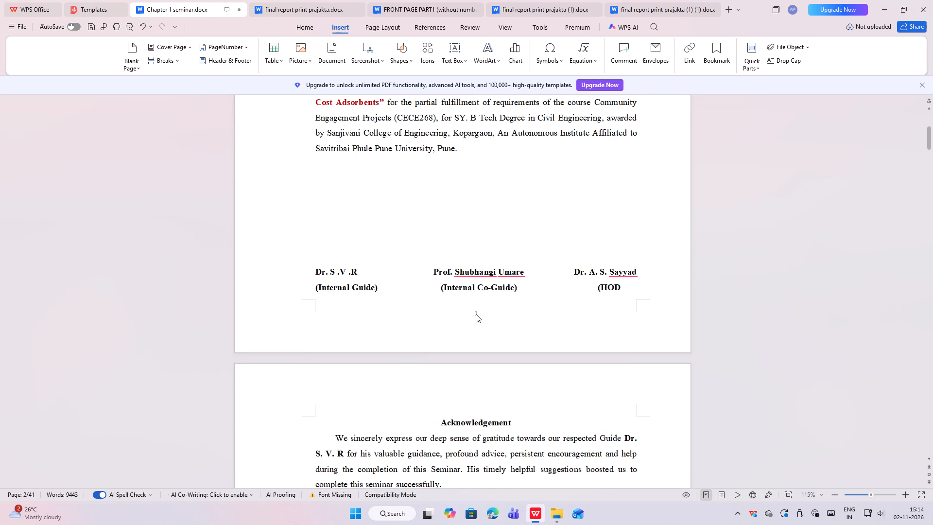
left_click(476, 314)
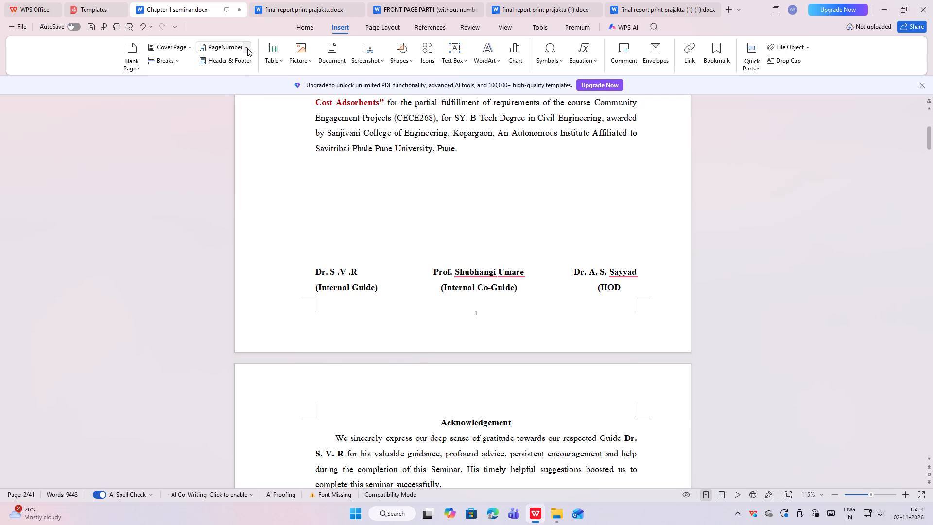
left_click(247, 48)
left_click(246, 199)
left_click(230, 45)
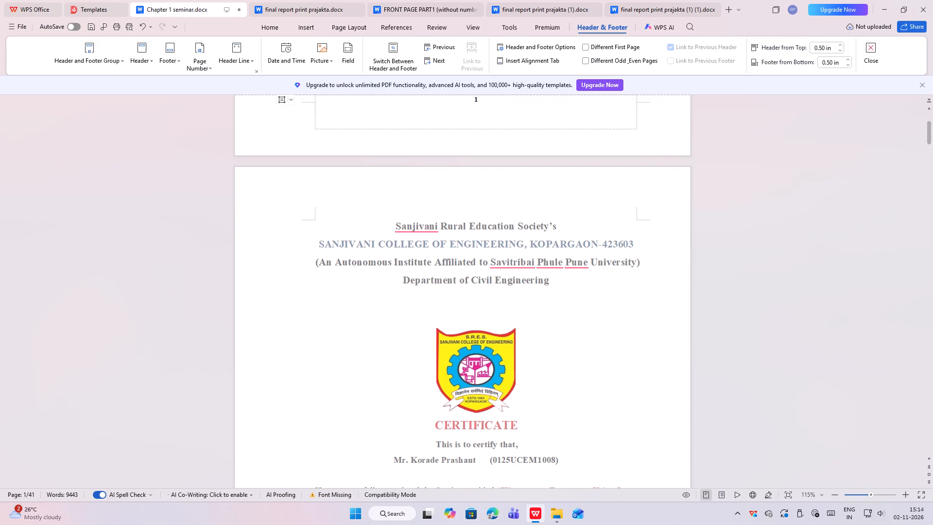
left_click(478, 99)
scroll(479, 140, "up", 3)
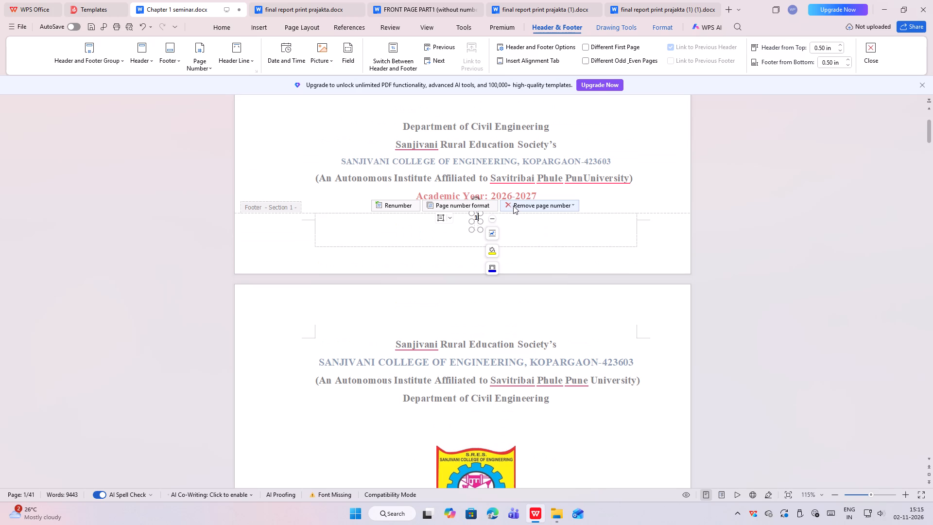
left_click(515, 206)
left_click(544, 278)
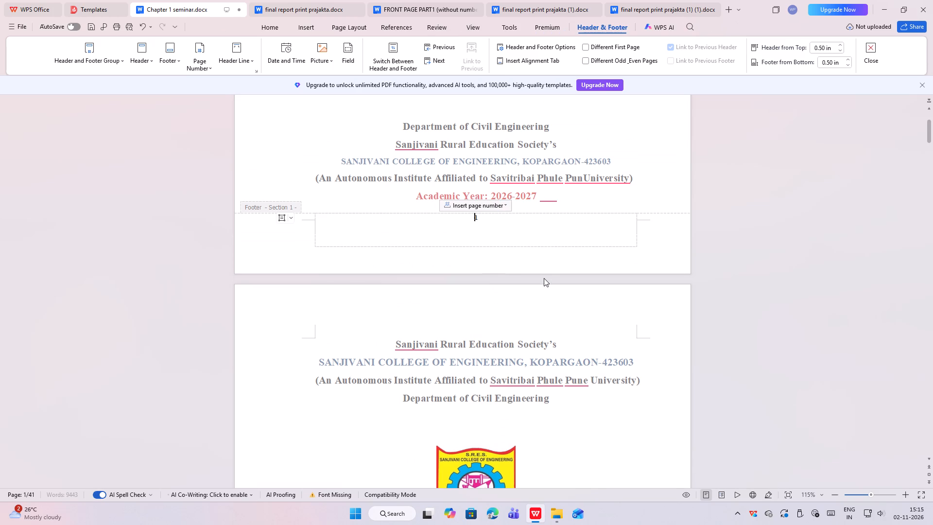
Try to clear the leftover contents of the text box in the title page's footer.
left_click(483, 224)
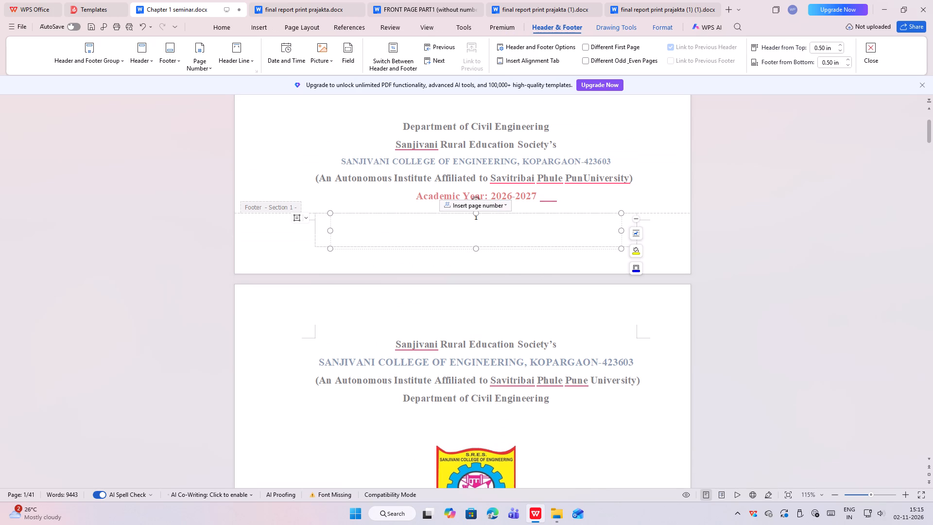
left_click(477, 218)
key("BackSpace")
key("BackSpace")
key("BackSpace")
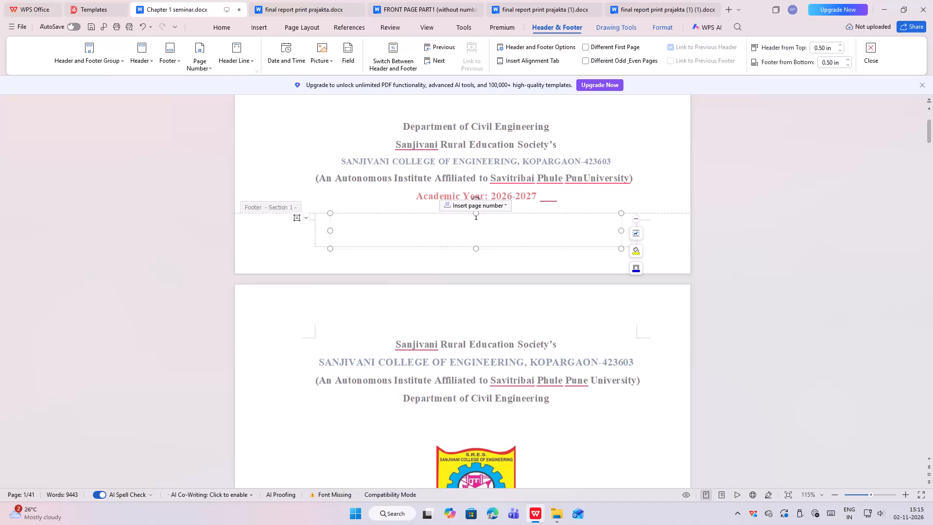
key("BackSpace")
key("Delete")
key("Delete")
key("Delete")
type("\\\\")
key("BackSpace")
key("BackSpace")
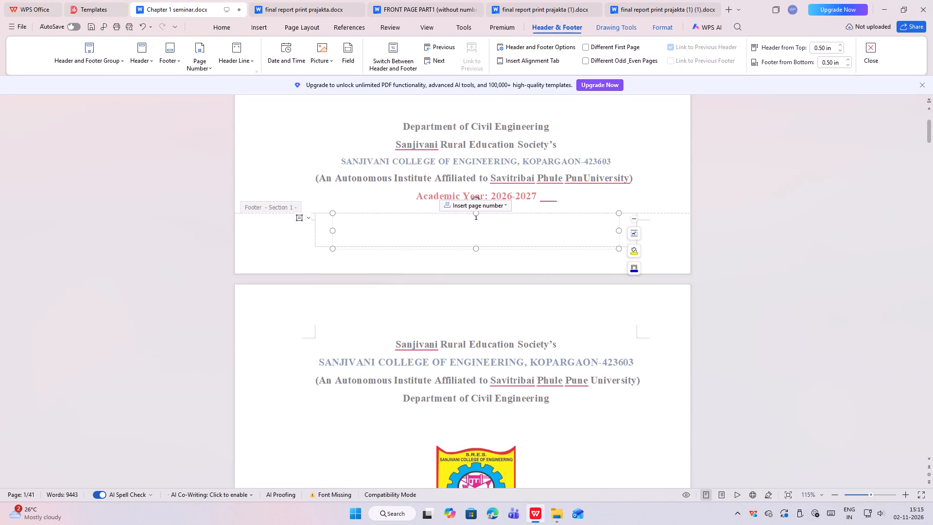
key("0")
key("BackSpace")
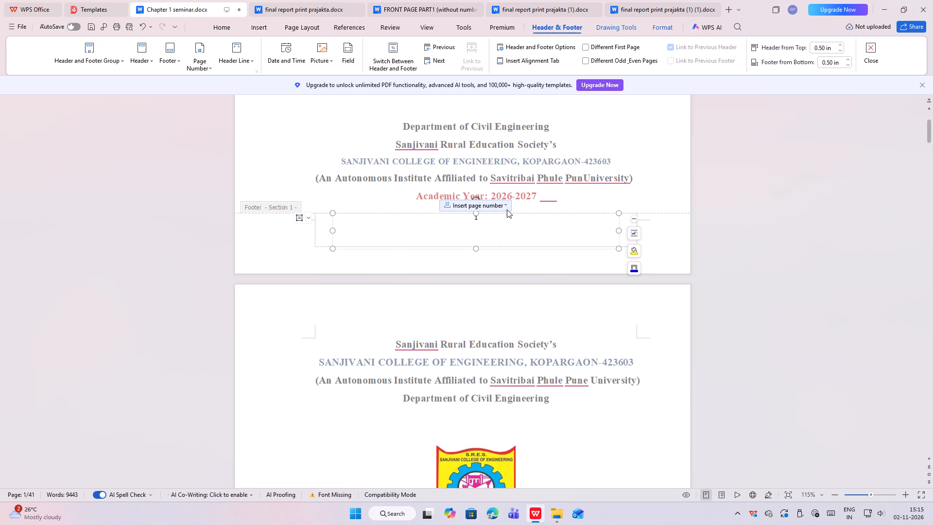
Insert a centered page number in 1, 2, 3 format in the title page's footer, applied to the current section.
left_click(507, 209)
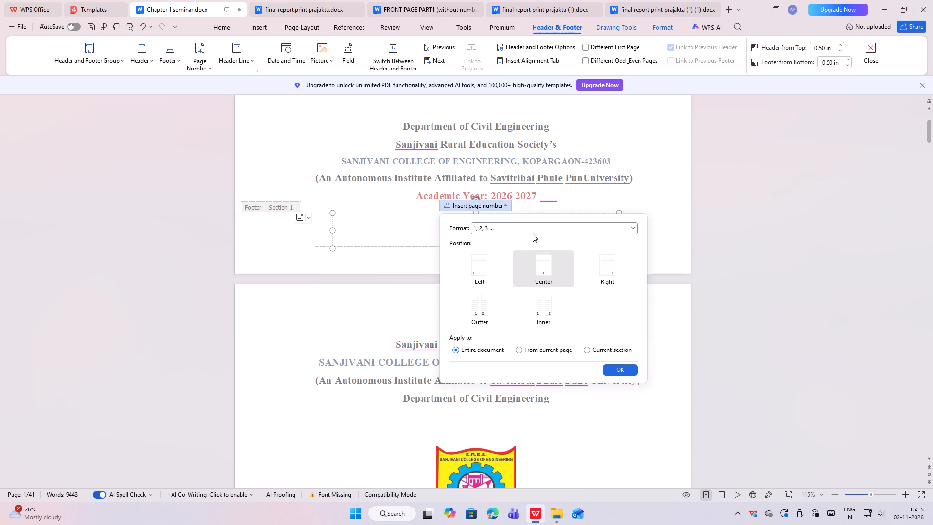
left_click(599, 347)
left_click(610, 366)
Leave footer editing and check the page numbers across the front matter, from the title page through the contents.
scroll(492, 281, "down", 4)
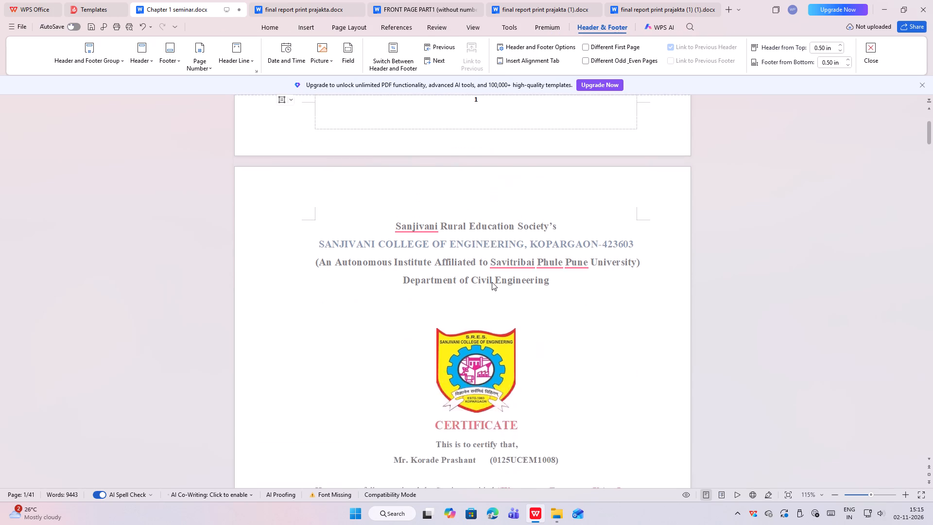
scroll(492, 282, "down", 10)
double_click(508, 207)
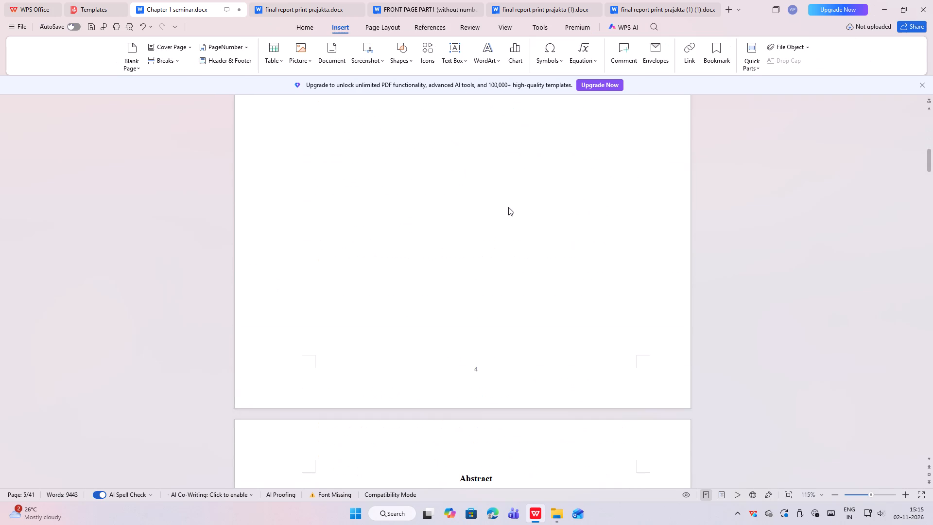
scroll(493, 324, "down", 4)
scroll(491, 333, "up", 16)
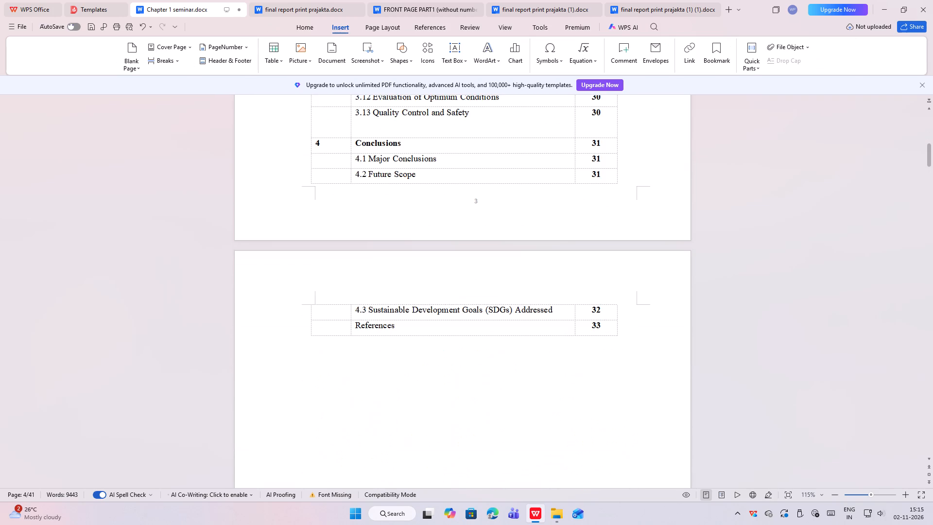
scroll(491, 333, "up", 17)
scroll(491, 333, "up", 8)
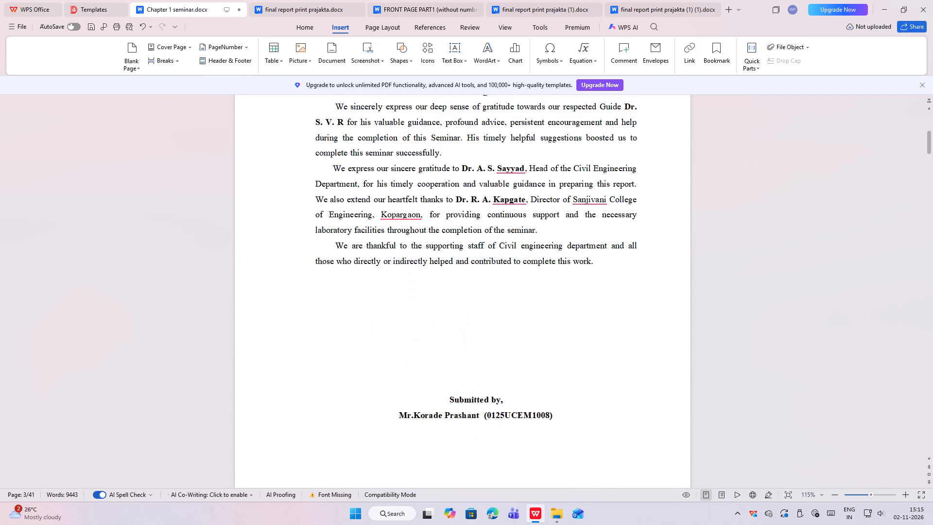
scroll(491, 333, "up", 20)
scroll(491, 333, "up", 13)
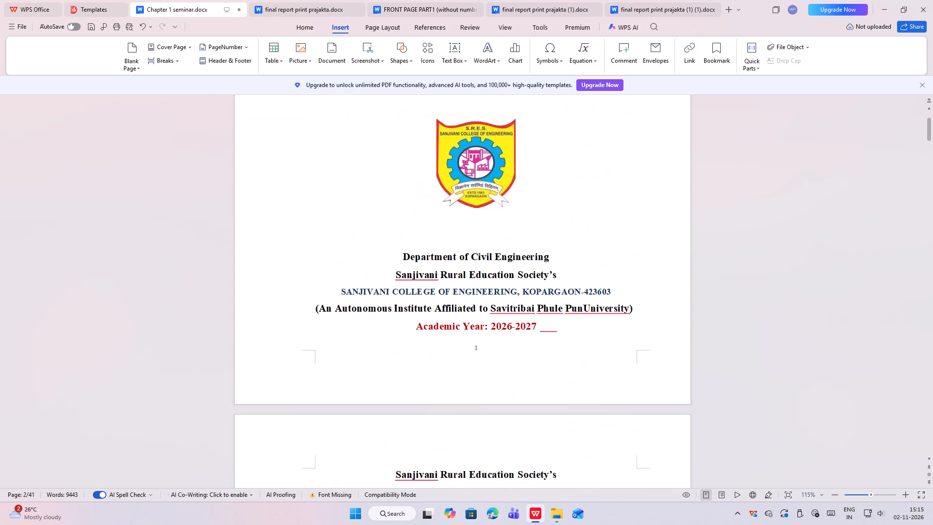
scroll(491, 333, "up", 20)
scroll(491, 333, "up", 8)
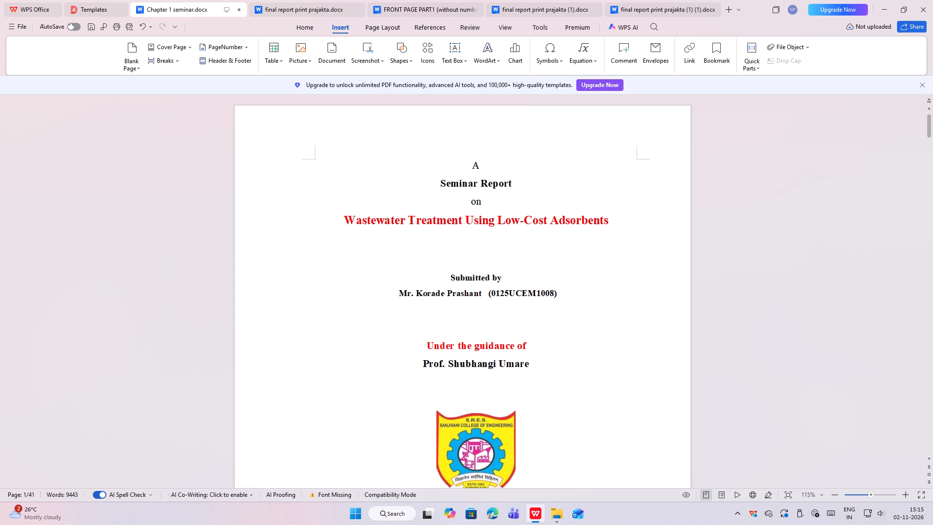
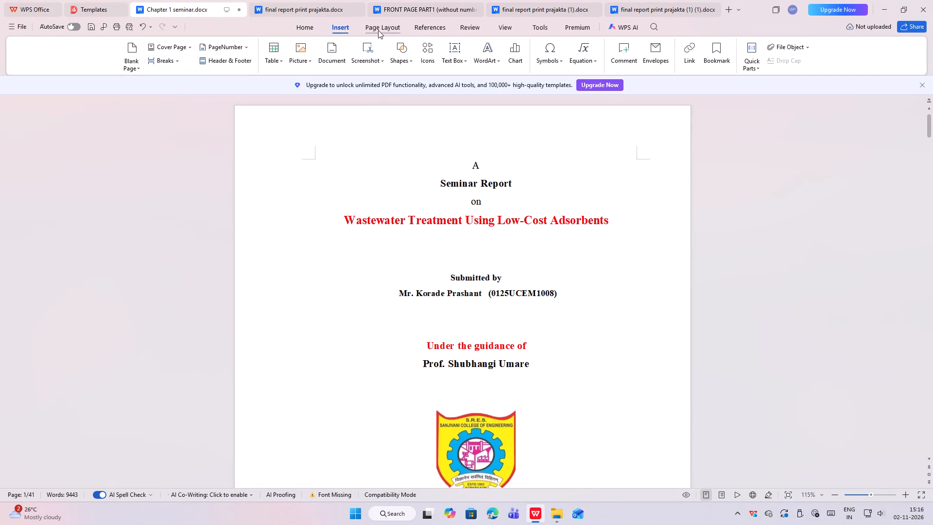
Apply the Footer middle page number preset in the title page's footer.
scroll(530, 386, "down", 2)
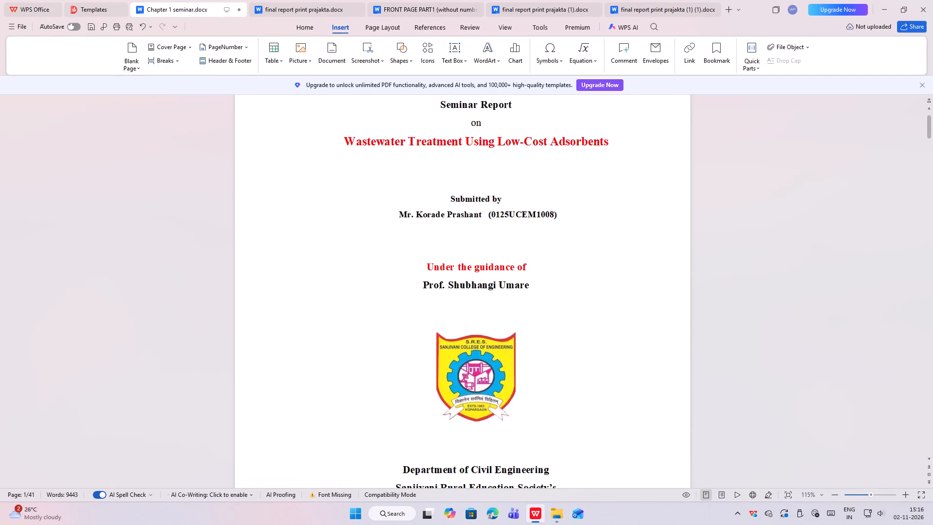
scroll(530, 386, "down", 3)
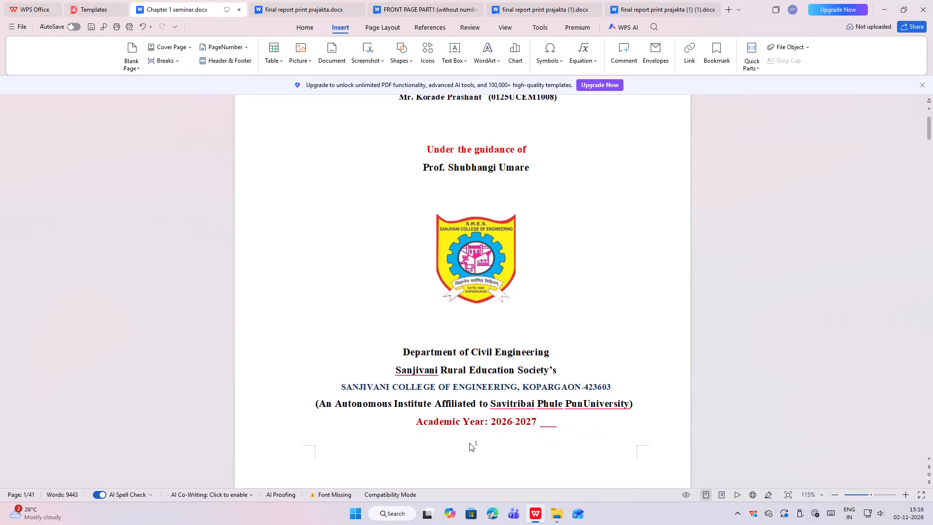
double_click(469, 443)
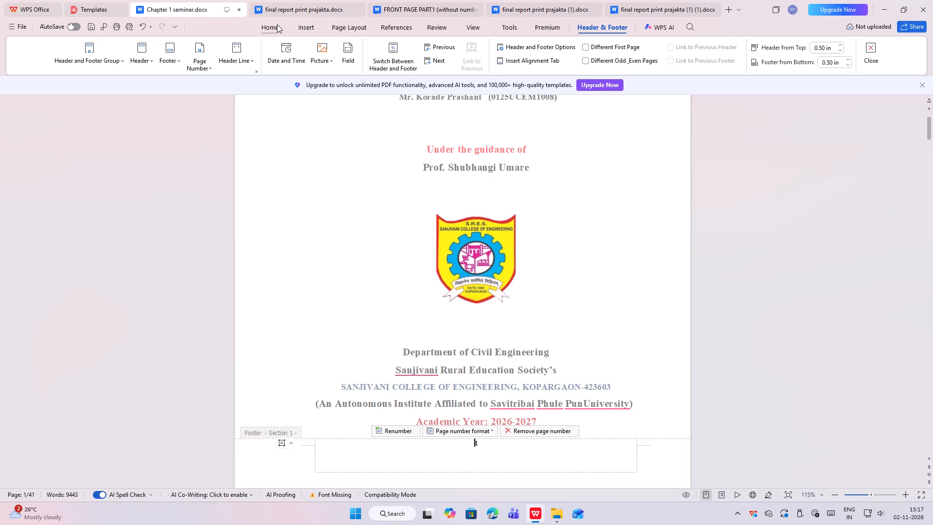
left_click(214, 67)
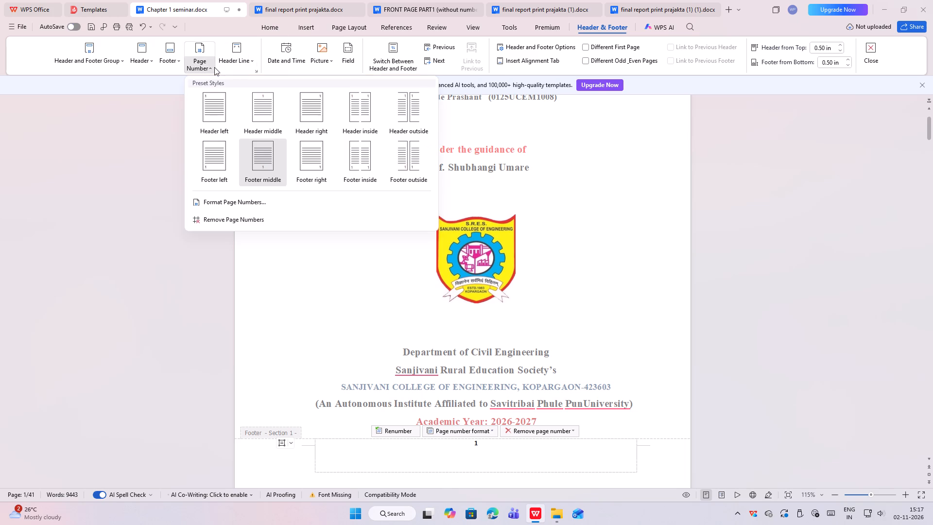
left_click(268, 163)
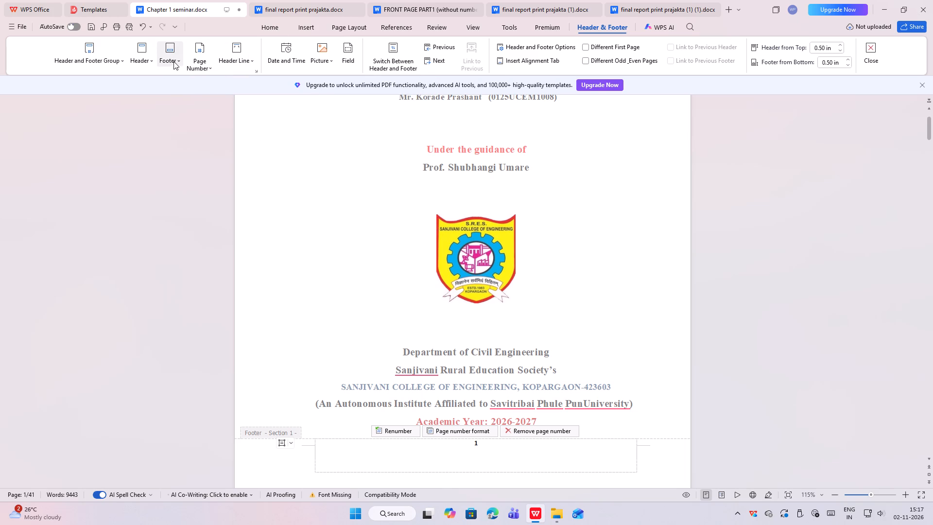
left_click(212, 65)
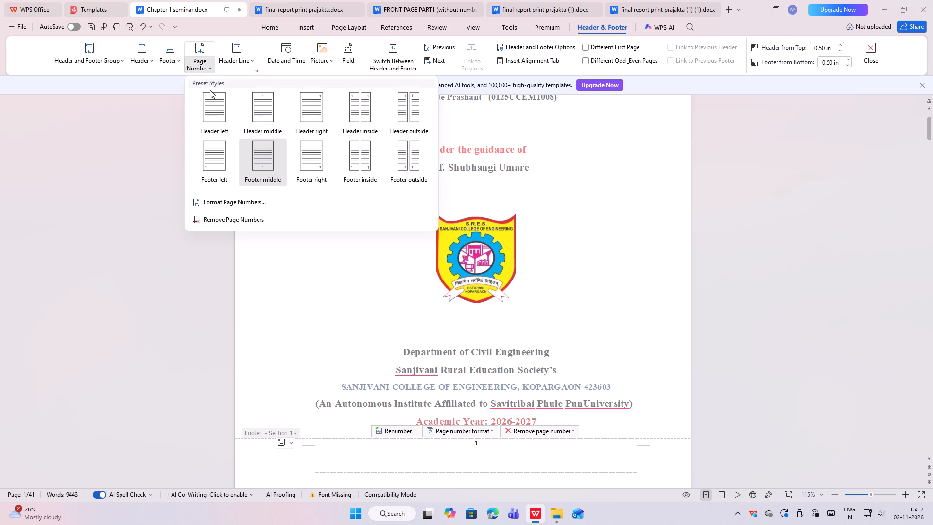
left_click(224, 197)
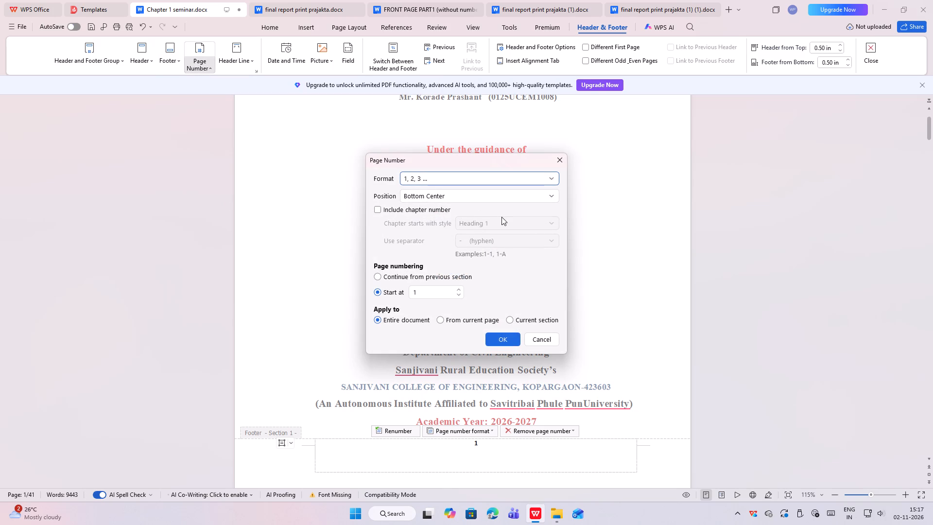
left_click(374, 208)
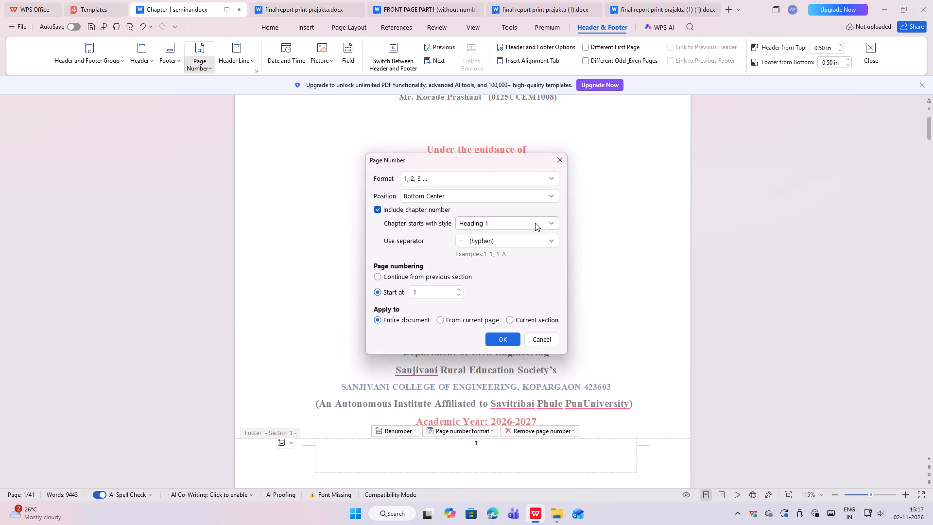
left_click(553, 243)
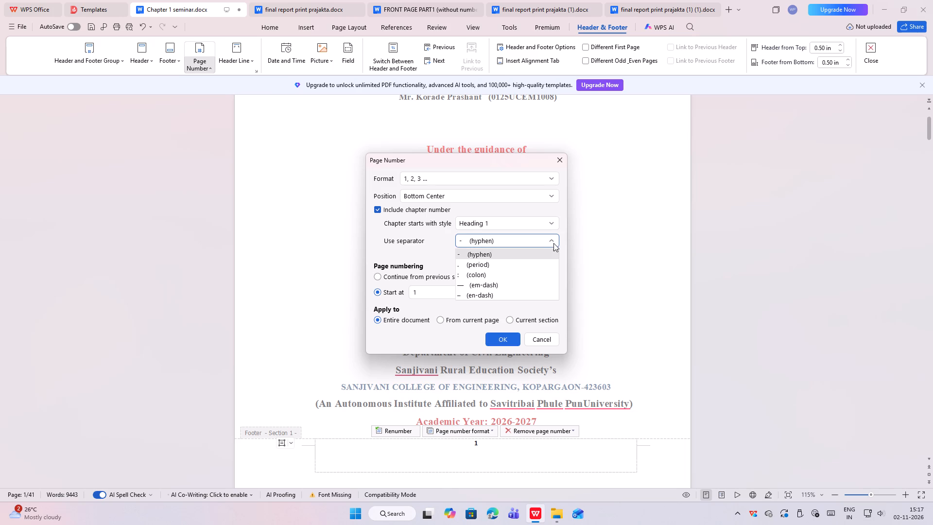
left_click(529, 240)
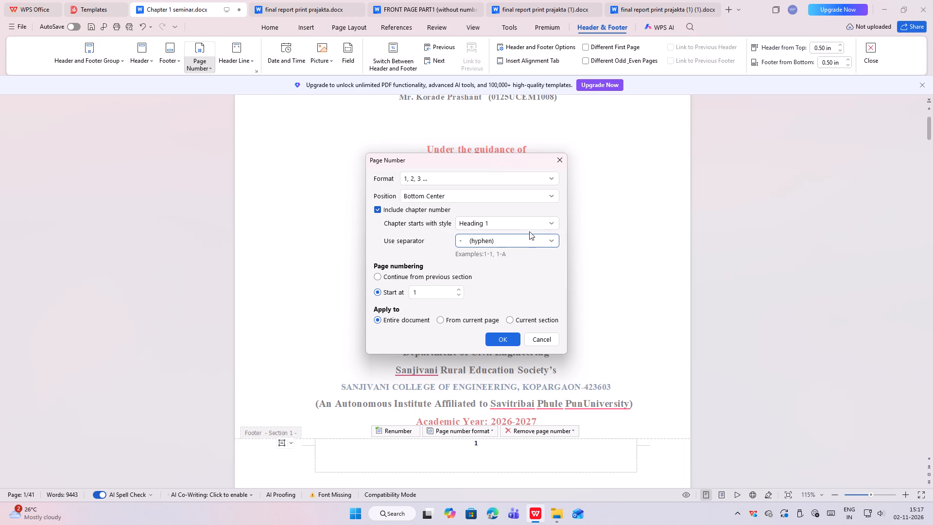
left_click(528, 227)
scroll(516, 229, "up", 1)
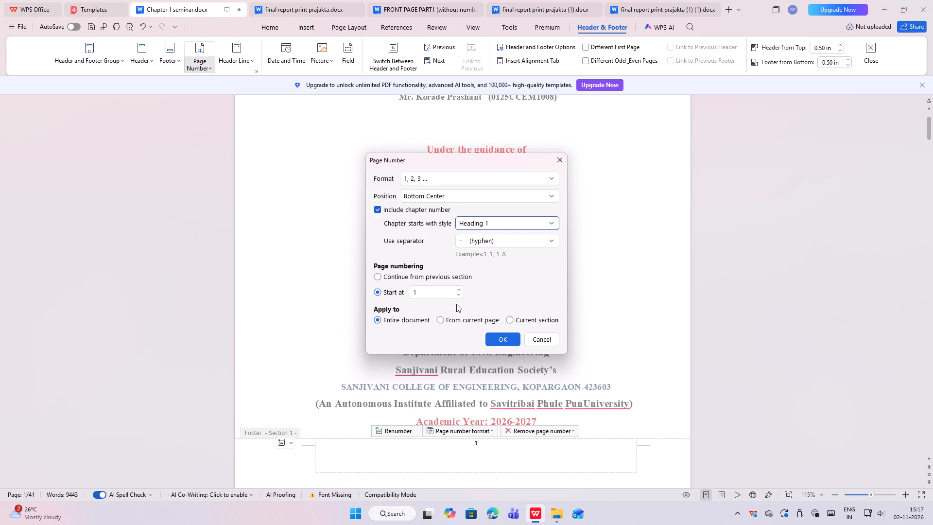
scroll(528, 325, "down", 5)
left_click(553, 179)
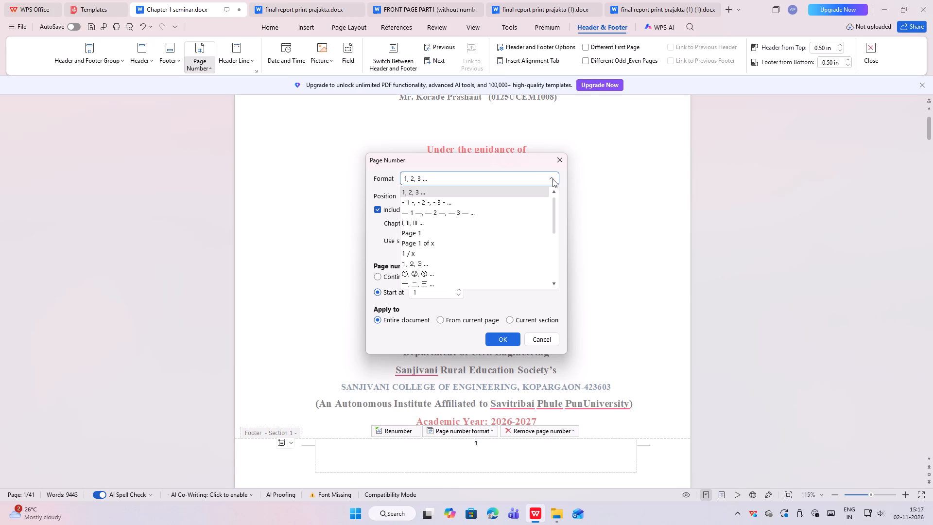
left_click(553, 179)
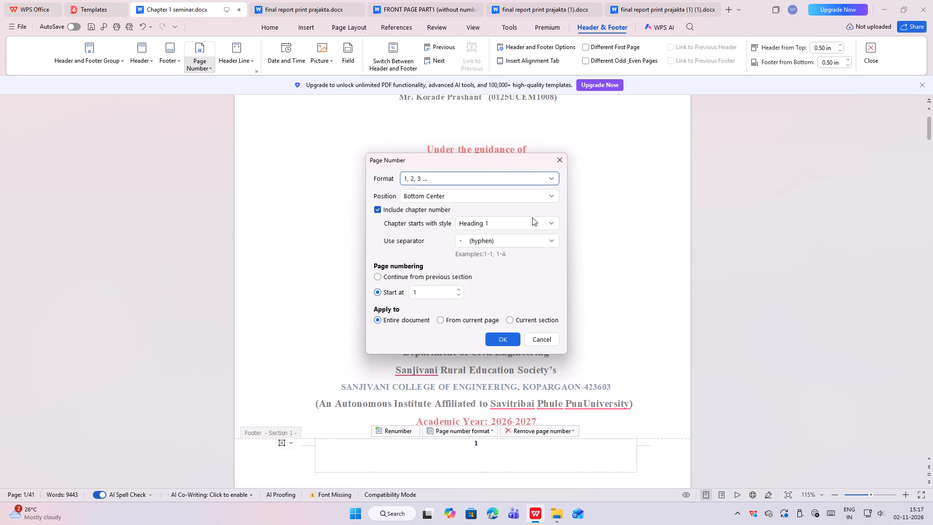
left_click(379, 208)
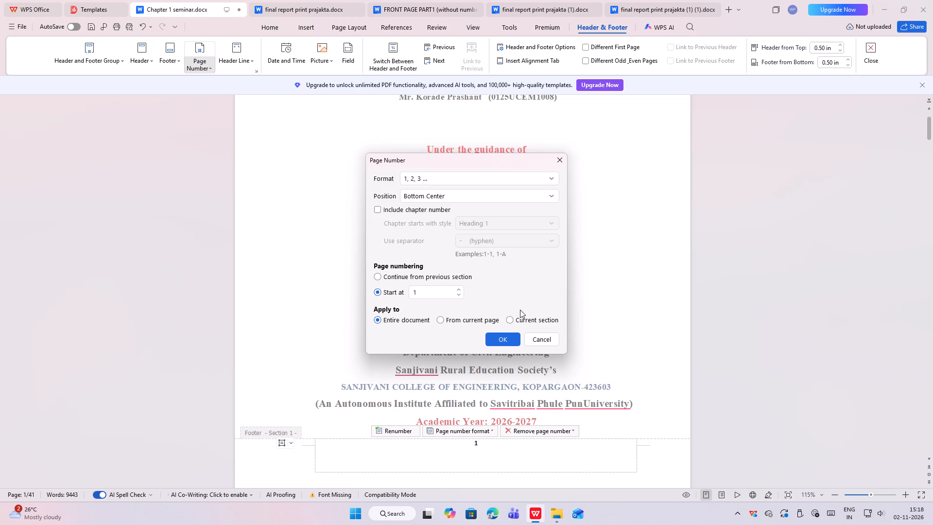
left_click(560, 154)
Remove the footer page numbers from the title page onward, using the From current page scope.
scroll(505, 269, "down", 1)
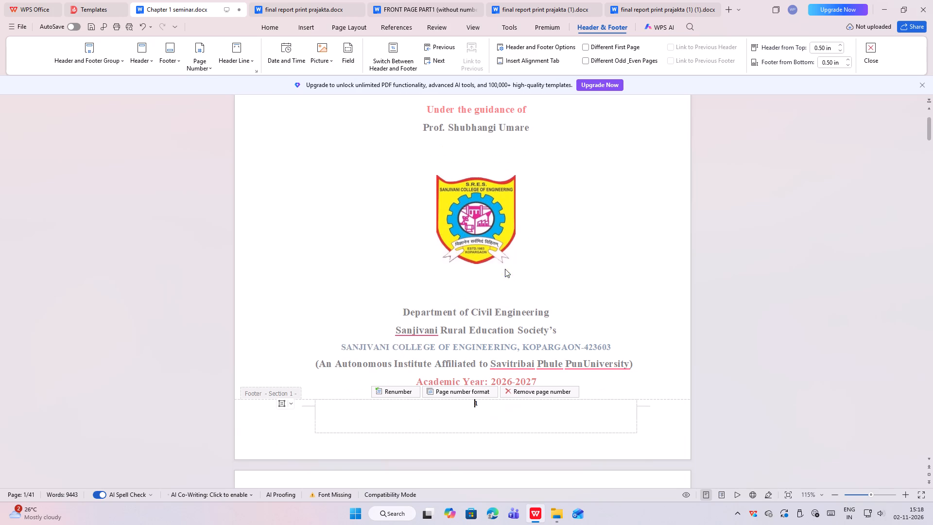
left_click(211, 68)
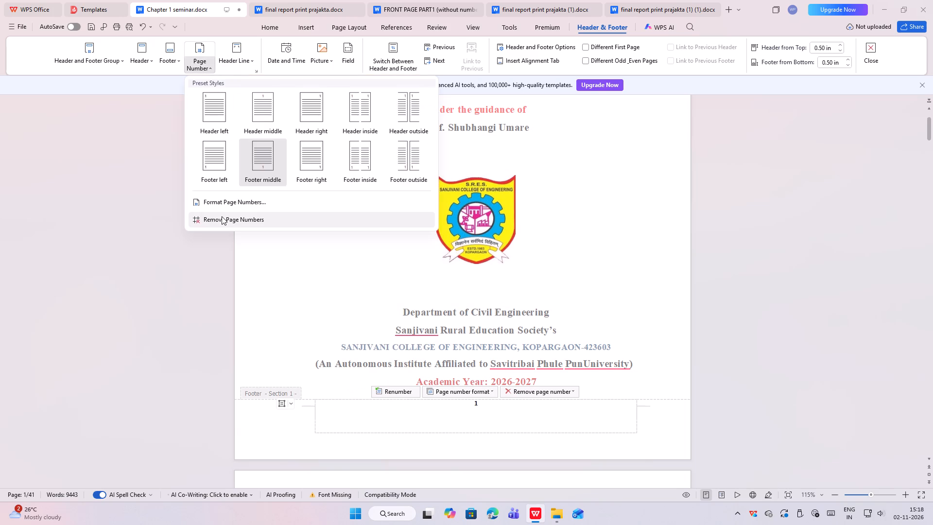
left_click(222, 216)
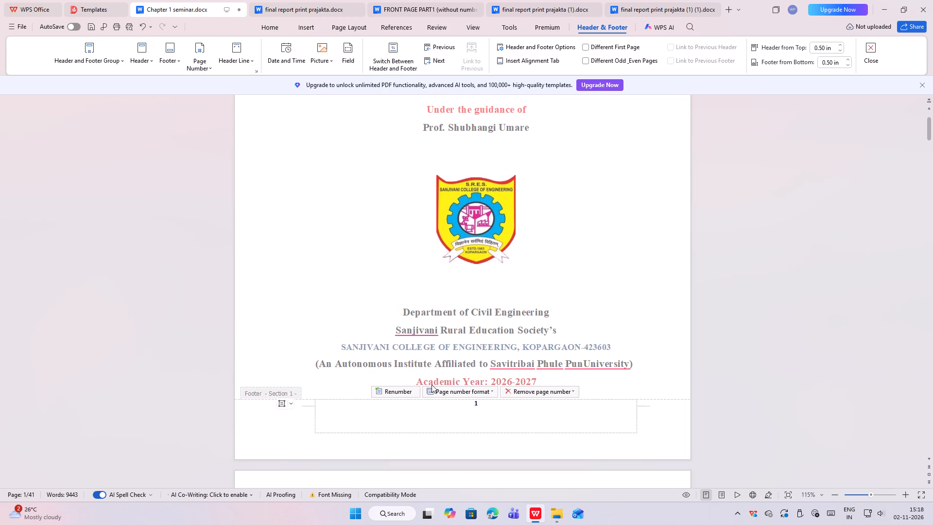
left_click(511, 391)
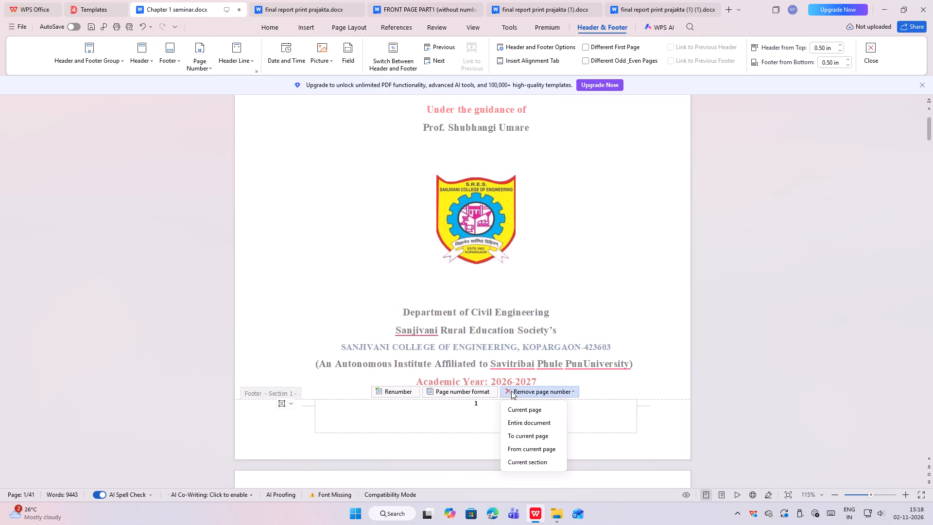
left_click(548, 448)
left_click(548, 448)
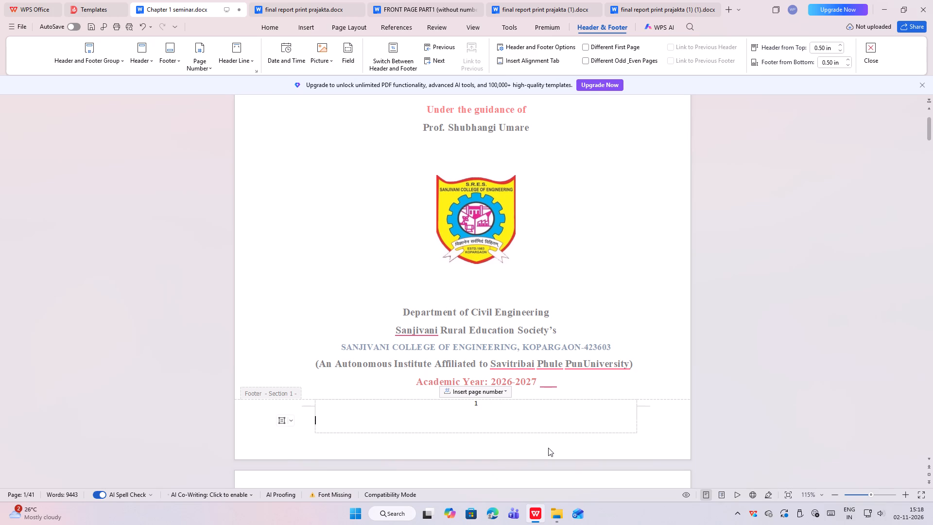
left_click(548, 448)
Clear the leftover page number from the text box in the title page's footer.
left_click(482, 409)
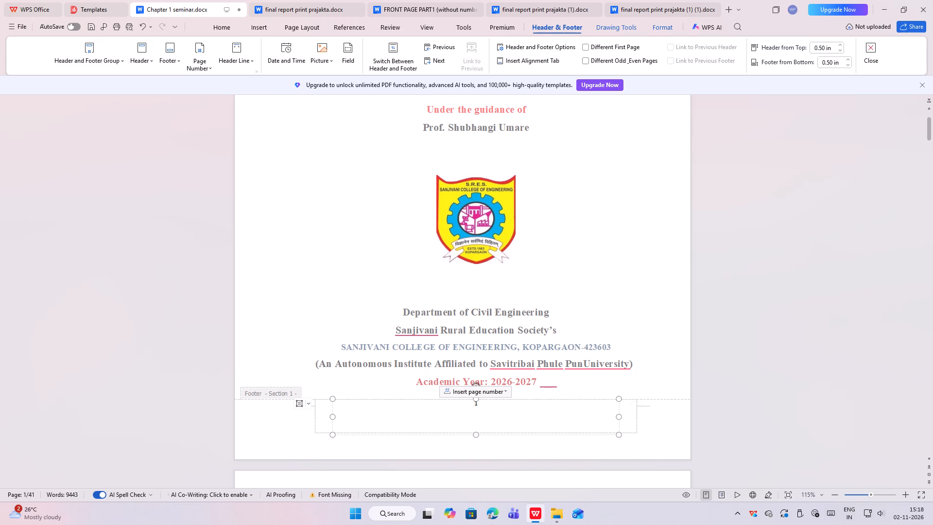
key("BackSpace")
key("BackSpace")
key("BackSpace")
key("BackSpace")
key("BackSpace")
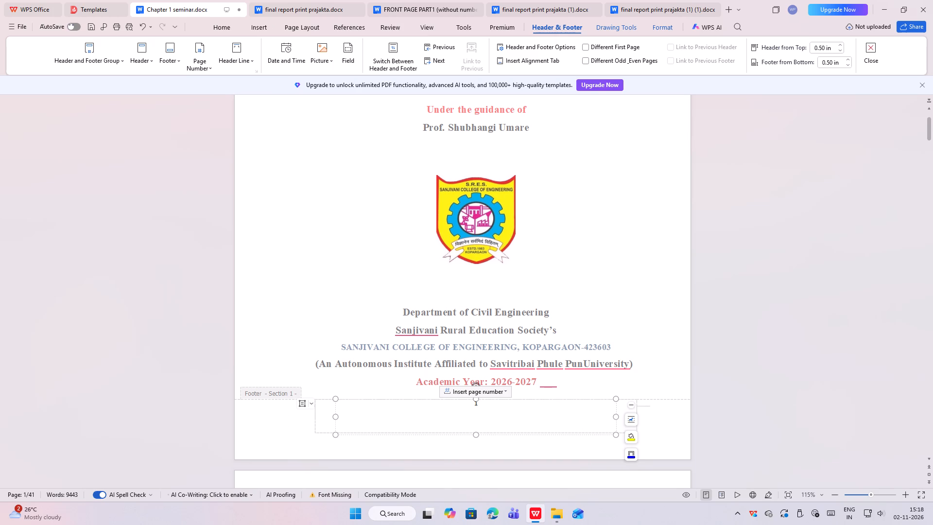
key("BackSpace")
key("BackSpace")
key("BackSpace")
key("BackSpace")
key("BackSpace")
key("BackSpace")
key("BackSpace")
key("BackSpace")
key("BackSpace")
Insert a centered page number in 1, 2, 3 format in the title page's footer, applied from the current page.
left_click(478, 385)
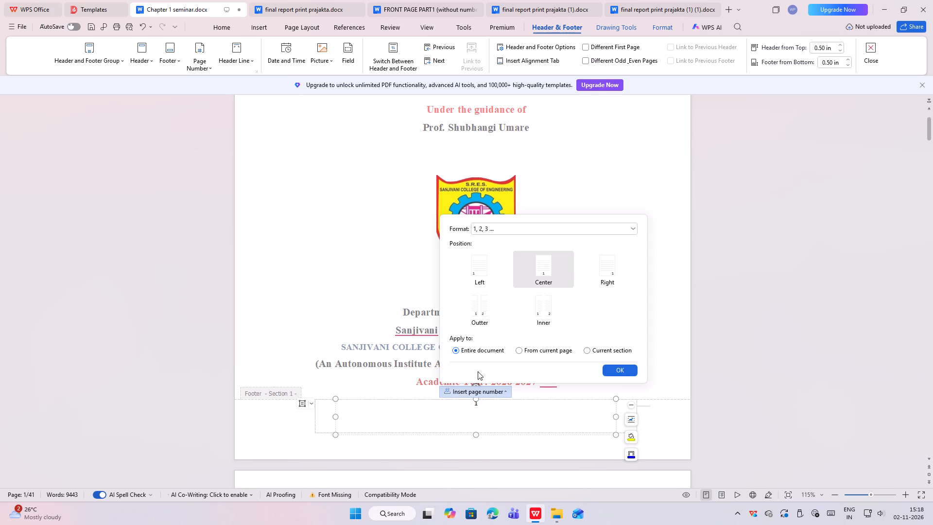
left_click(550, 352)
left_click(607, 373)
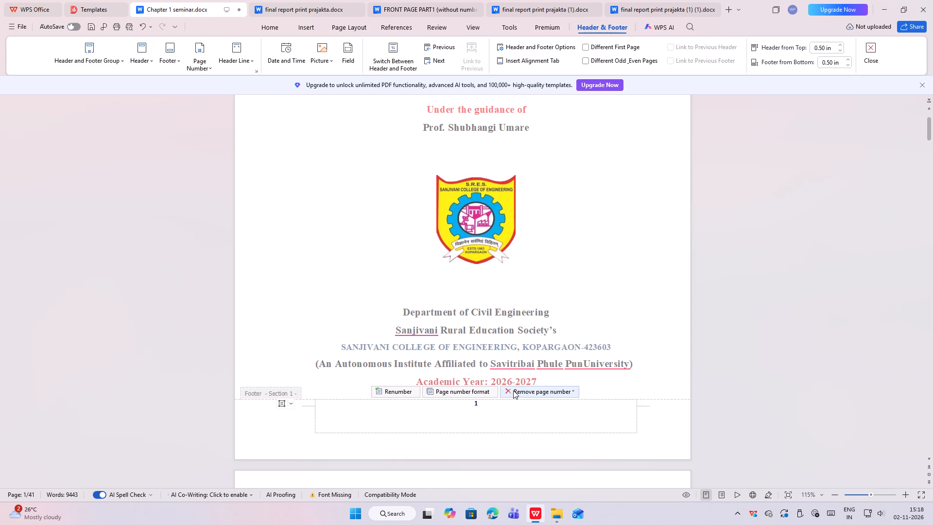
Check the footer page numbers from the title page through the opening pages of Chapter 1, and leave footer editing.
scroll(477, 411, "down", 4)
scroll(478, 404, "up", 1)
scroll(478, 404, "down", 6)
scroll(480, 401, "up", 1)
scroll(480, 401, "down", 13)
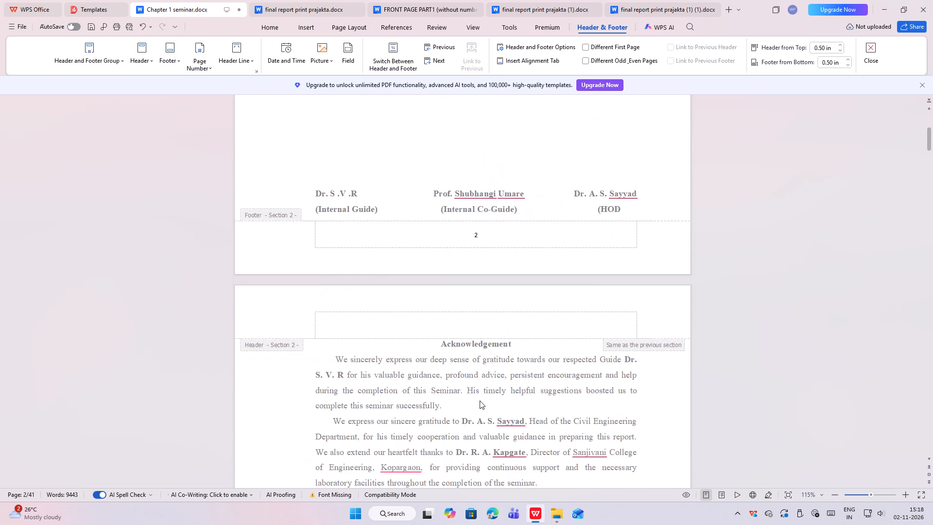
scroll(480, 401, "down", 13)
scroll(480, 401, "down", 13)
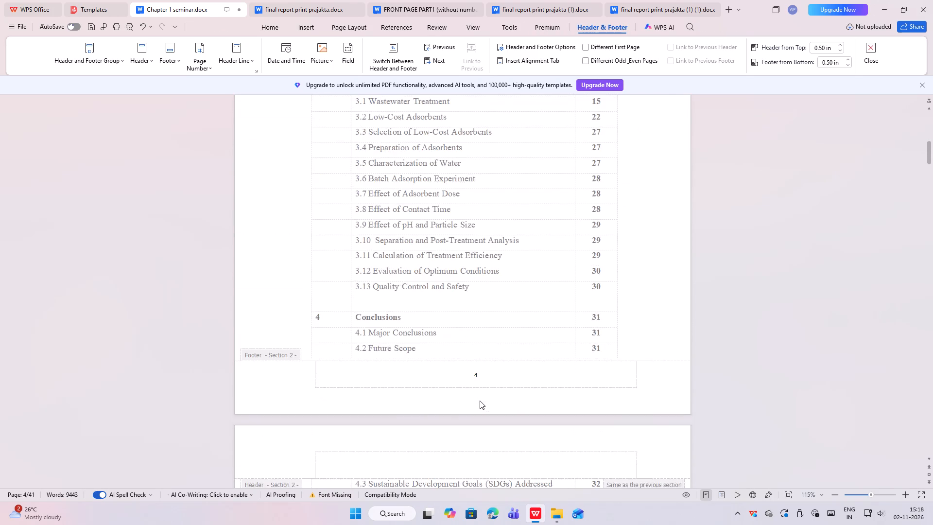
scroll(480, 401, "down", 14)
scroll(480, 401, "down", 8)
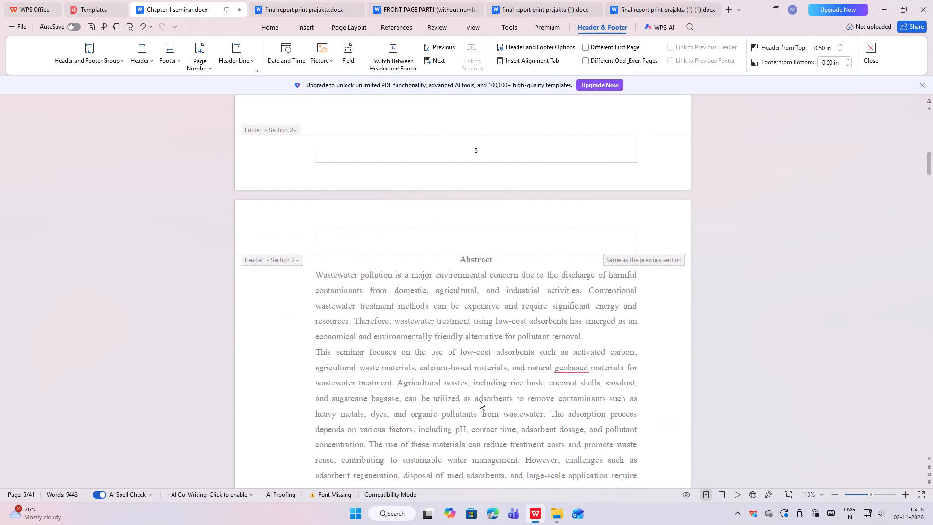
left_click(676, 333)
left_click(664, 337)
scroll(664, 337, "down", 2)
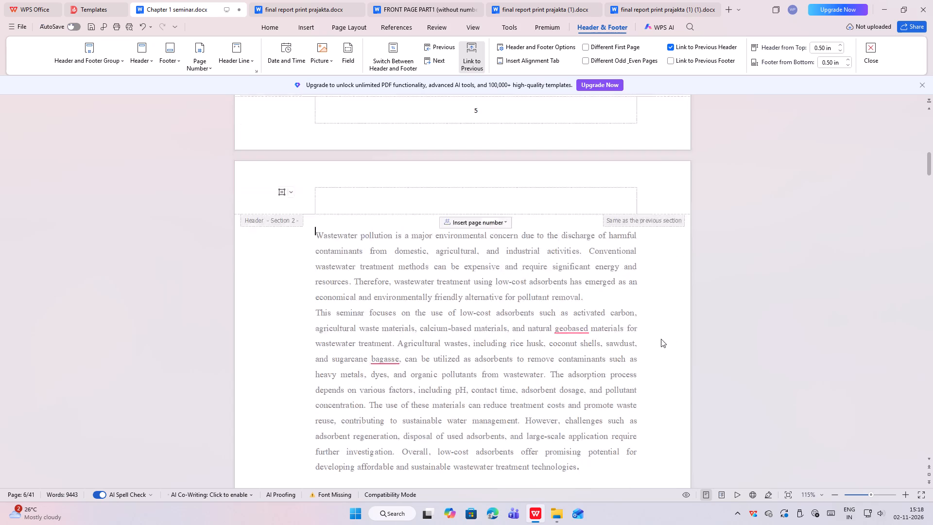
scroll(661, 339, "down", 7)
scroll(655, 342, "down", 17)
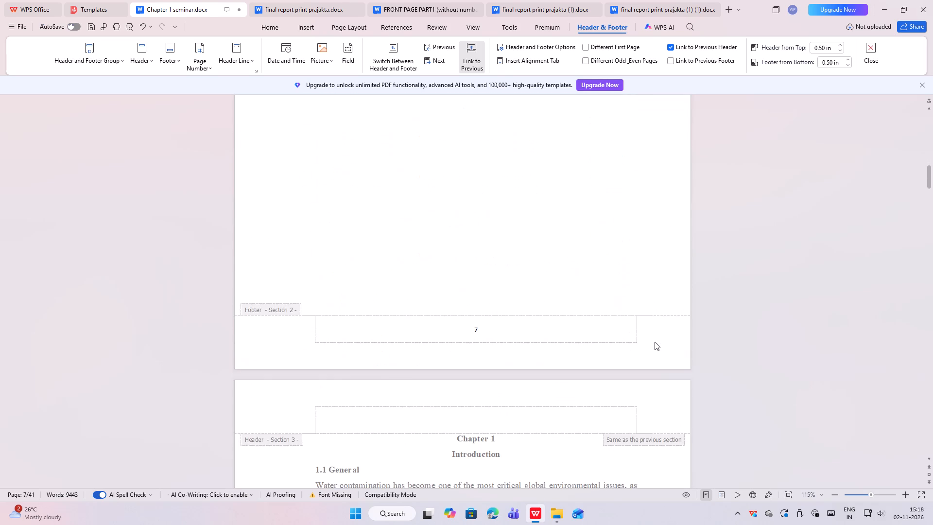
scroll(655, 342, "down", 17)
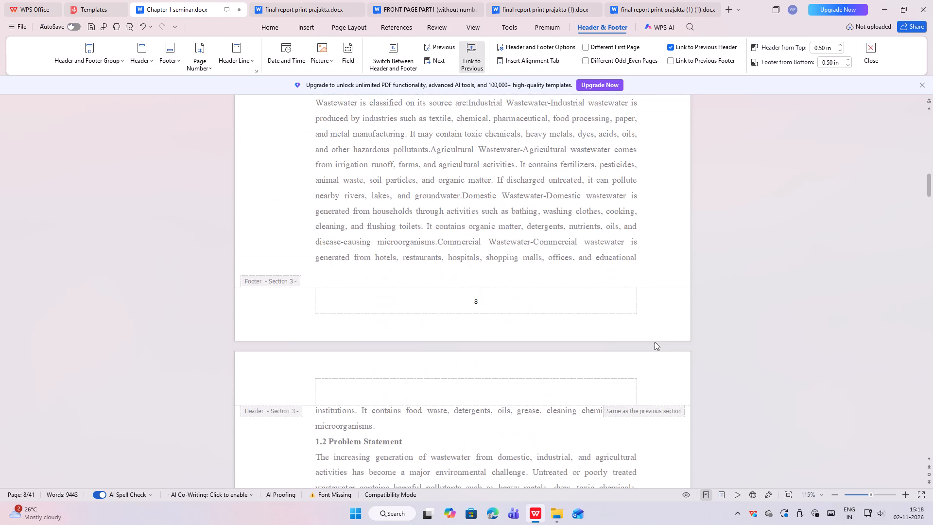
scroll(655, 342, "down", 12)
scroll(655, 342, "up", 13)
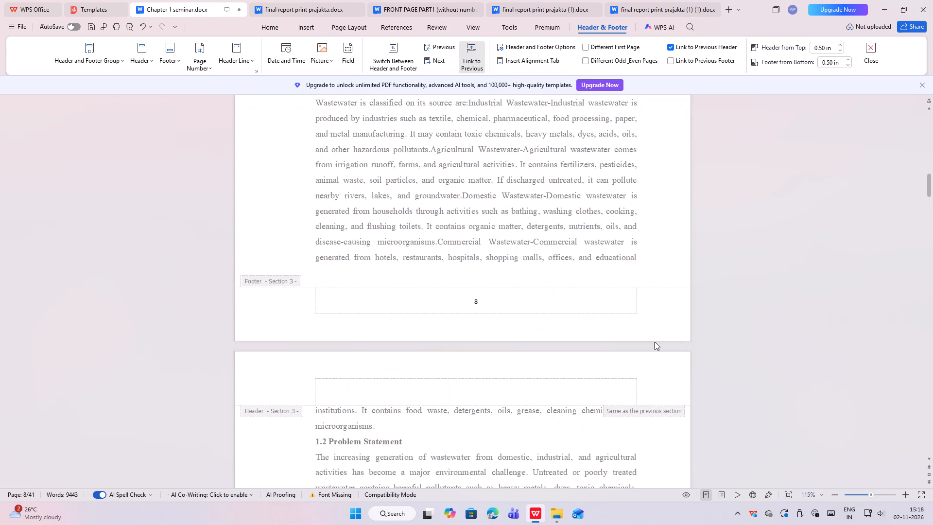
double_click(642, 245)
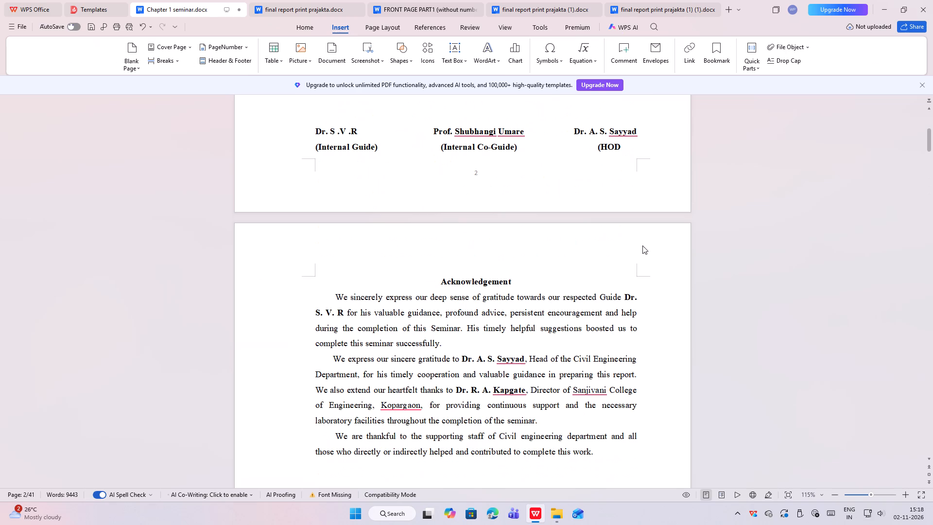
Check the footer page numbers from the Acknowledgement page through the contents and Chapter 1 to the first Literature Review page.
scroll(551, 318, "down", 19)
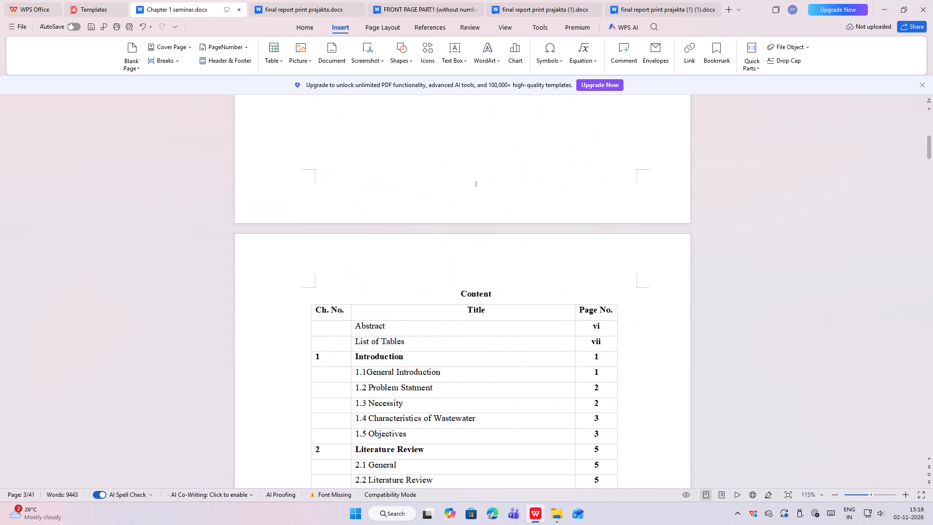
scroll(551, 318, "down", 8)
scroll(551, 318, "down", 19)
scroll(551, 318, "down", 18)
scroll(551, 318, "down", 11)
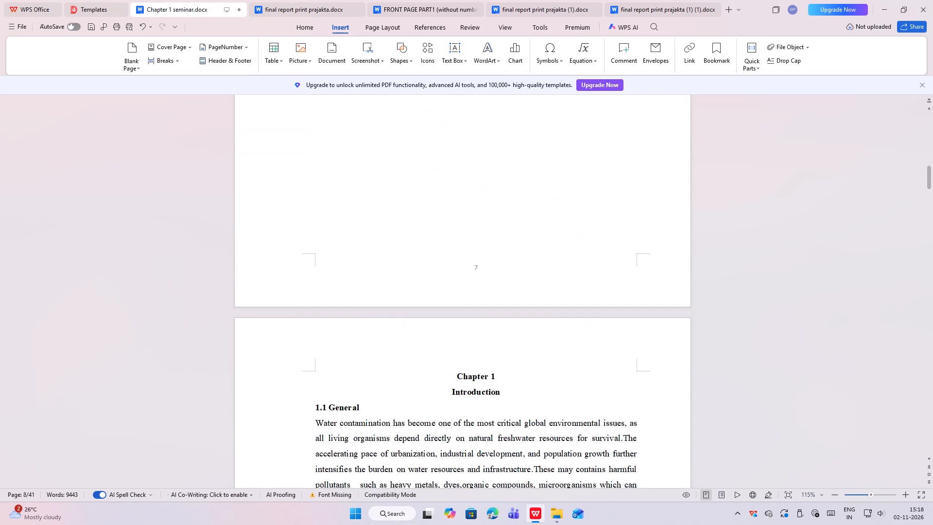
scroll(551, 318, "down", 16)
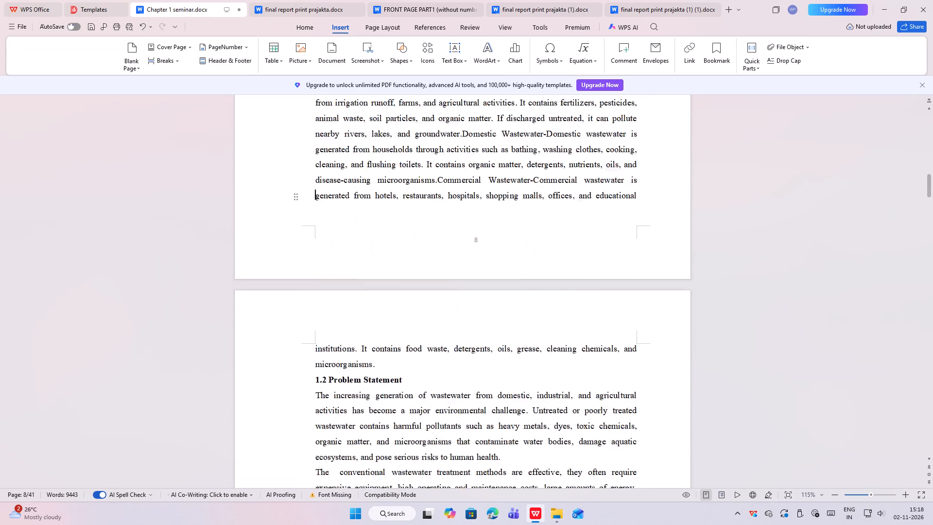
scroll(551, 318, "down", 15)
scroll(551, 318, "down", 16)
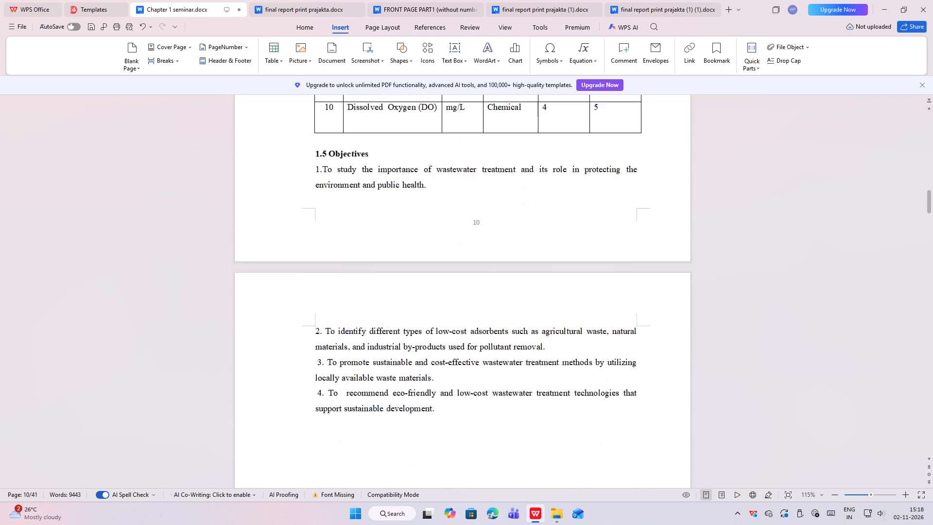
scroll(551, 318, "down", 19)
scroll(551, 318, "down", 6)
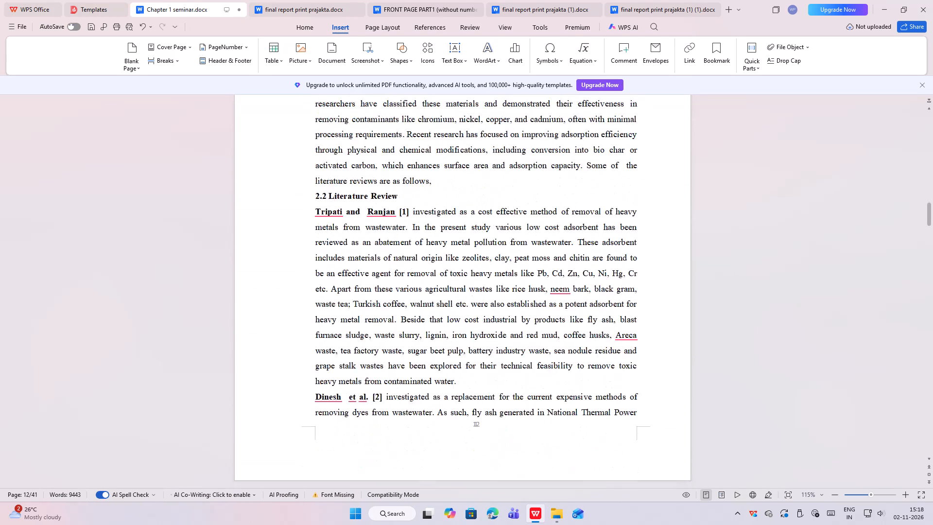
Remove the overlapping page number from the first Literature Review page's footer, using the From current page scope, and leave footer editing.
scroll(551, 318, "down", 6)
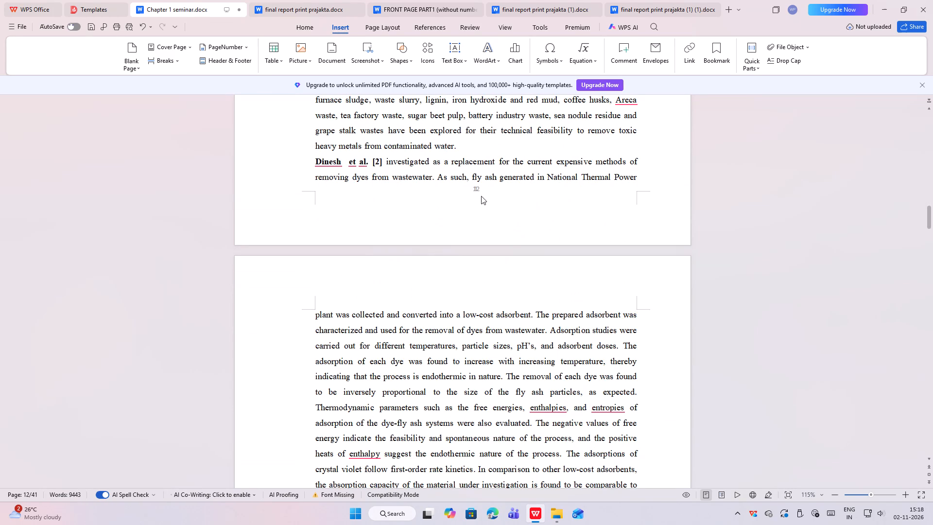
left_click(481, 188)
left_click(480, 188)
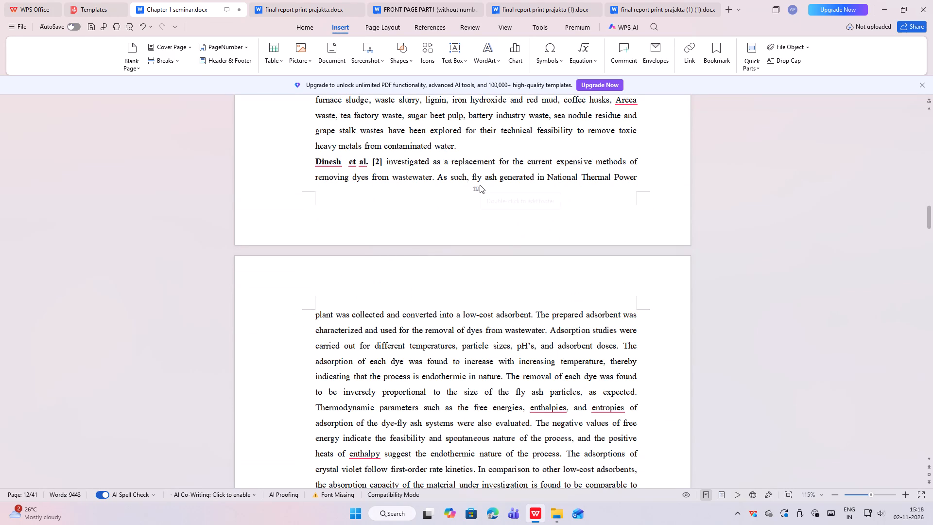
double_click(477, 186)
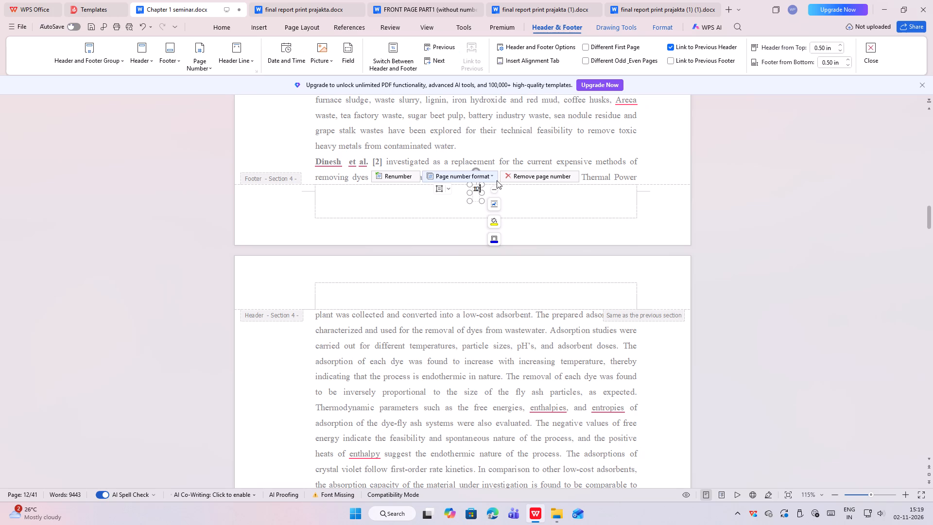
left_click(495, 174)
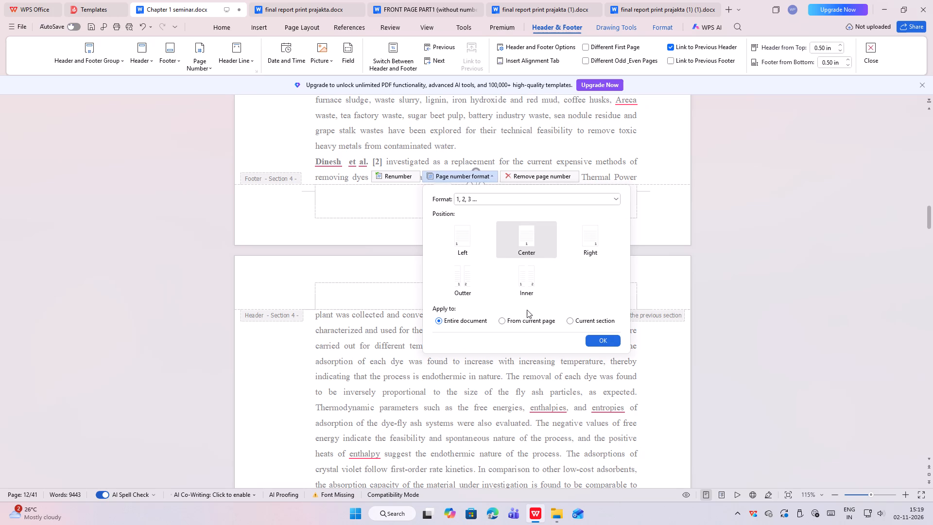
left_click(545, 177)
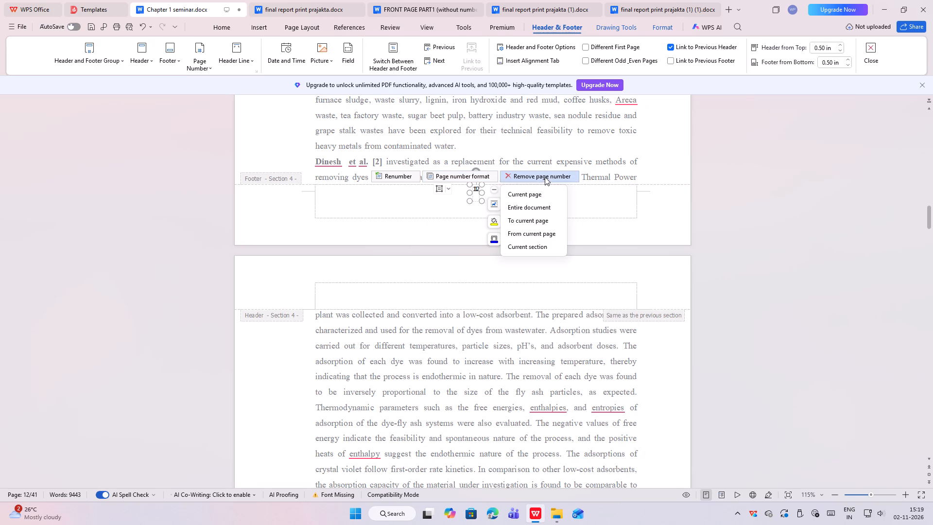
left_click(536, 233)
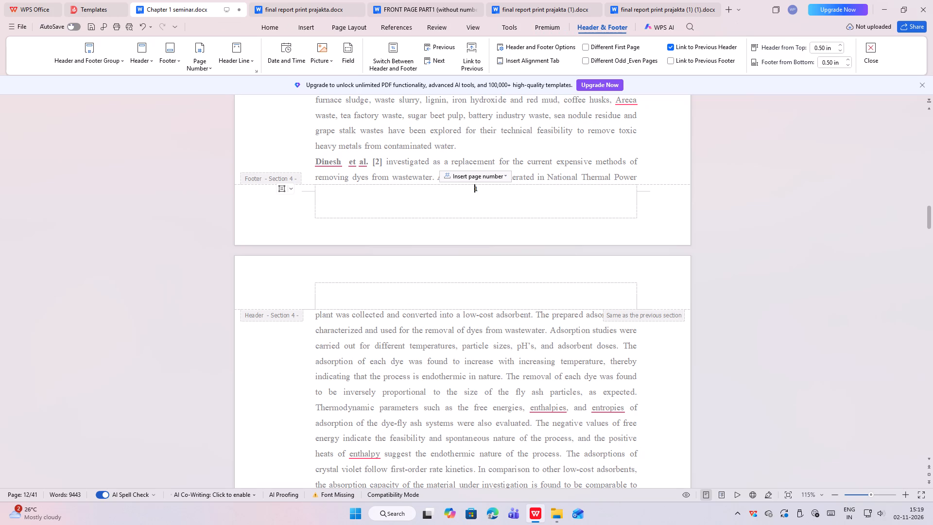
double_click(593, 140)
Check the footer page numbers across the Chapter 1 pages and the opening Literature Review pages.
scroll(550, 218, "down", 4)
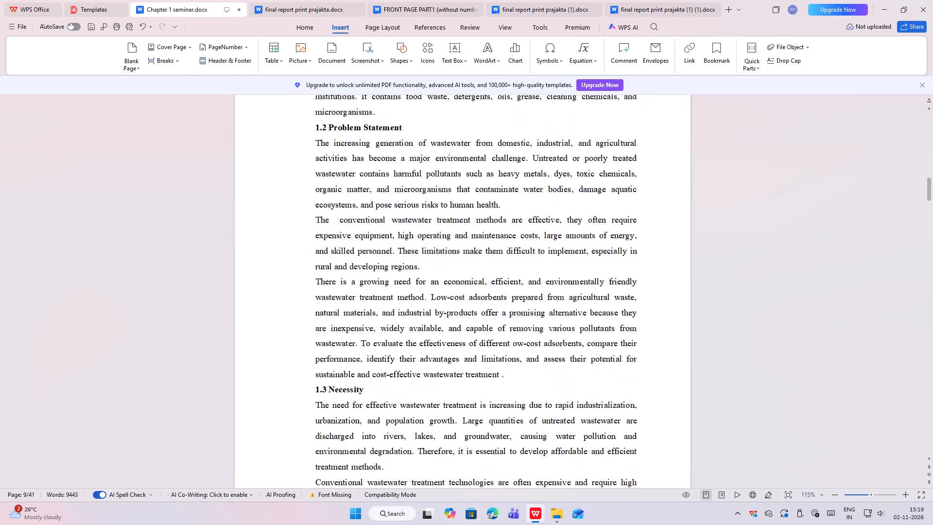
scroll(550, 218, "down", 10)
scroll(550, 218, "down", 18)
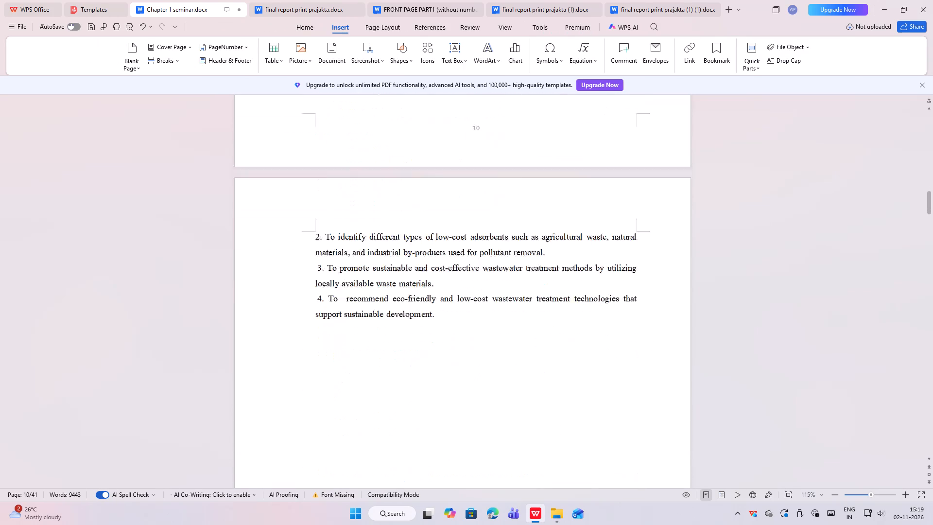
scroll(550, 218, "down", 18)
scroll(550, 218, "down", 6)
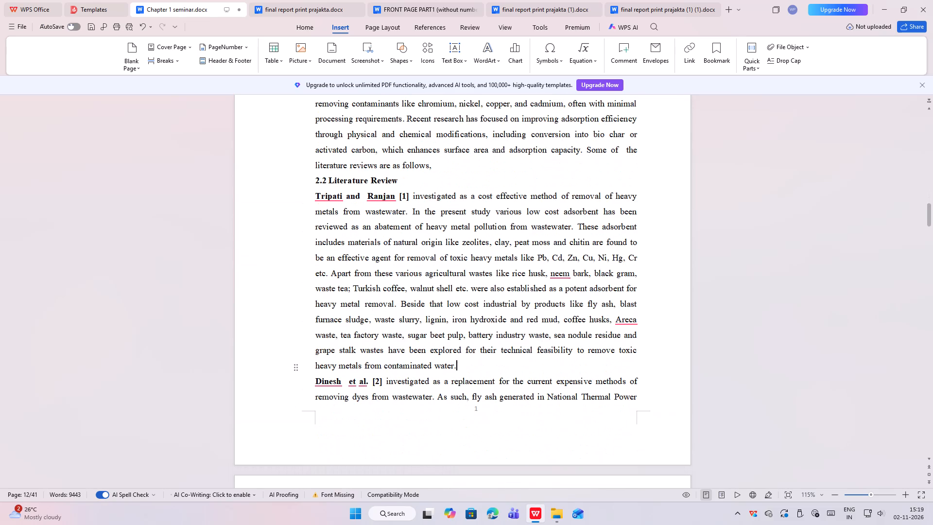
scroll(550, 218, "down", 14)
scroll(550, 218, "down", 17)
scroll(550, 218, "down", 6)
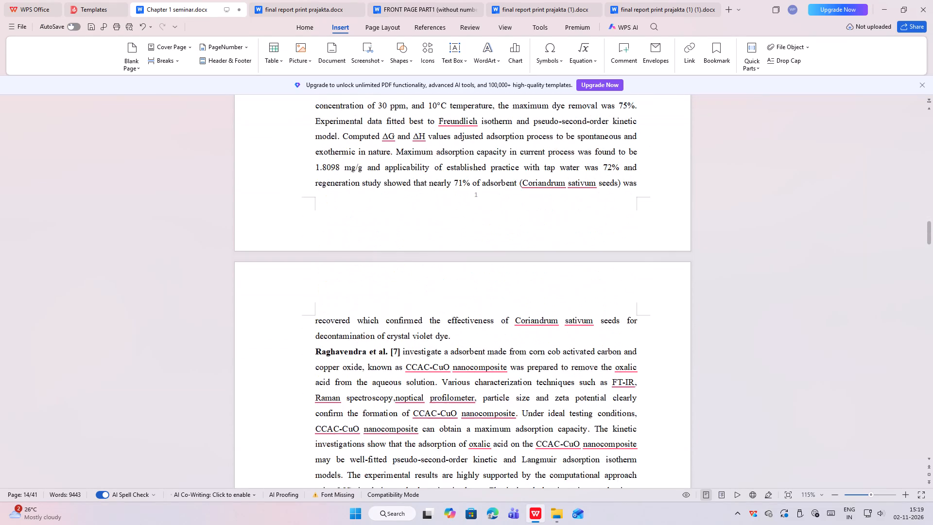
scroll(550, 218, "up", 13)
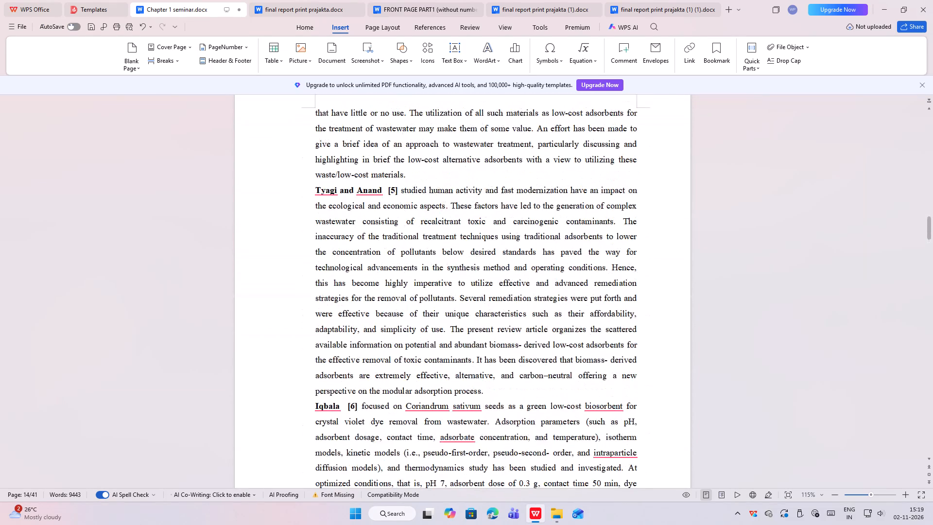
scroll(550, 218, "up", 4)
scroll(483, 232, "up", 18)
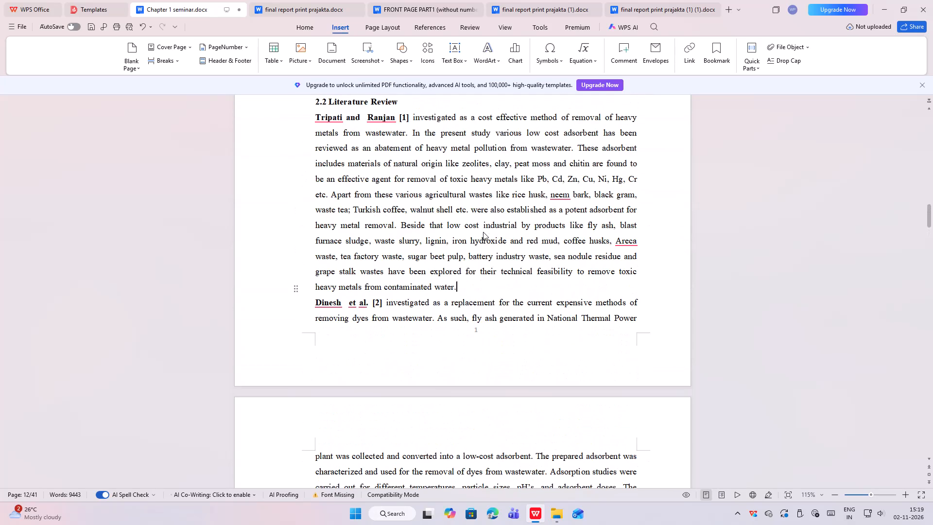
scroll(483, 232, "up", 6)
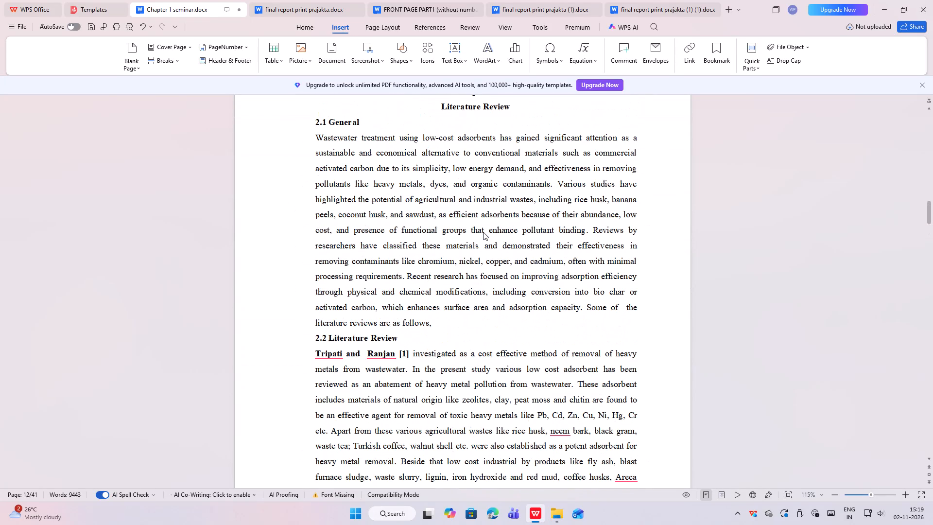
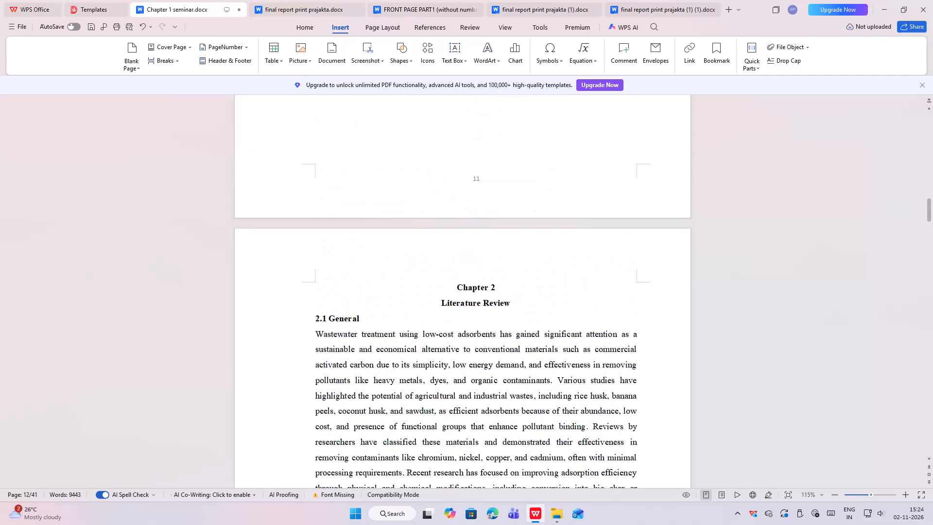
Select everything from the Chapter 1 heading through the last reference and insert page numbers with the Footer middle preset.
scroll(448, 283, "up", 3)
scroll(502, 151, "up", 10)
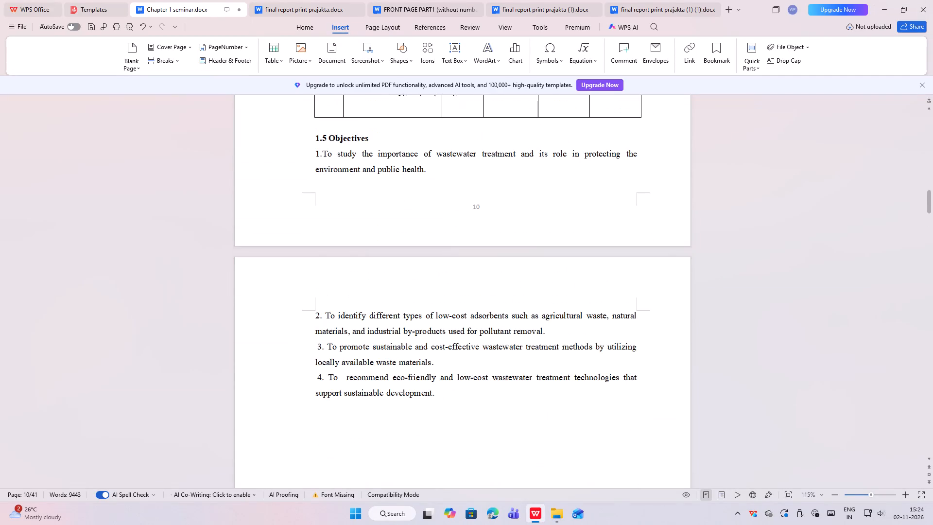
scroll(462, 173, "up", 9)
scroll(443, 193, "up", 20)
scroll(443, 193, "up", 2)
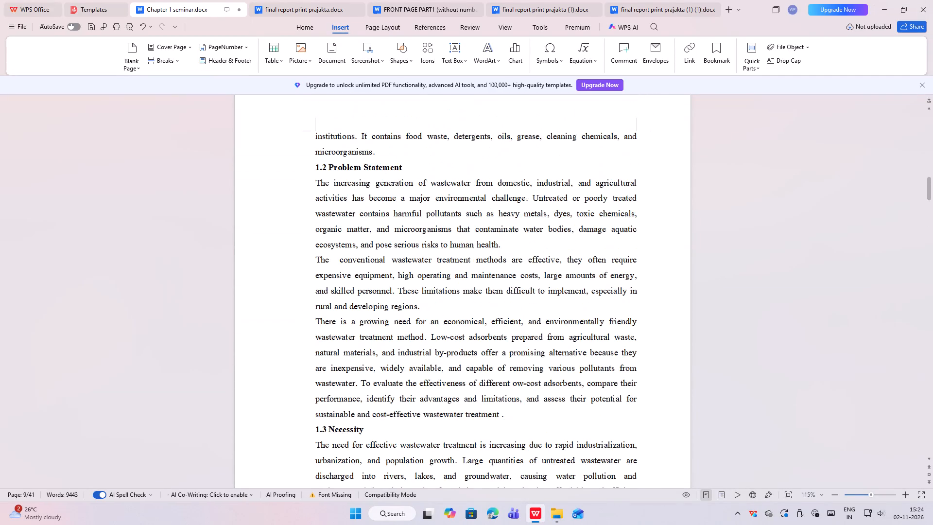
scroll(443, 193, "up", 19)
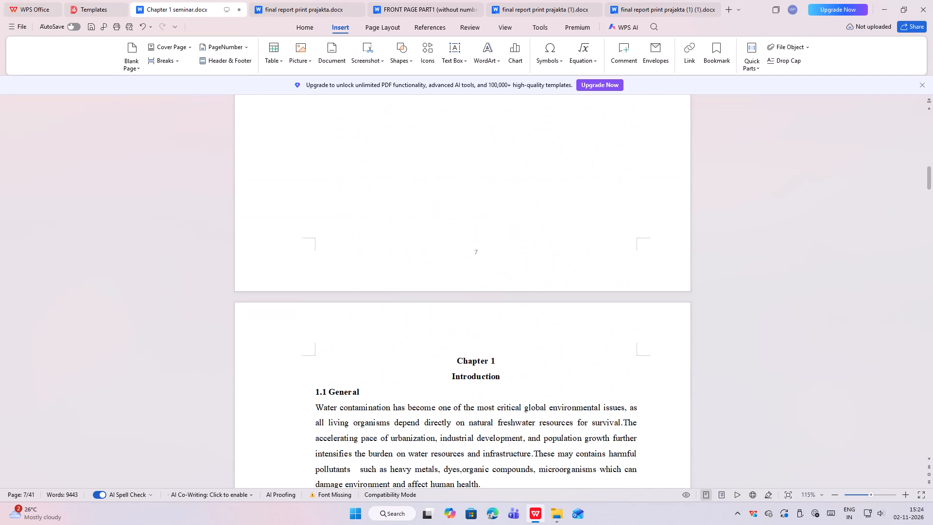
left_click_drag(451, 359, 464, 361)
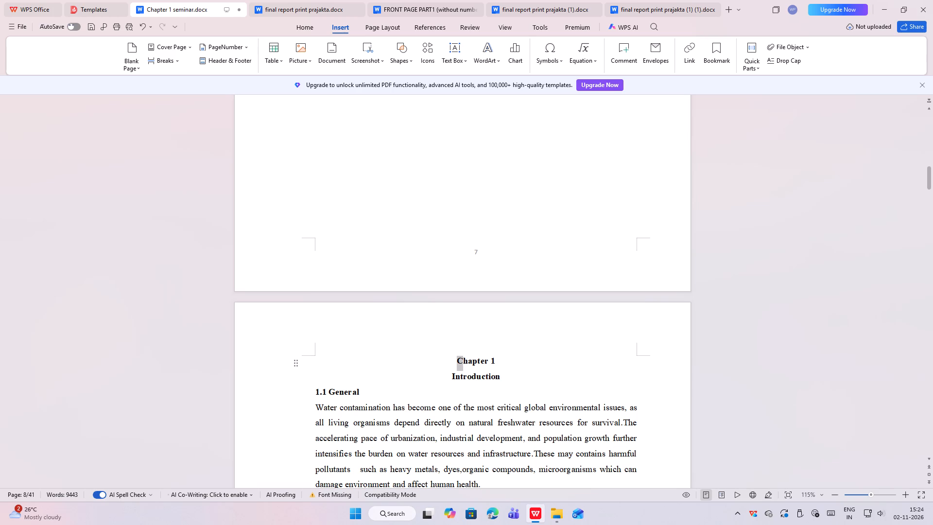
left_click_drag(464, 361, 627, 463)
scroll(627, 461, "down", 6)
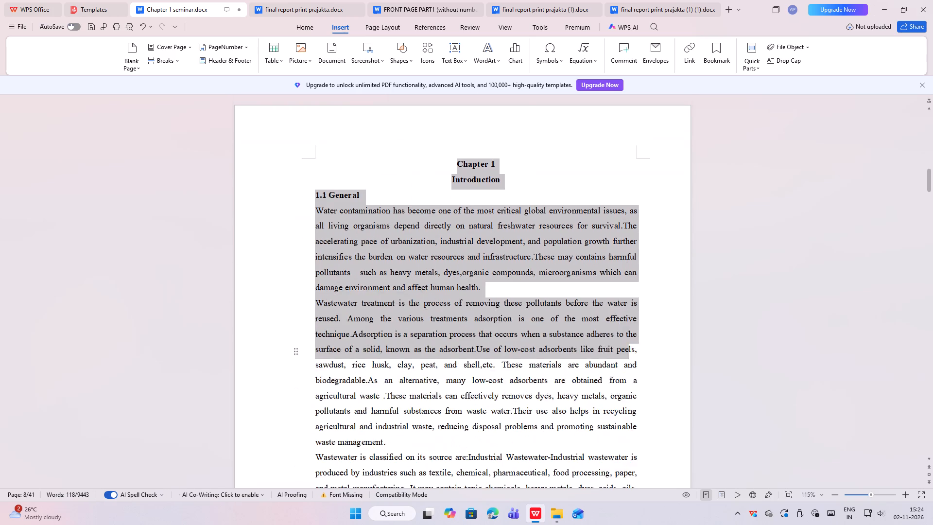
left_click_drag(627, 463, 665, 471)
scroll(662, 471, "down", 7)
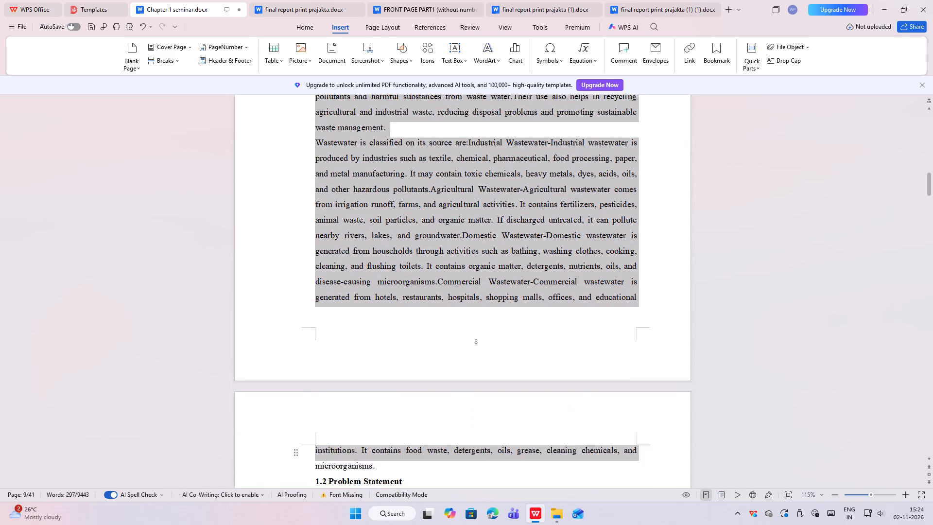
left_click_drag(665, 471, 665, 463)
scroll(665, 471, "down", 12)
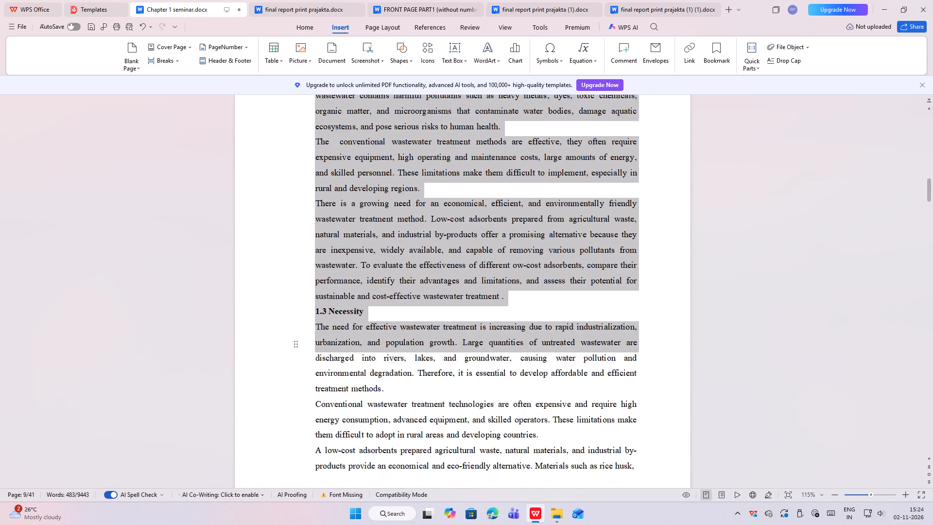
left_click_drag(665, 463, 661, 452)
scroll(661, 452, "down", 8)
scroll(661, 452, "down", 20)
scroll(661, 452, "down", 11)
scroll(661, 452, "down", 20)
scroll(661, 452, "down", 10)
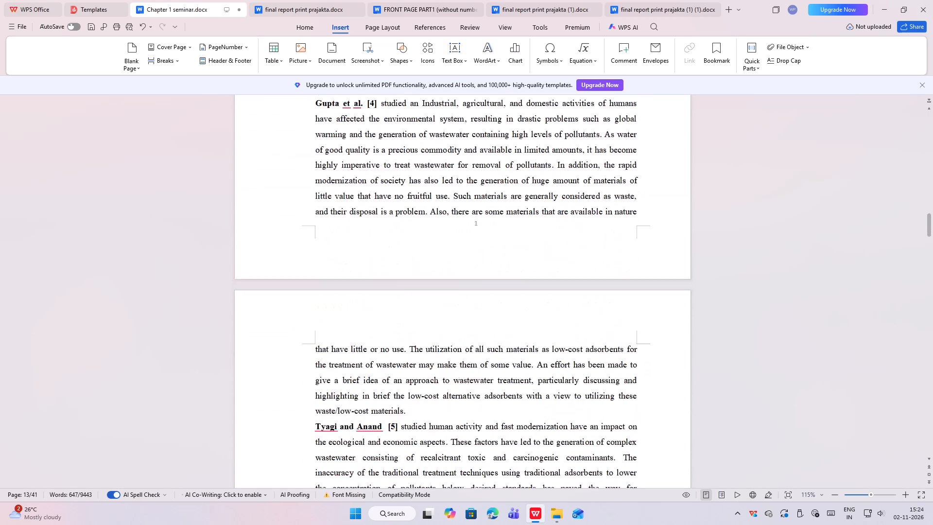
scroll(661, 452, "down", 2)
left_click_drag(661, 452, 661, 446)
scroll(661, 452, "down", 13)
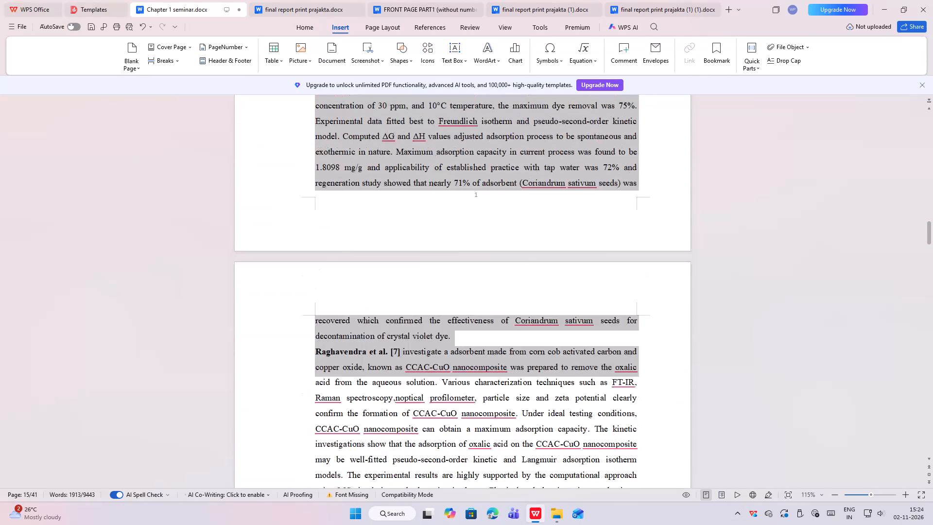
scroll(661, 446, "down", 9)
left_click_drag(661, 446, 651, 420)
scroll(651, 420, "down", 3)
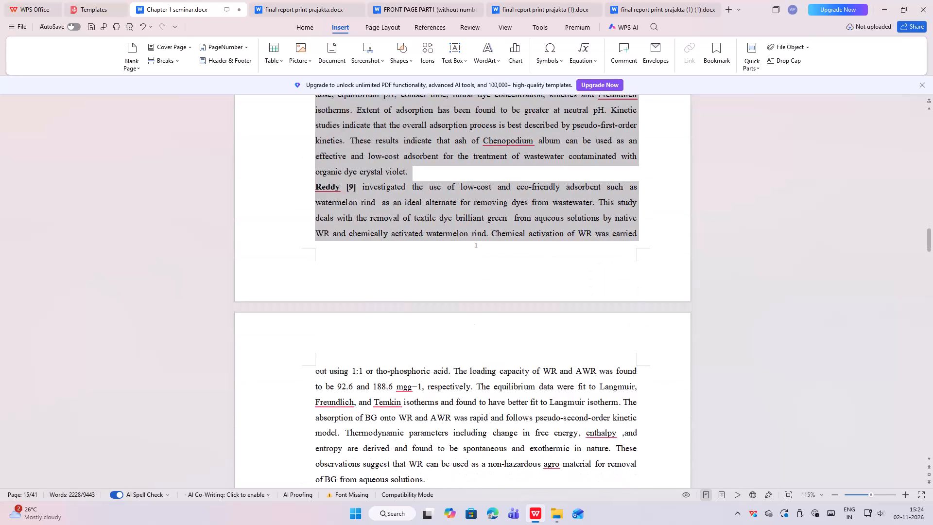
scroll(651, 420, "down", 9)
left_click_drag(651, 420, 650, 420)
scroll(650, 420, "down", 4)
scroll(650, 420, "down", 20)
scroll(650, 420, "down", 11)
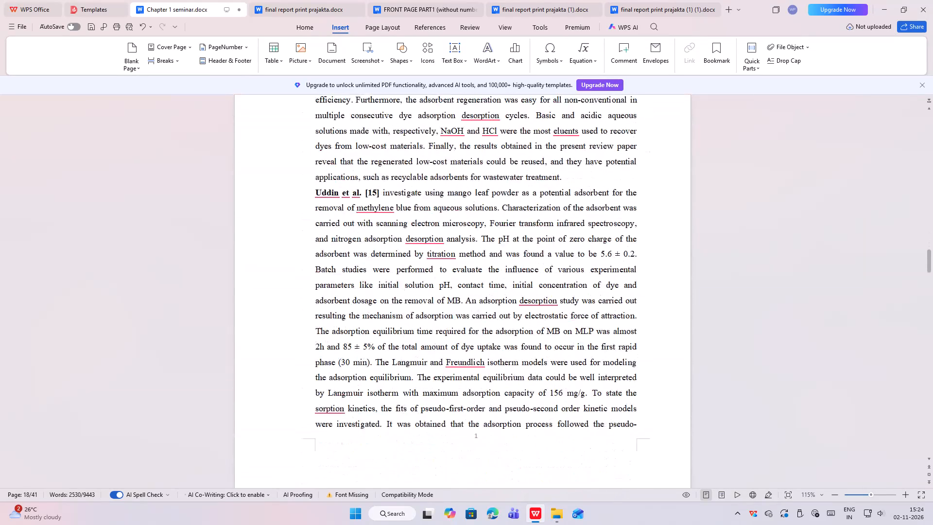
scroll(650, 420, "down", 14)
left_click_drag(650, 420, 650, 407)
scroll(650, 420, "down", 19)
scroll(650, 407, "down", 12)
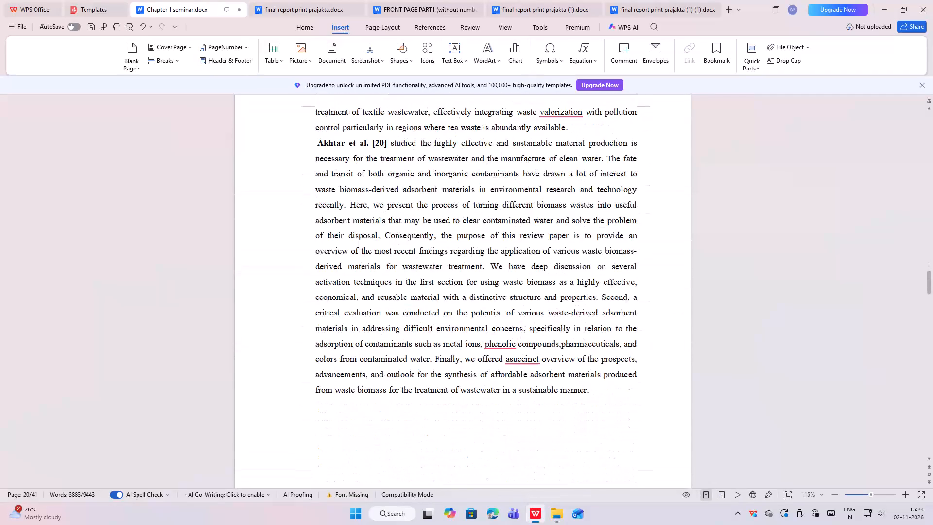
left_click_drag(650, 407, 650, 406)
scroll(650, 407, "down", 16)
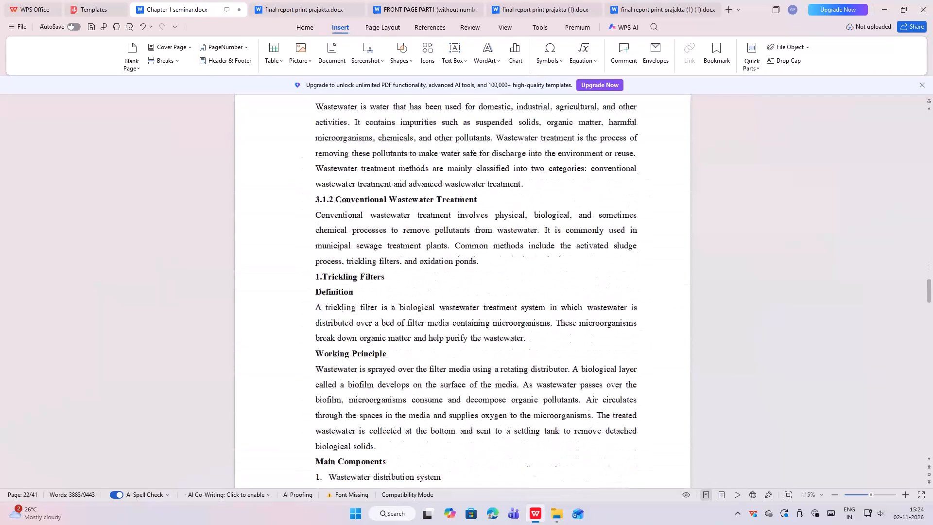
left_click_drag(650, 406, 650, 406)
scroll(650, 406, "down", 18)
scroll(650, 406, "down", 9)
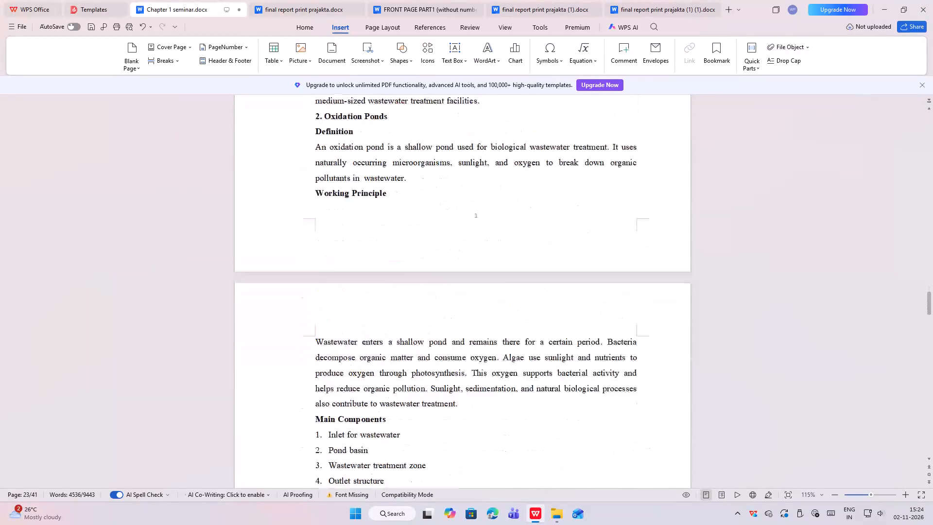
scroll(650, 406, "down", 18)
left_click_drag(650, 406, 642, 406)
scroll(642, 406, "down", 5)
scroll(642, 406, "up", 1)
scroll(642, 406, "down", 20)
scroll(642, 406, "down", 10)
scroll(642, 406, "down", 20)
scroll(642, 406, "down", 12)
scroll(642, 406, "down", 19)
scroll(642, 406, "down", 19)
scroll(642, 406, "down", 20)
scroll(642, 406, "down", 20)
scroll(642, 406, "down", 5)
scroll(642, 406, "down", 20)
scroll(642, 406, "down", 11)
scroll(642, 406, "down", 20)
scroll(642, 406, "down", 5)
scroll(642, 406, "up", 1)
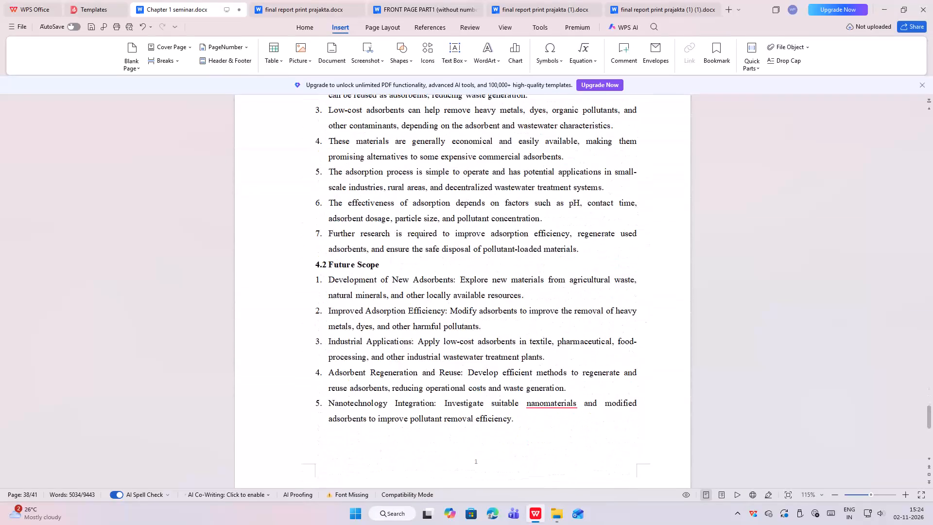
left_click_drag(642, 406, 634, 405)
scroll(634, 405, "down", 15)
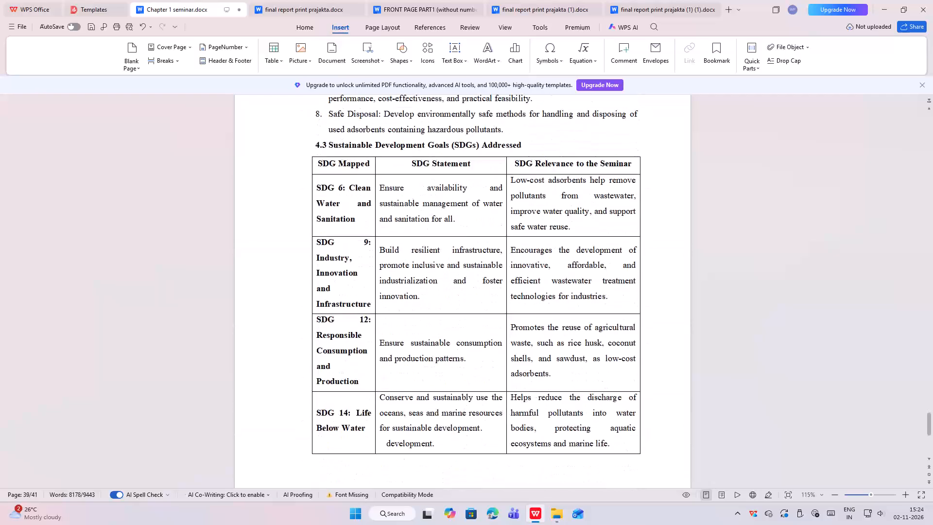
scroll(634, 405, "down", 6)
left_click_drag(634, 405, 638, 402)
scroll(638, 402, "down", 3)
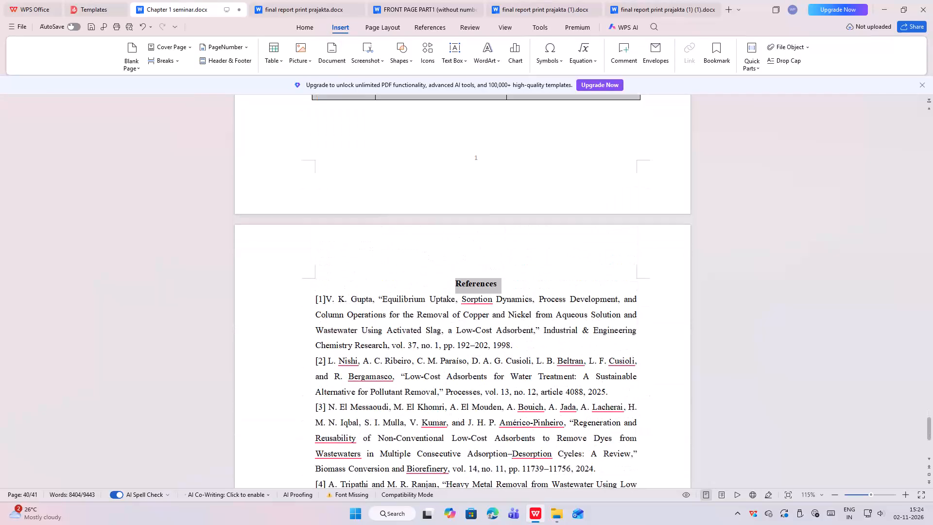
left_click_drag(638, 402, 629, 405)
scroll(625, 405, "down", 11)
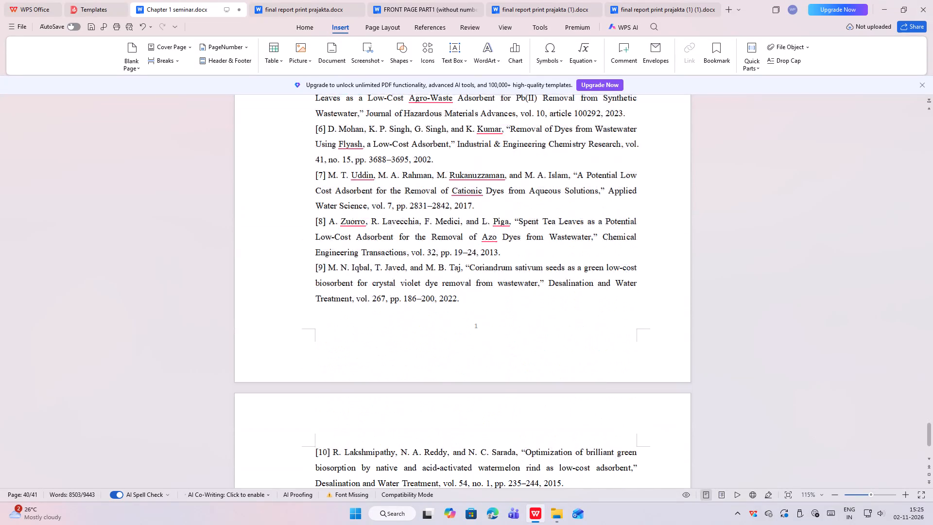
left_click_drag(629, 405, 638, 395)
scroll(636, 403, "down", 7)
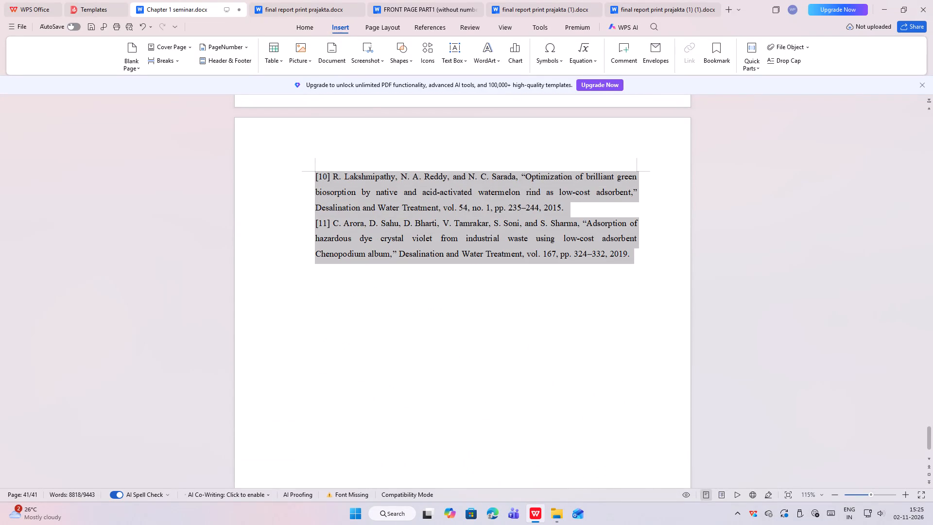
left_click_drag(638, 395, 639, 395)
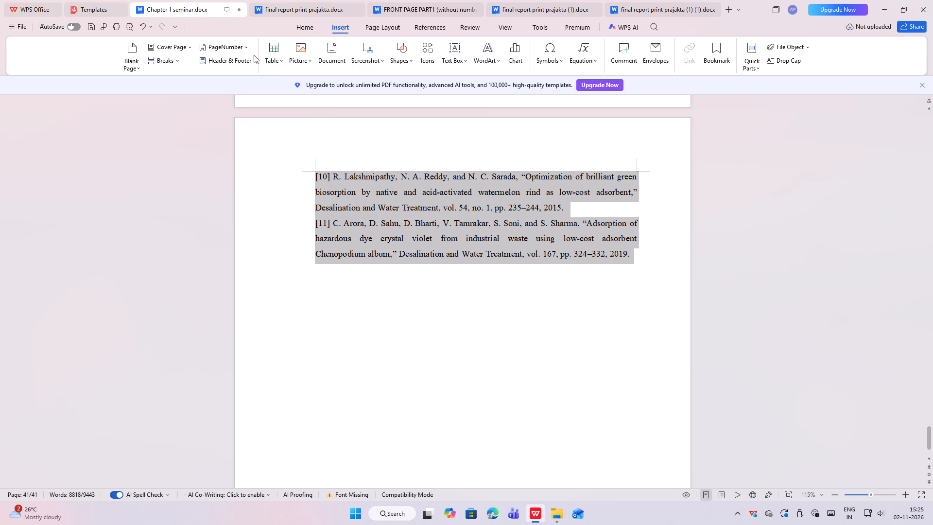
left_click(248, 46)
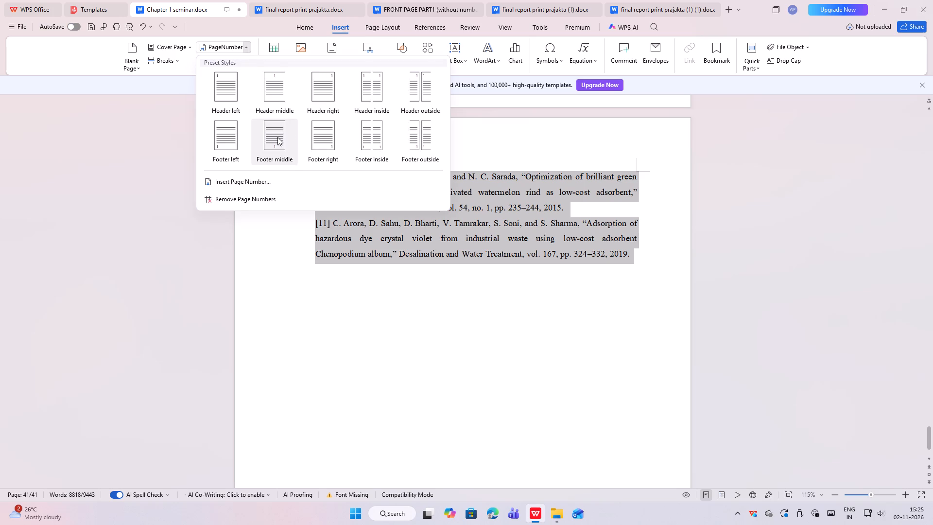
left_click(277, 137)
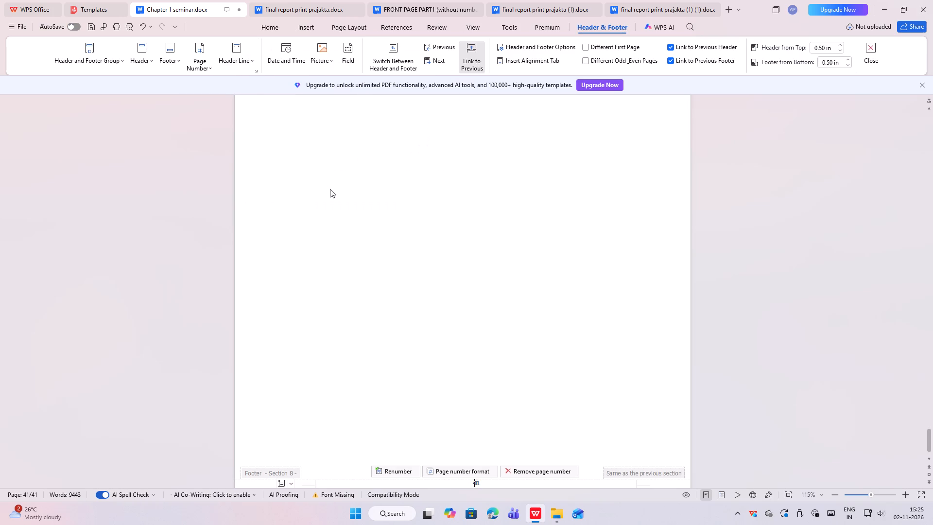
Remove the overlapping page number from the last References page's footer, using the From current page scope.
scroll(335, 192, "up", 6)
scroll(340, 201, "down", 10)
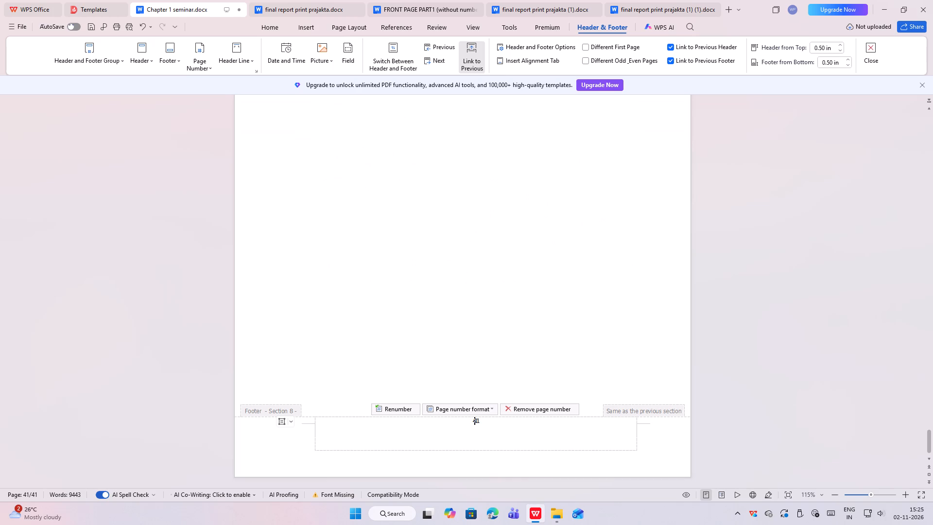
left_click(507, 408)
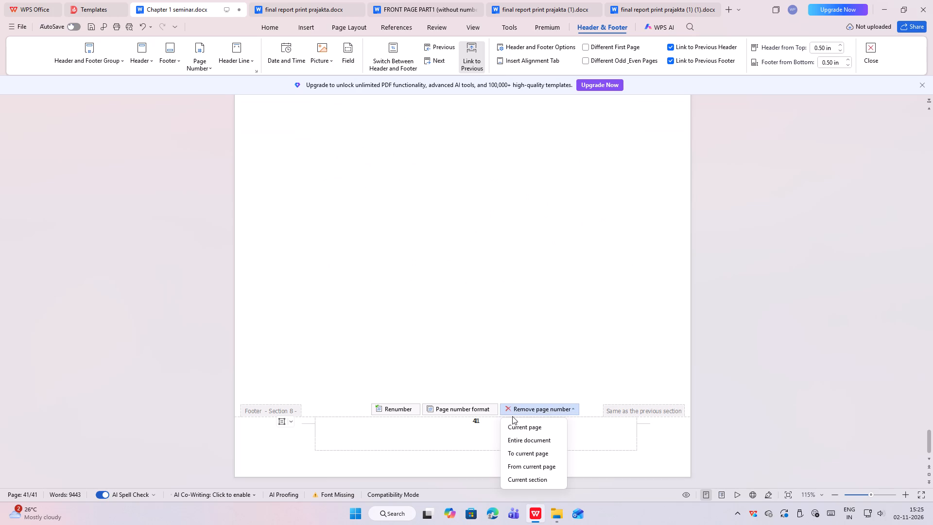
left_click(539, 469)
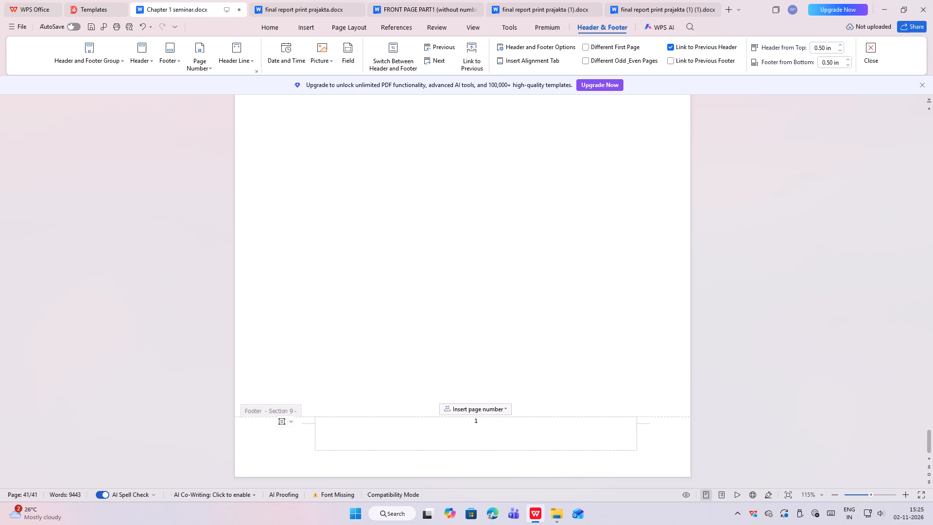
Insert a centered page number in the last page's footer, in 1, 2, 3 format, applied from the current page.
left_click(493, 412)
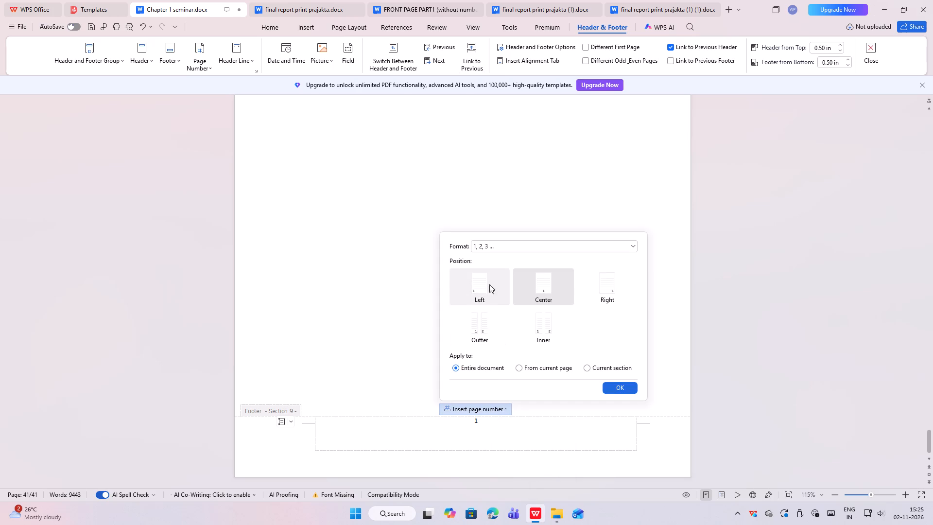
left_click(633, 248)
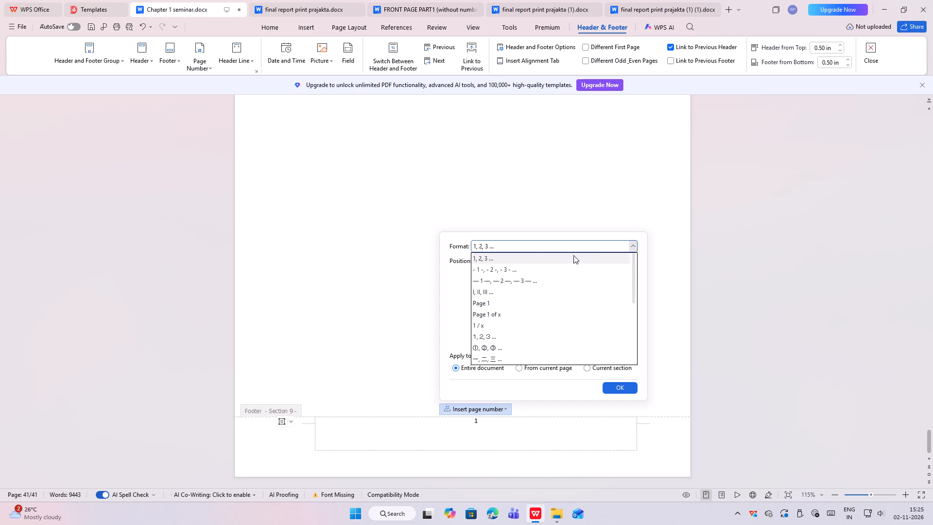
left_click(480, 257)
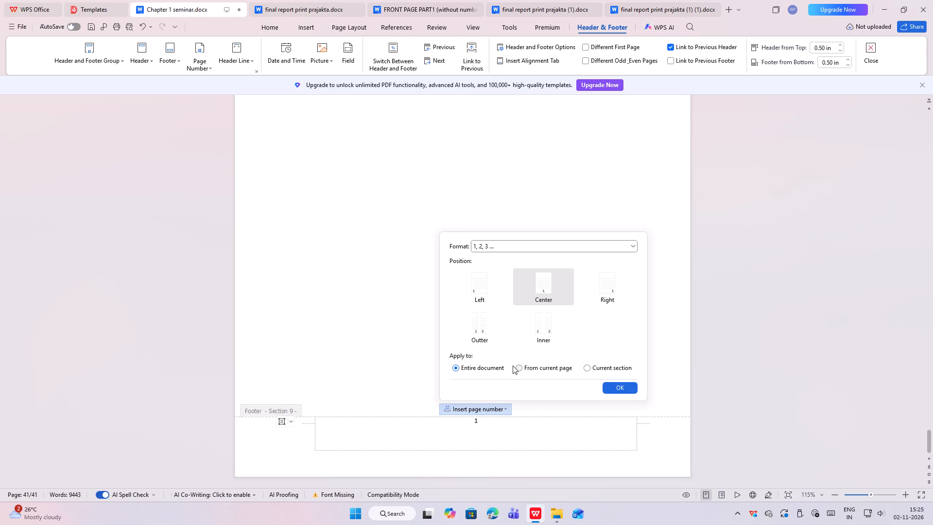
left_click(517, 367)
left_click(612, 388)
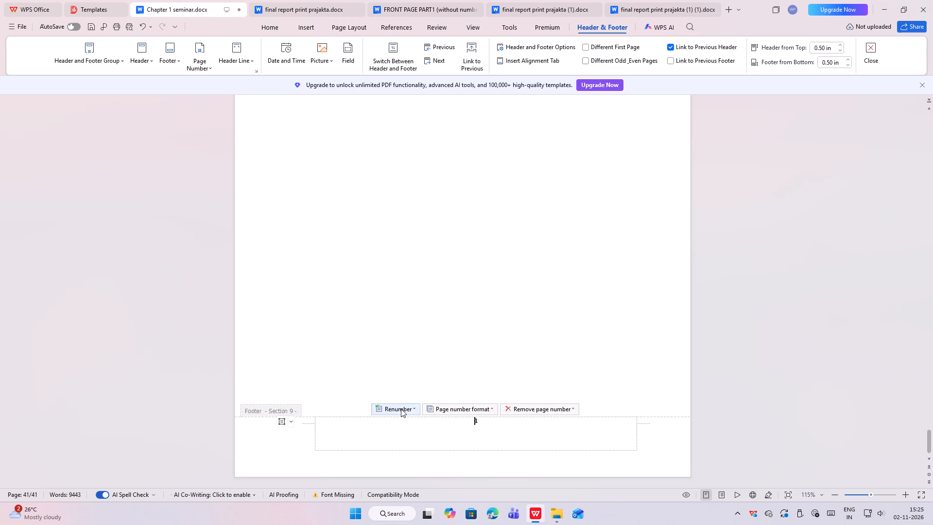
Renumber the last page's section to start at 1 and leave footer editing.
left_click(401, 409)
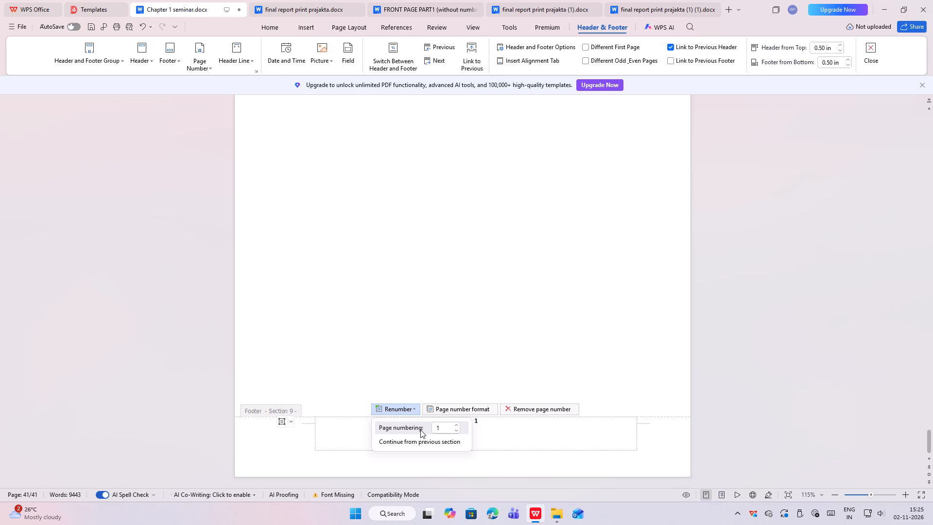
left_click(415, 428)
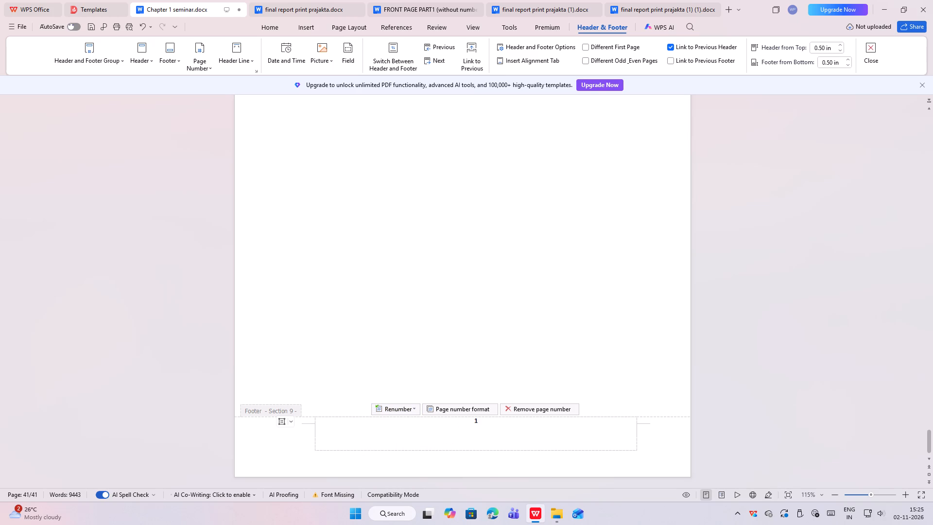
left_click(493, 434)
double_click(494, 337)
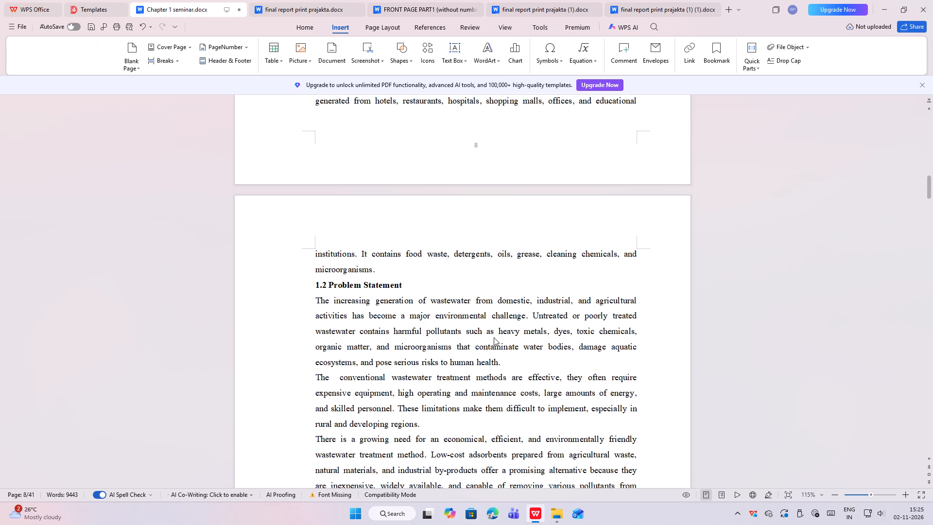
Check the footer page numbers across the opening pages of Chapter 1.
scroll(491, 340, "up", 3)
scroll(491, 340, "down", 11)
scroll(492, 343, "up", 5)
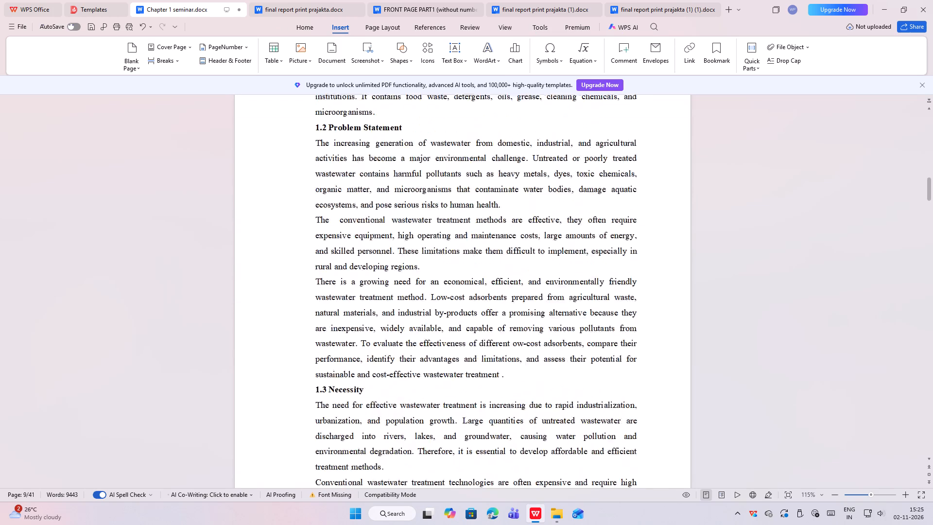
scroll(492, 343, "up", 17)
scroll(492, 343, "down", 1)
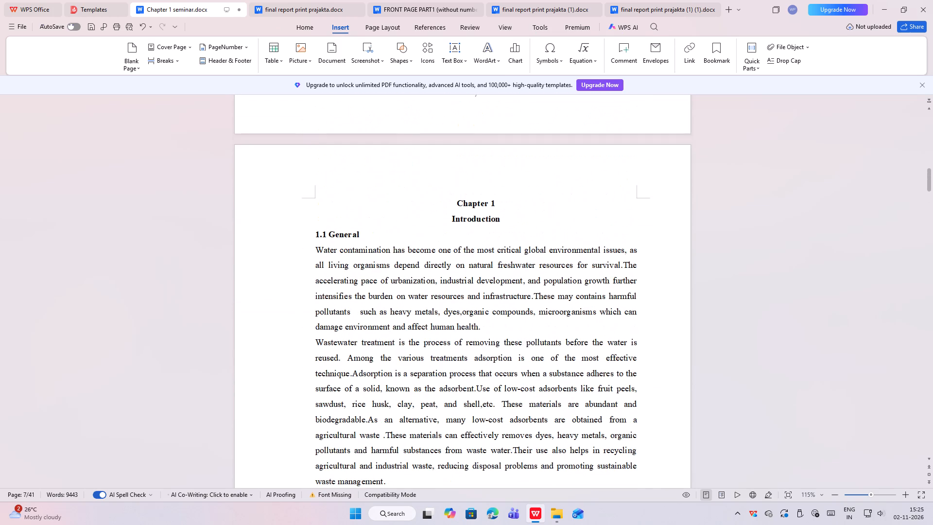
scroll(492, 343, "down", 5)
scroll(492, 343, "up", 4)
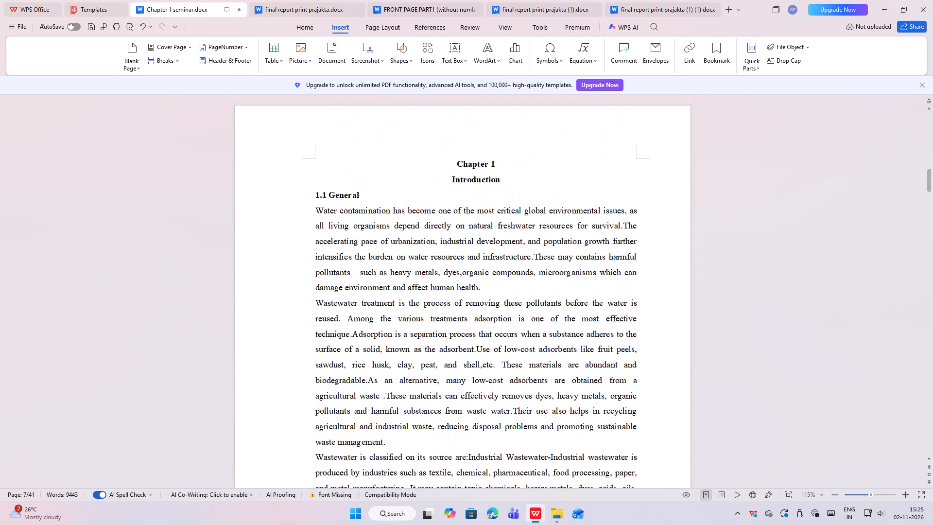
Check the footer page numbers on the front pages, from the cover and certificate through the contents, Abstract and List of Tables.
scroll(492, 343, "up", 9)
scroll(513, 337, "down", 1)
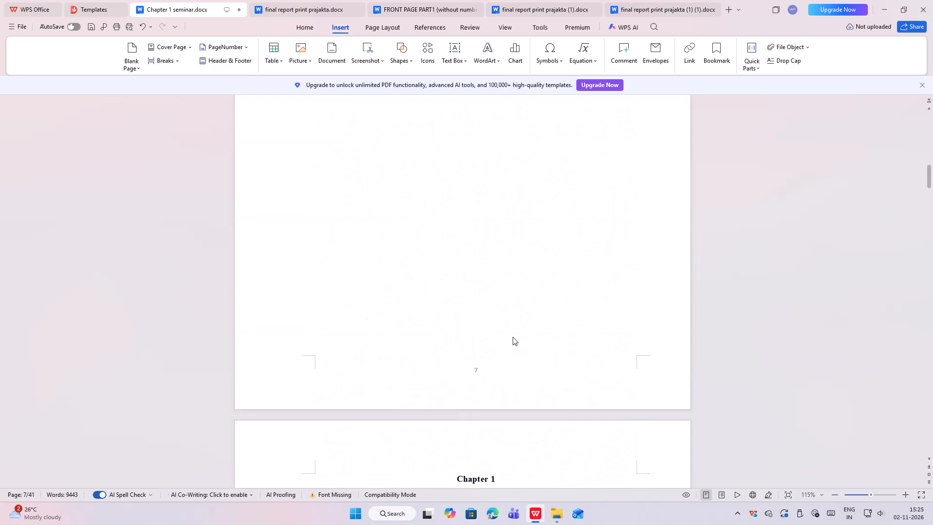
scroll(513, 337, "up", 20)
scroll(513, 337, "up", 20)
scroll(513, 337, "up", 10)
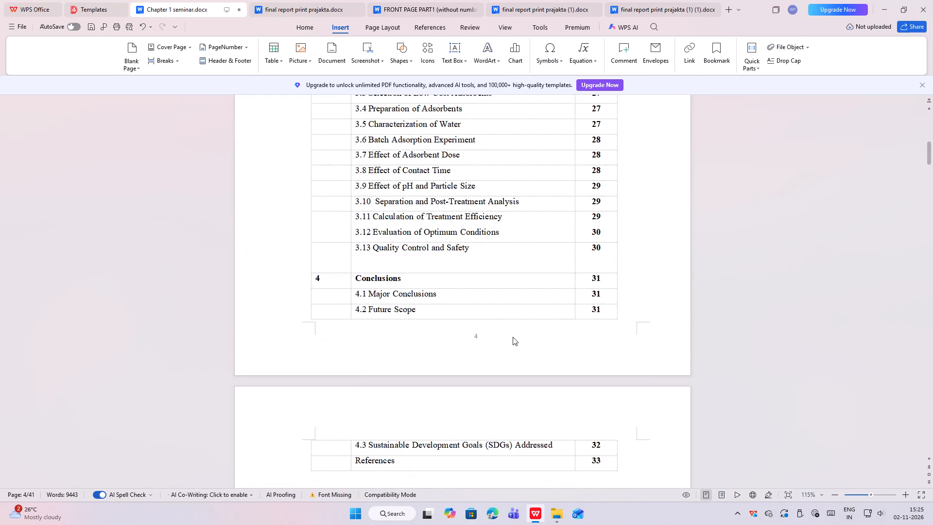
scroll(513, 337, "up", 20)
scroll(513, 337, "up", 13)
scroll(513, 337, "up", 8)
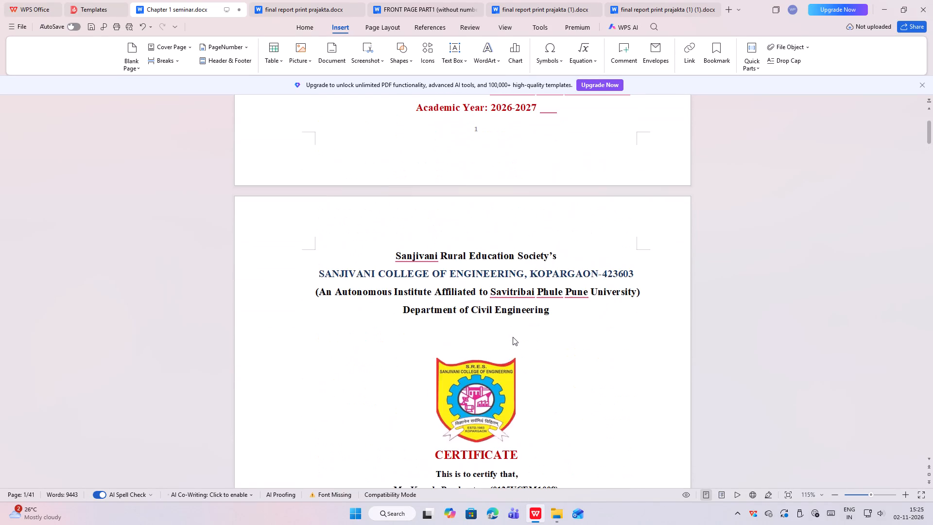
scroll(513, 337, "up", 18)
scroll(513, 337, "up", 8)
scroll(513, 337, "down", 15)
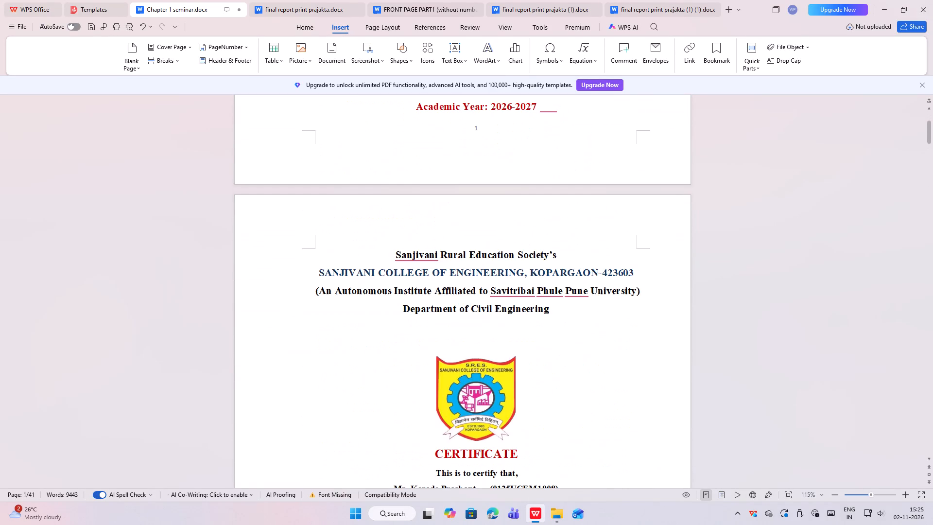
scroll(514, 341, "down", 8)
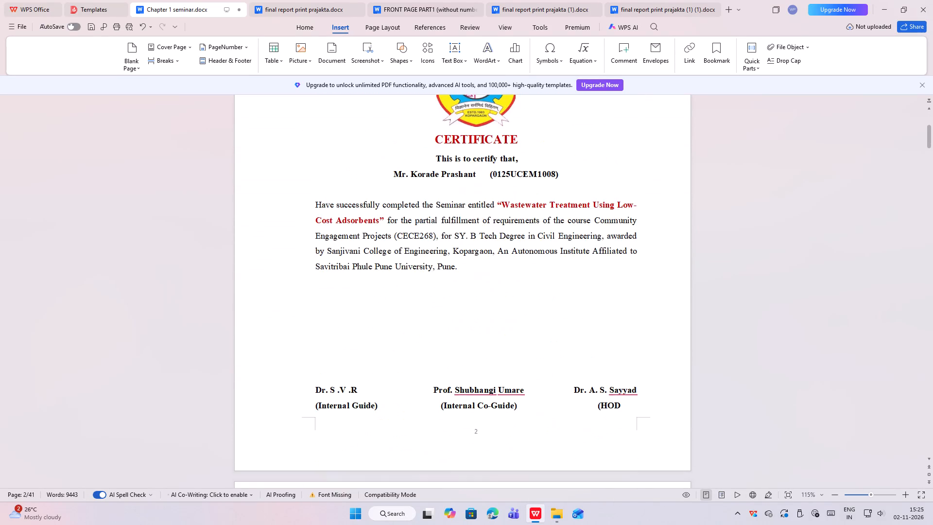
scroll(514, 341, "down", 16)
scroll(514, 341, "down", 16)
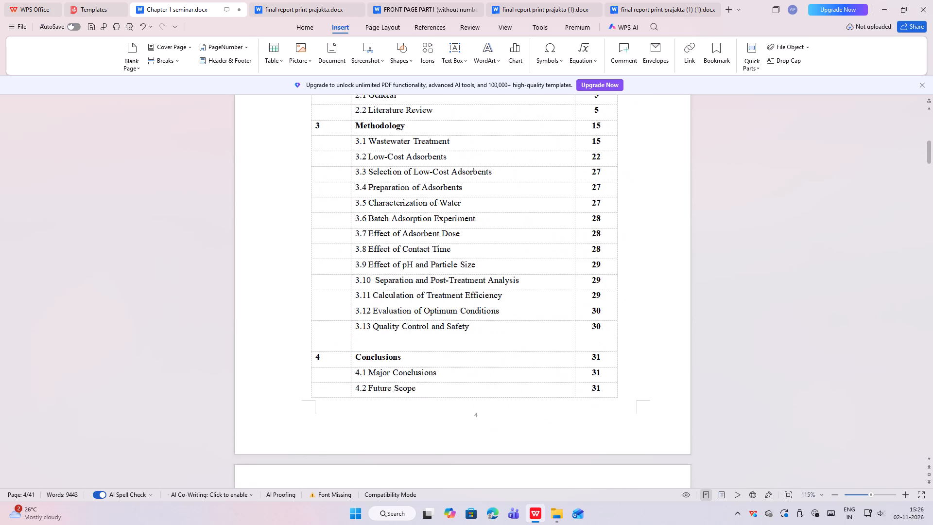
scroll(514, 341, "down", 16)
scroll(514, 341, "down", 11)
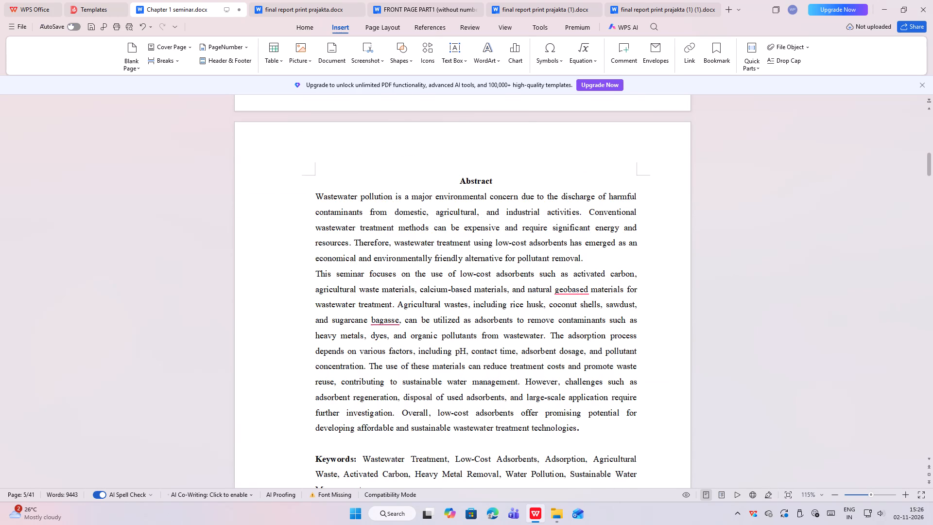
scroll(514, 341, "down", 6)
scroll(514, 341, "up", 10)
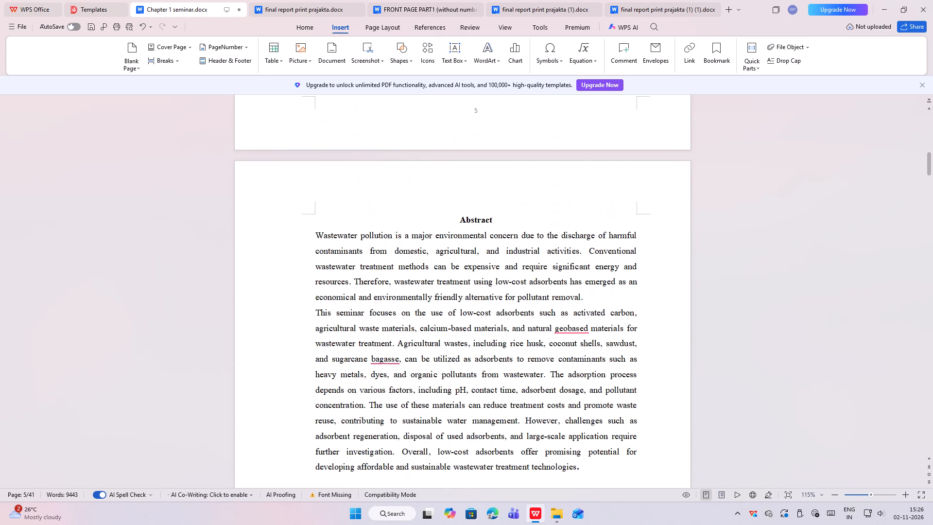
scroll(514, 341, "down", 14)
scroll(514, 341, "down", 7)
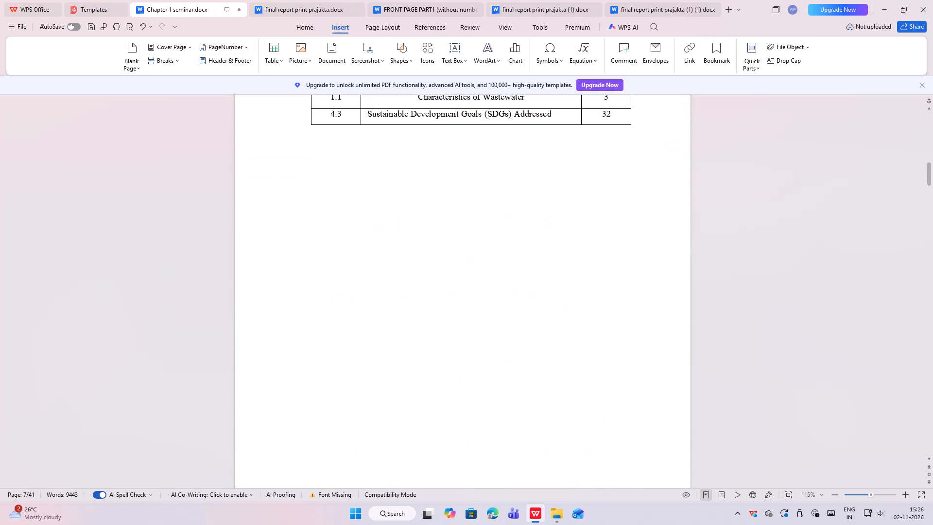
scroll(514, 341, "up", 6)
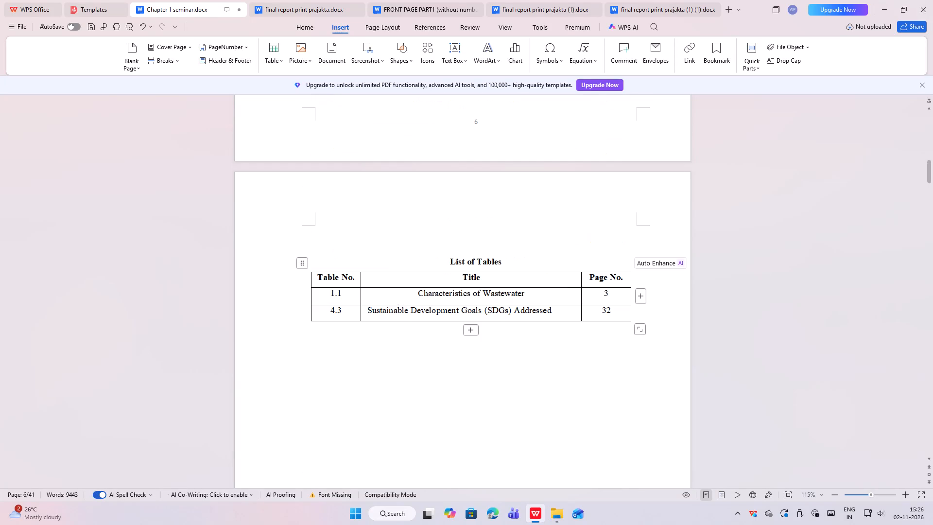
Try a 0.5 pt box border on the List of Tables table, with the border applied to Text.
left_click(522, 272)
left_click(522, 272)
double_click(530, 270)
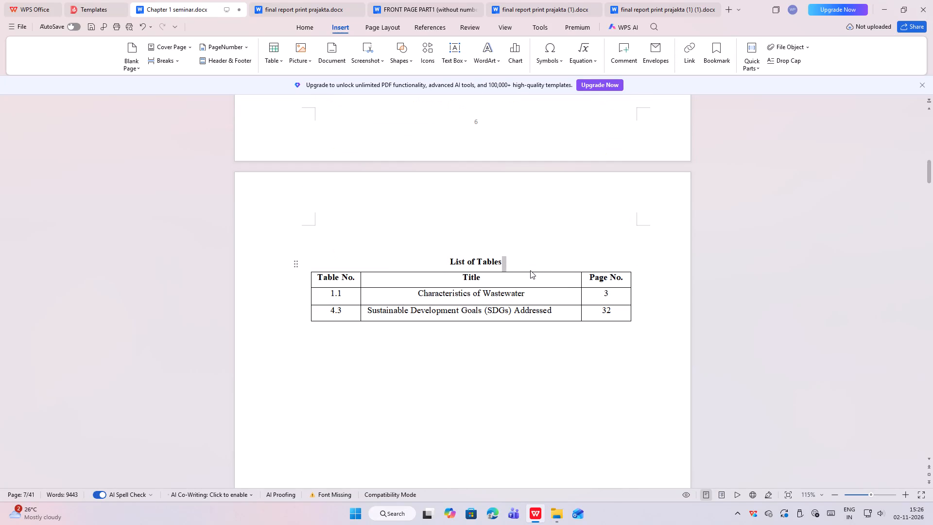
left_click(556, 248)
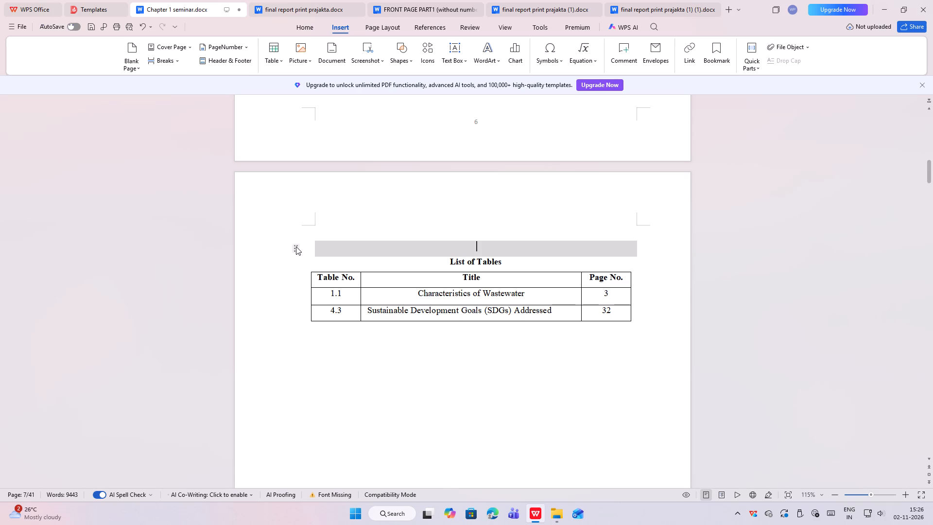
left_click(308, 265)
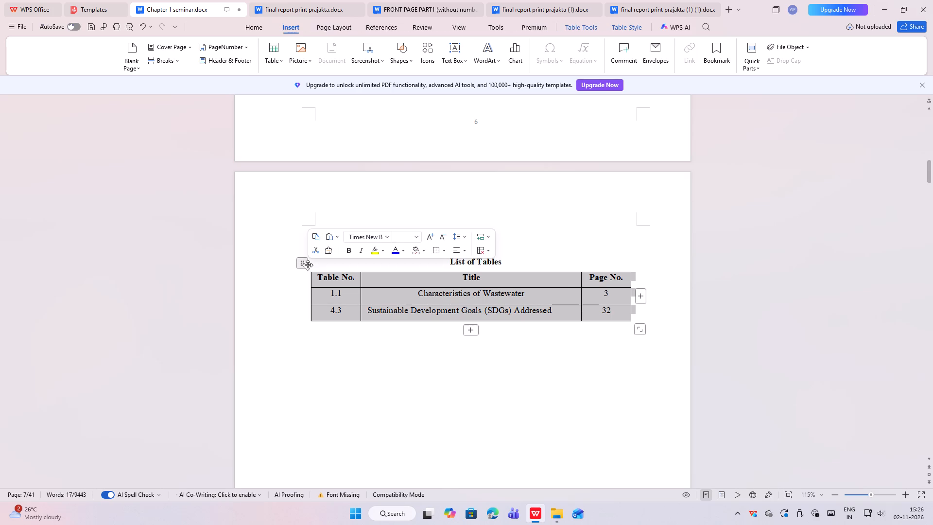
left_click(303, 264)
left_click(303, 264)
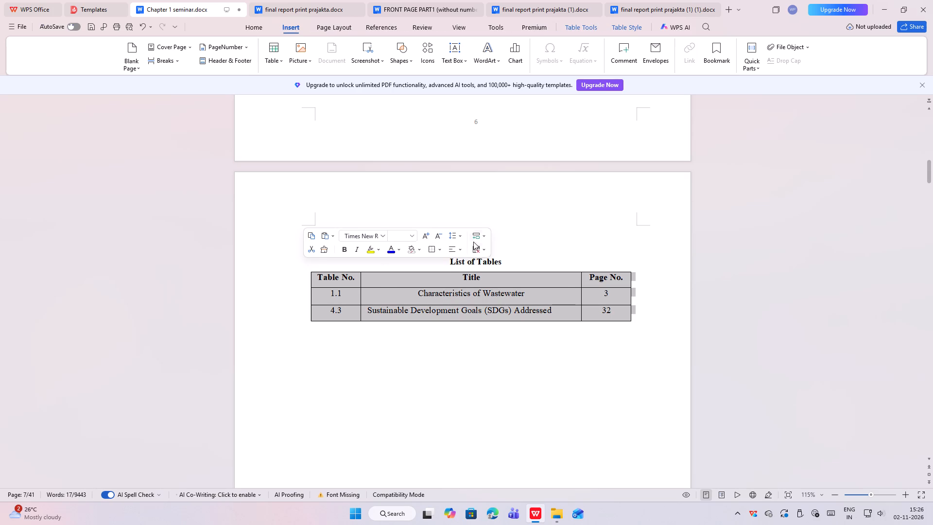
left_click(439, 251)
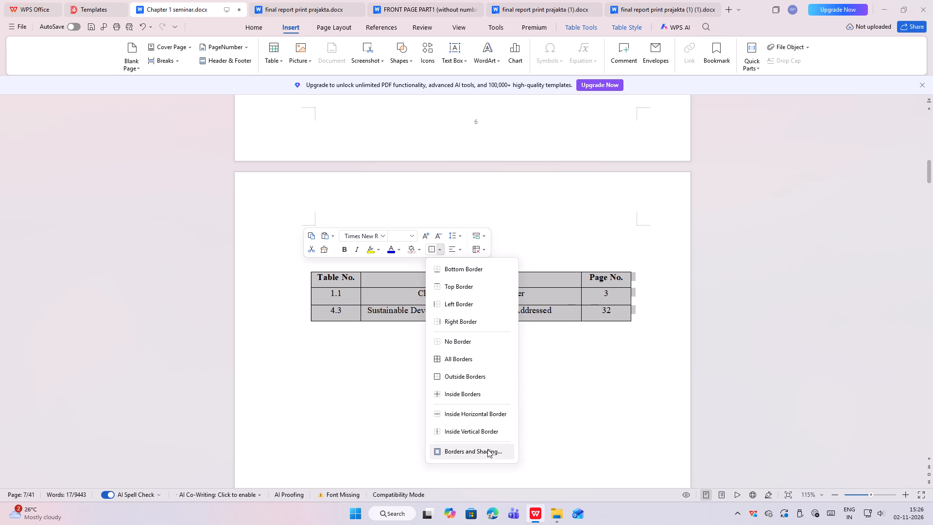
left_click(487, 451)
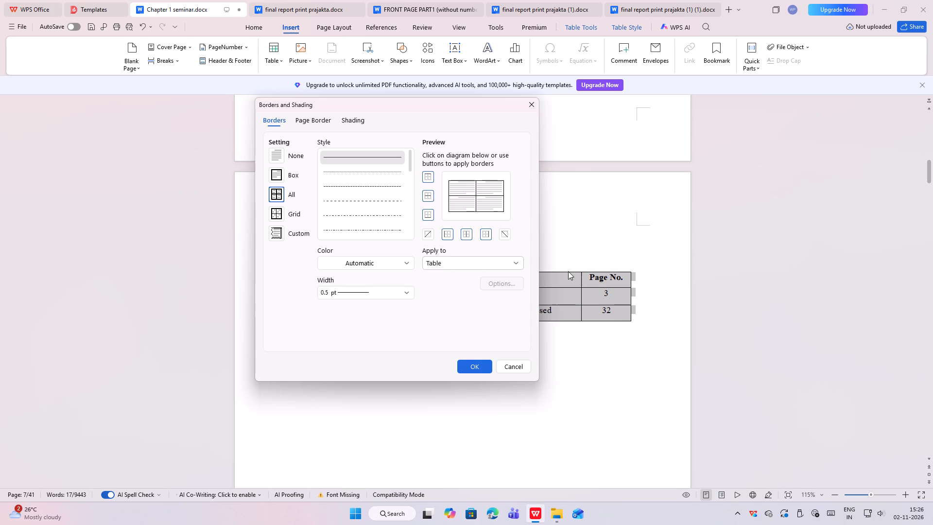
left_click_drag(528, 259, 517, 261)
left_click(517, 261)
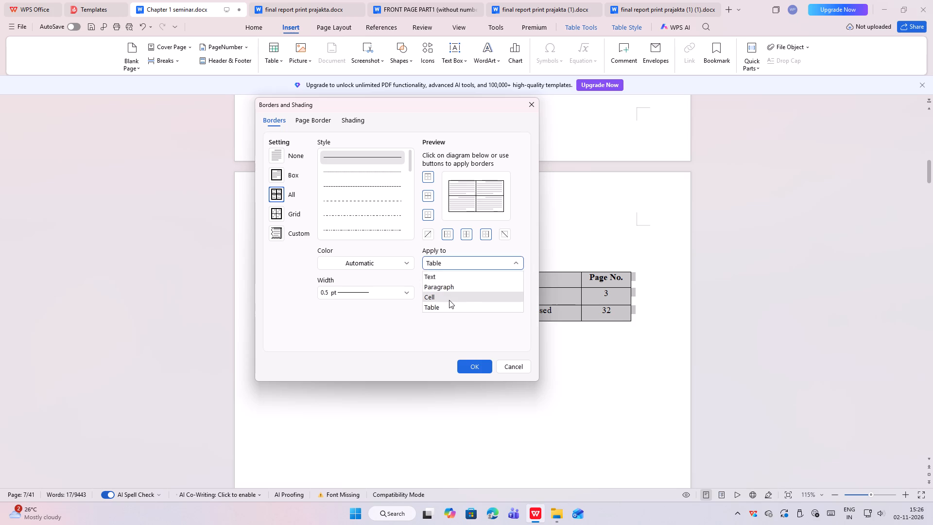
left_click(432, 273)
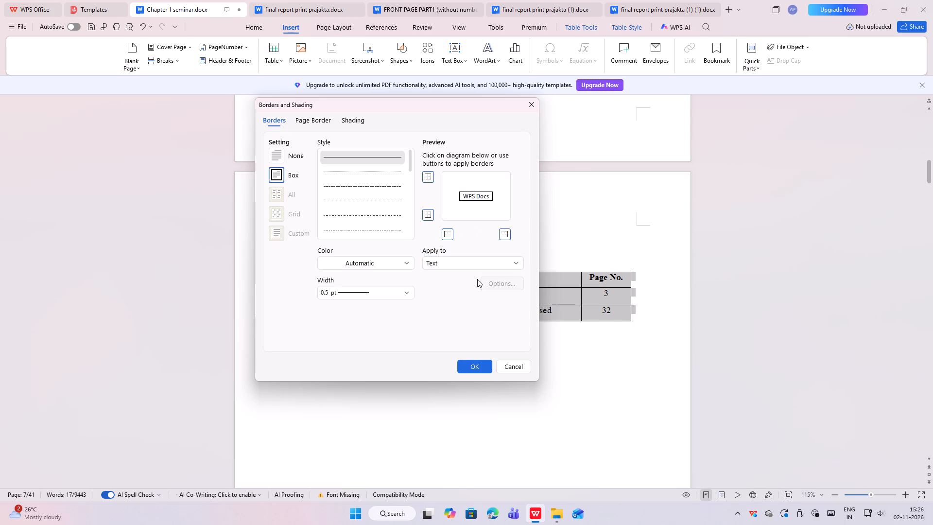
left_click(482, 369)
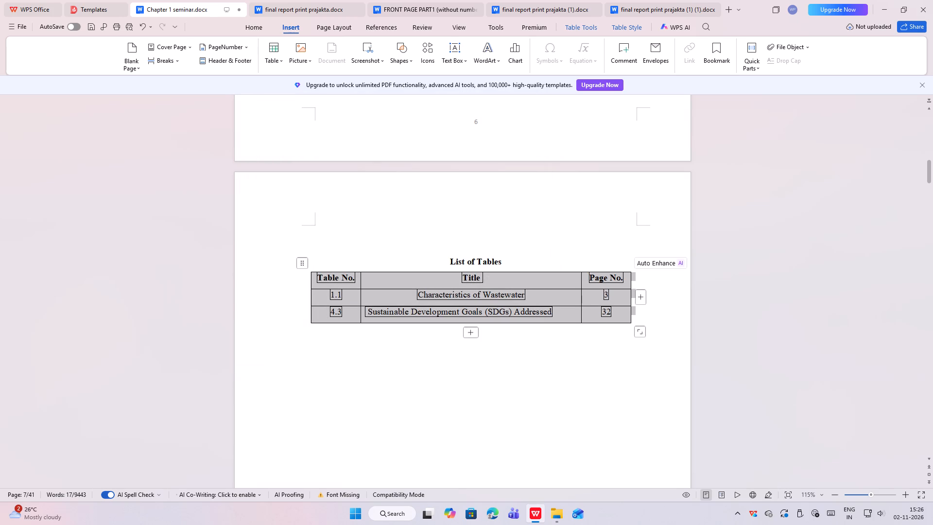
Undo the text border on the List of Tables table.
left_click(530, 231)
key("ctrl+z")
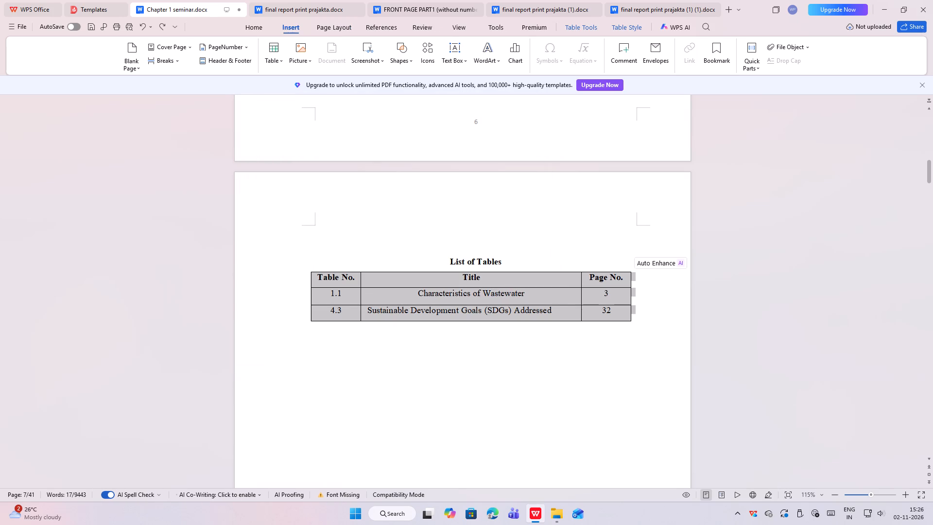
Examine the border, page border and shading options for the List of Tables table.
left_click(323, 34)
left_click(262, 27)
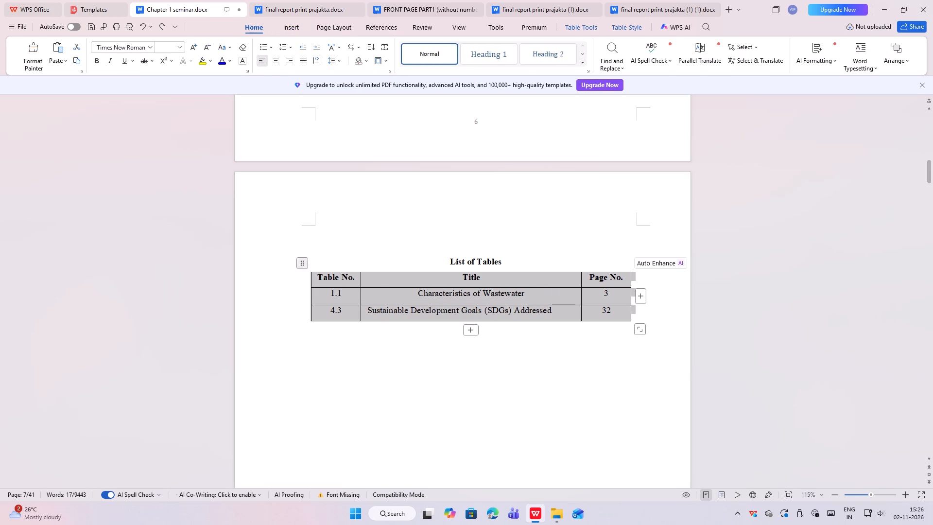
left_click(299, 264)
left_click(299, 264)
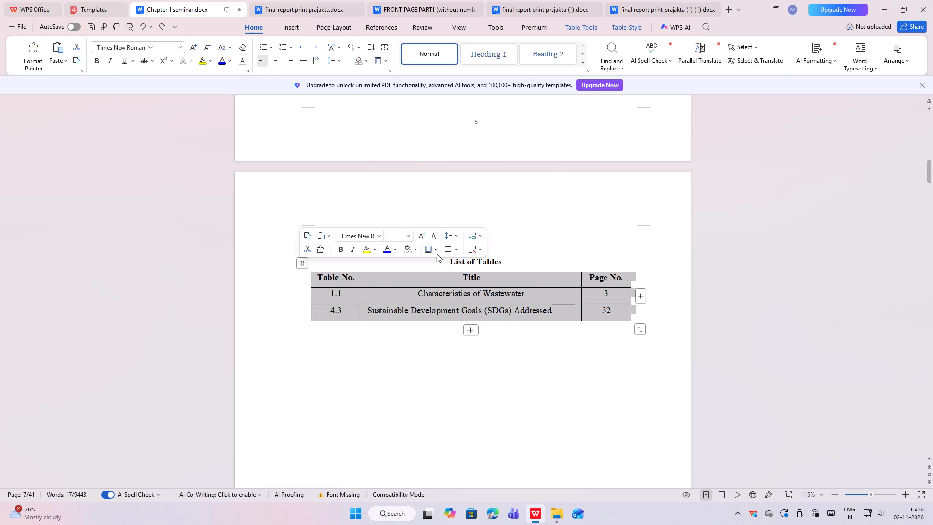
left_click(479, 251)
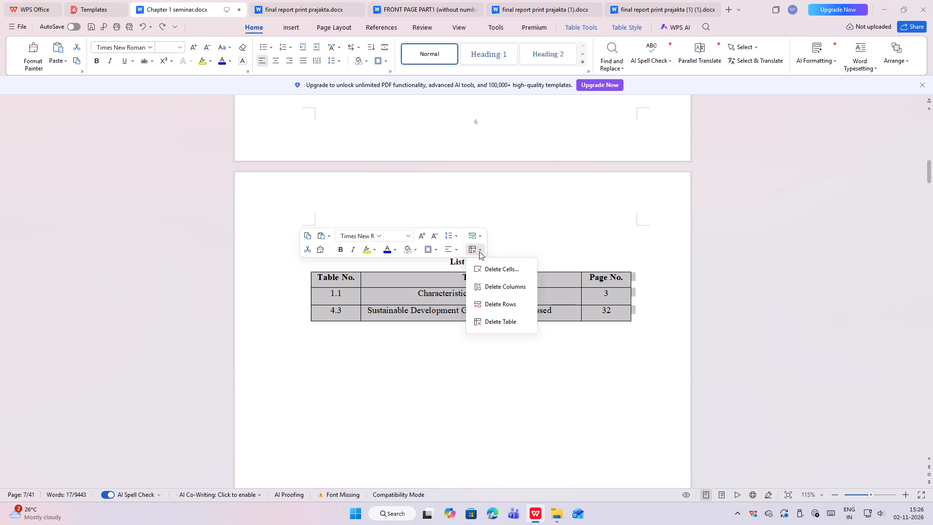
left_click(481, 237)
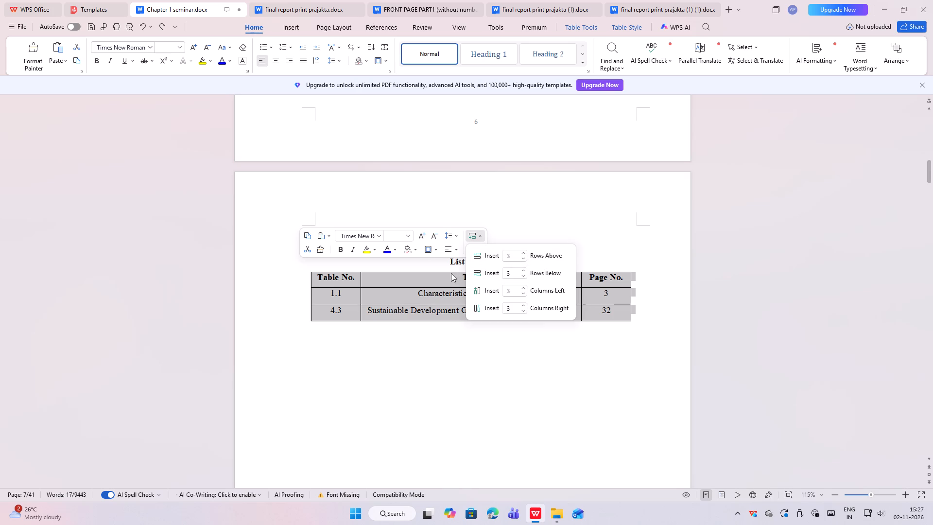
left_click(434, 250)
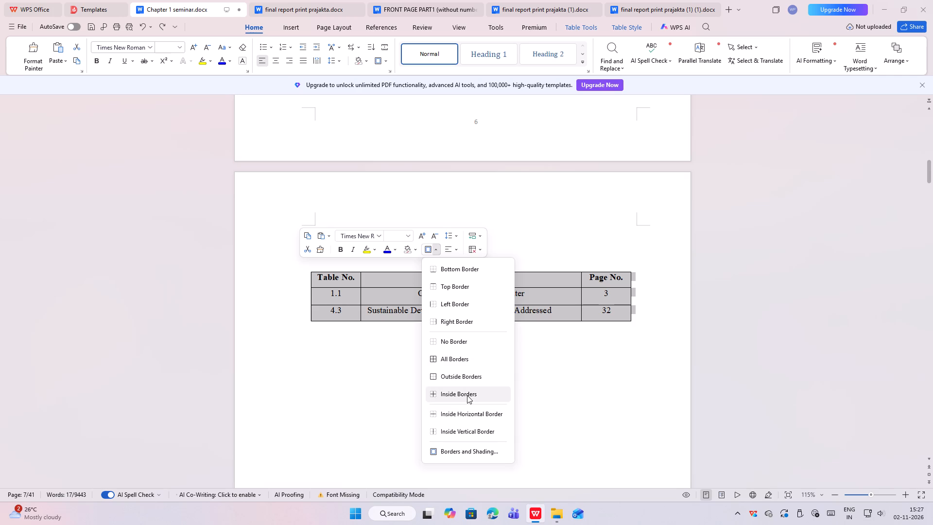
left_click(447, 450)
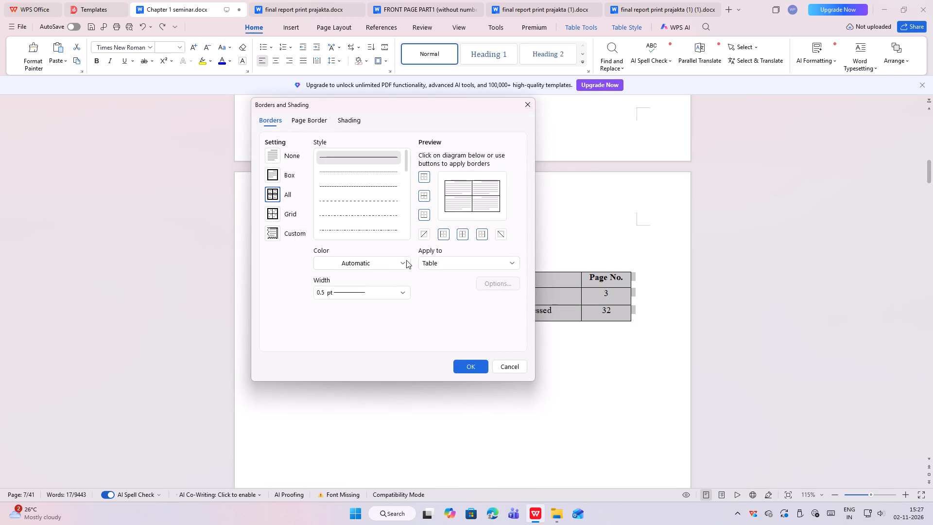
left_click(314, 122)
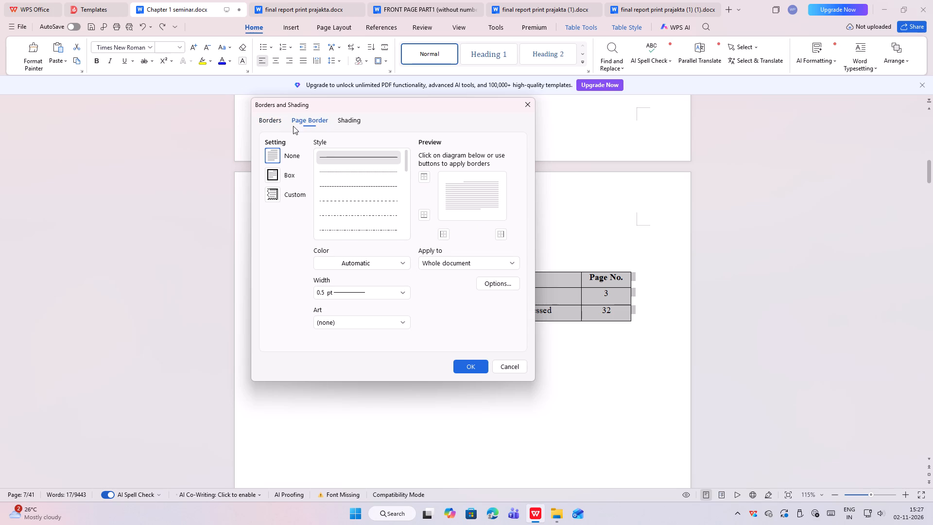
left_click(280, 121)
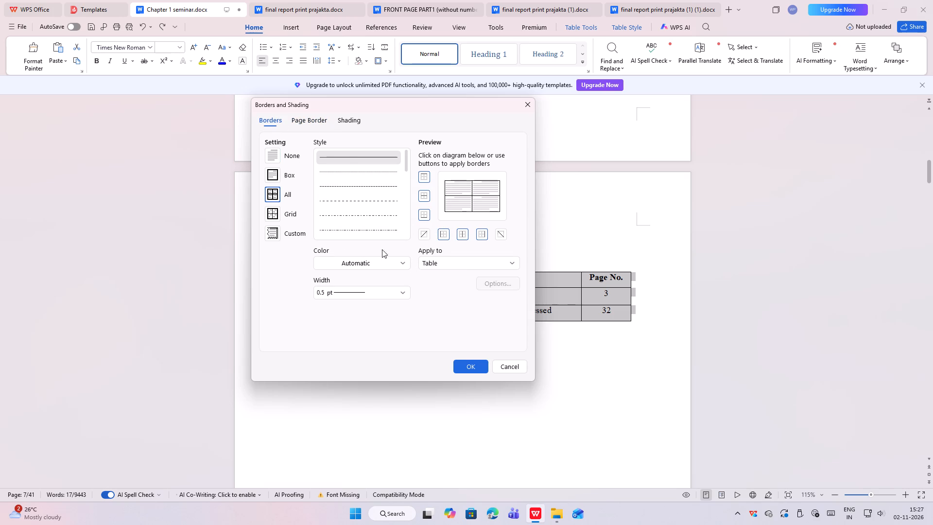
left_click(402, 260)
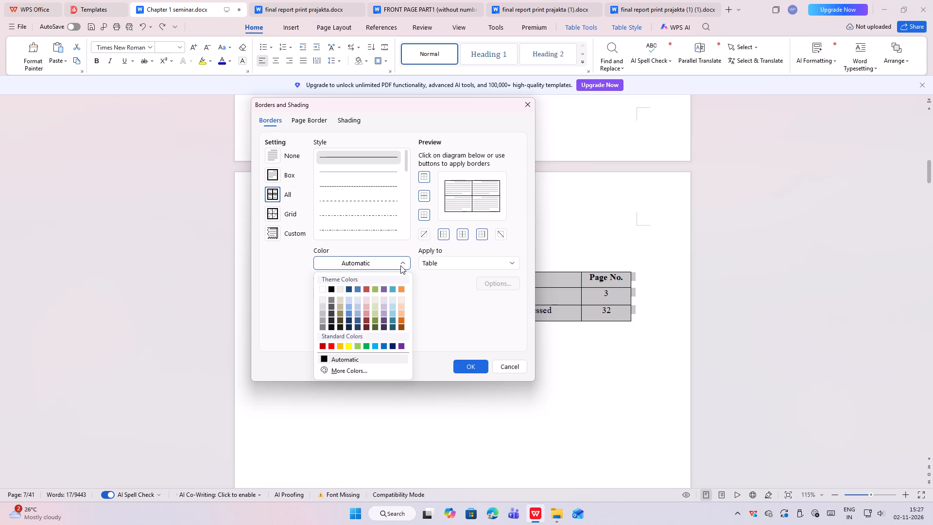
left_click(403, 263)
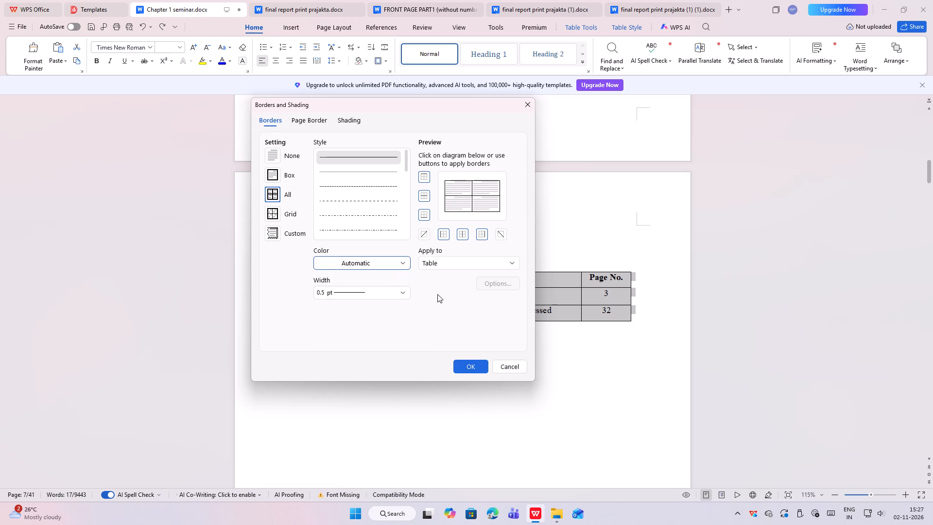
left_click(510, 261)
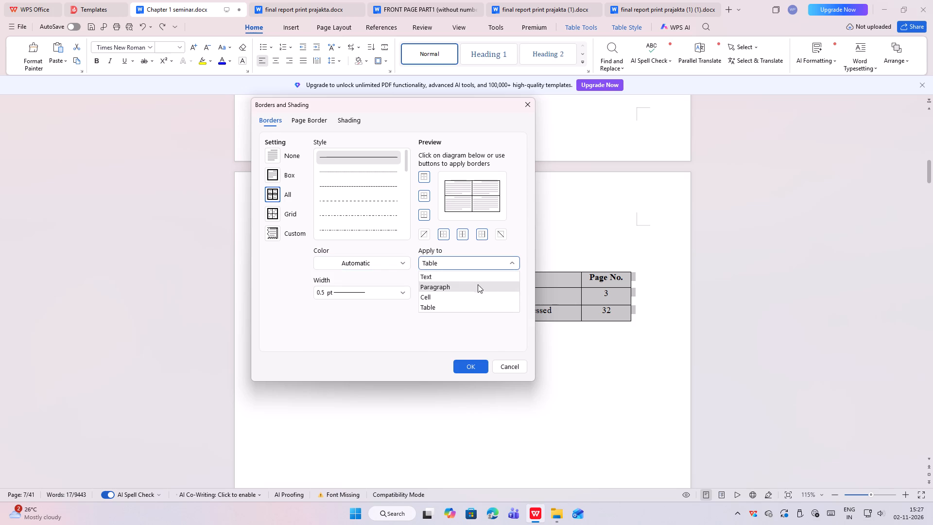
left_click(436, 303)
left_click(511, 262)
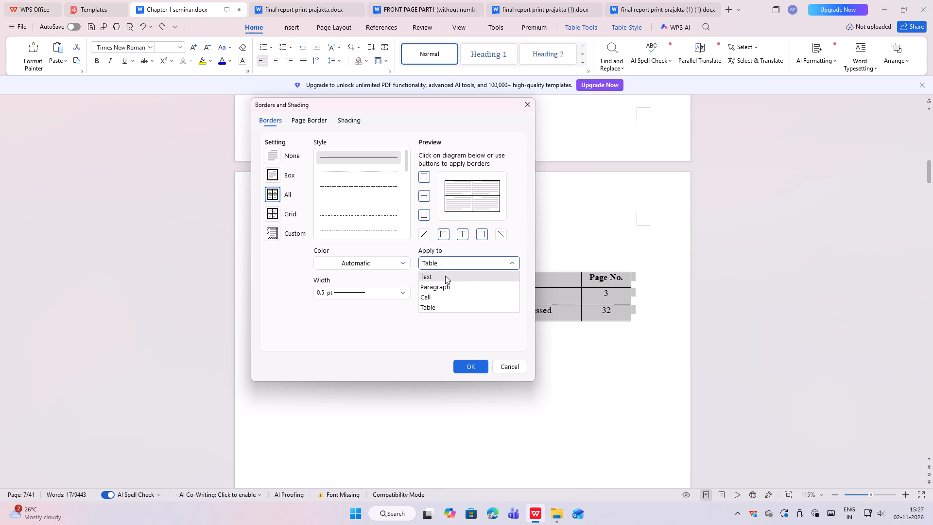
left_click(314, 122)
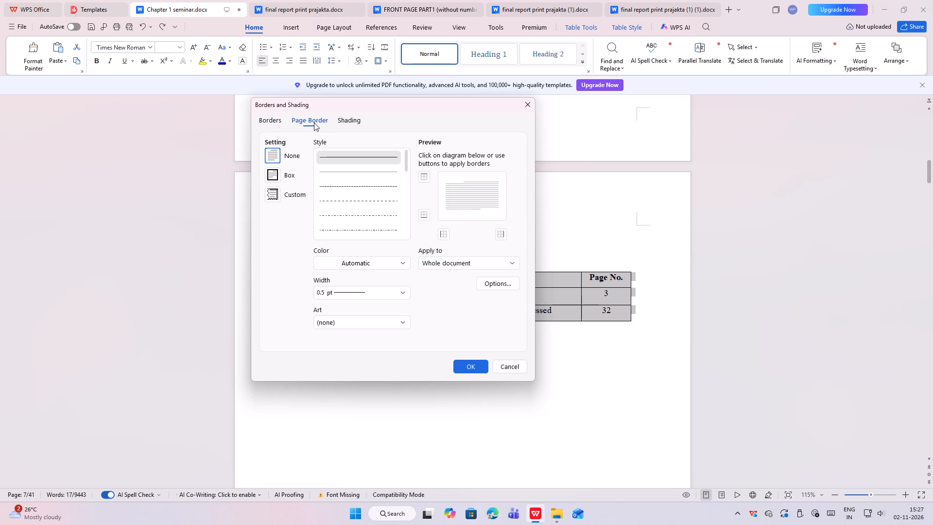
left_click(352, 120)
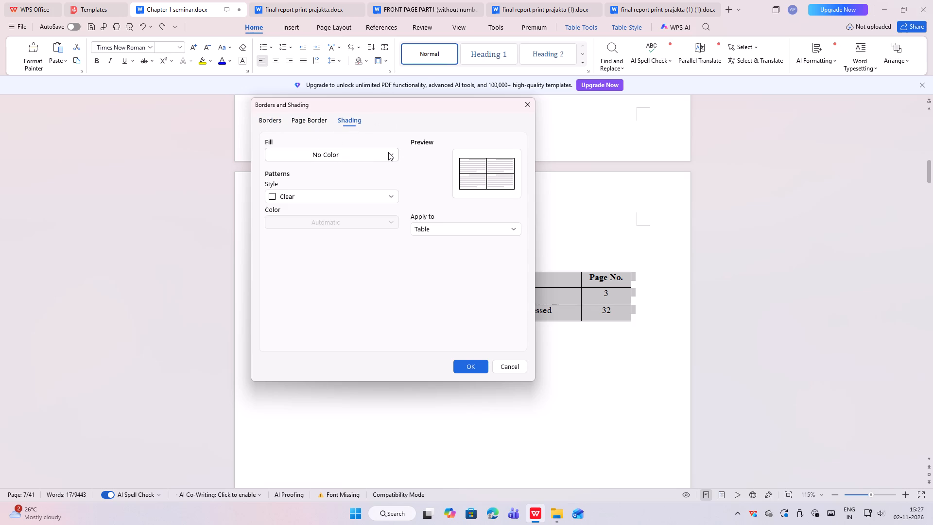
left_click(421, 227)
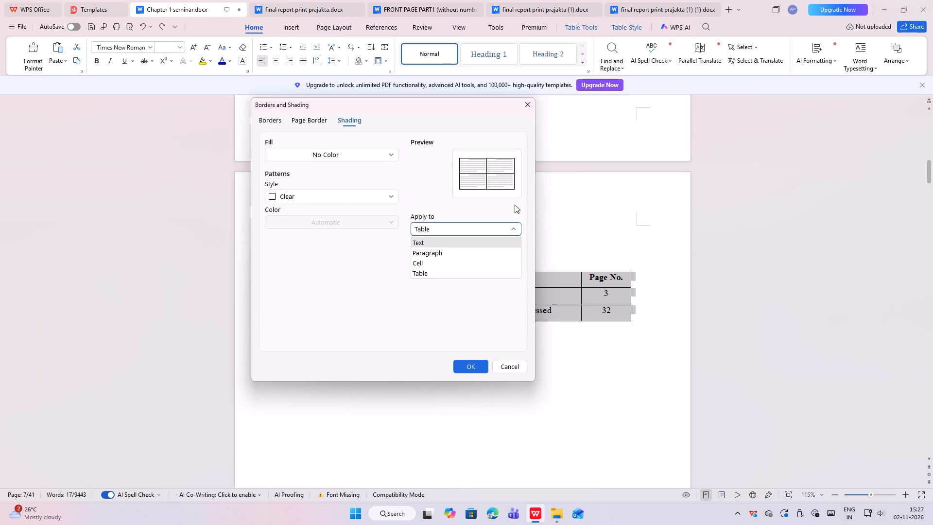
left_click(466, 368)
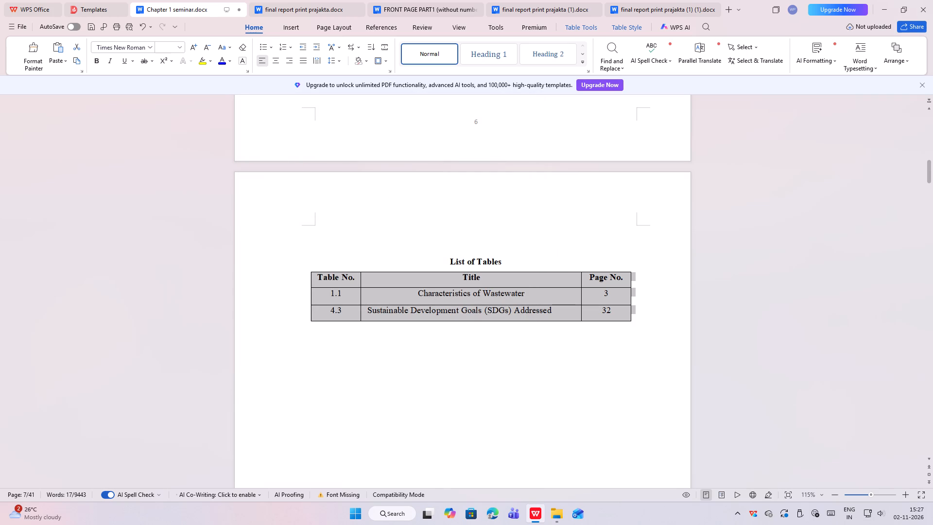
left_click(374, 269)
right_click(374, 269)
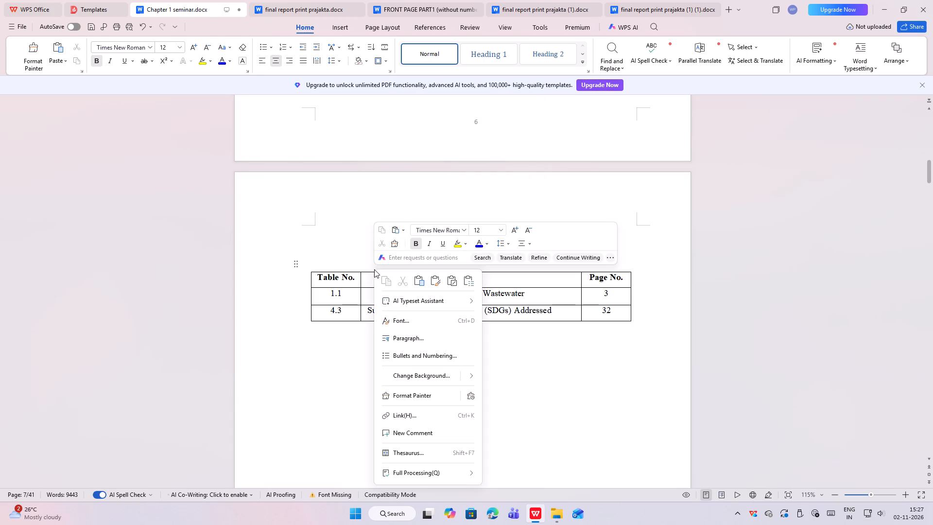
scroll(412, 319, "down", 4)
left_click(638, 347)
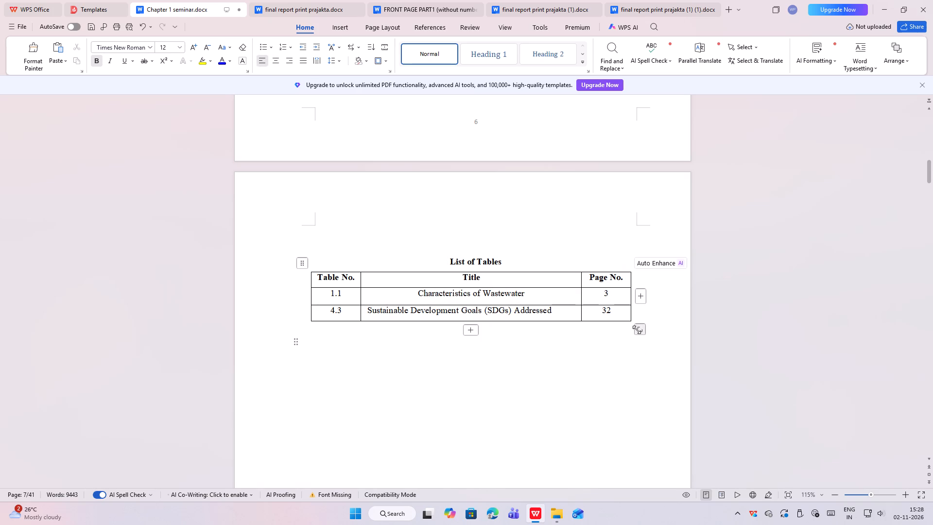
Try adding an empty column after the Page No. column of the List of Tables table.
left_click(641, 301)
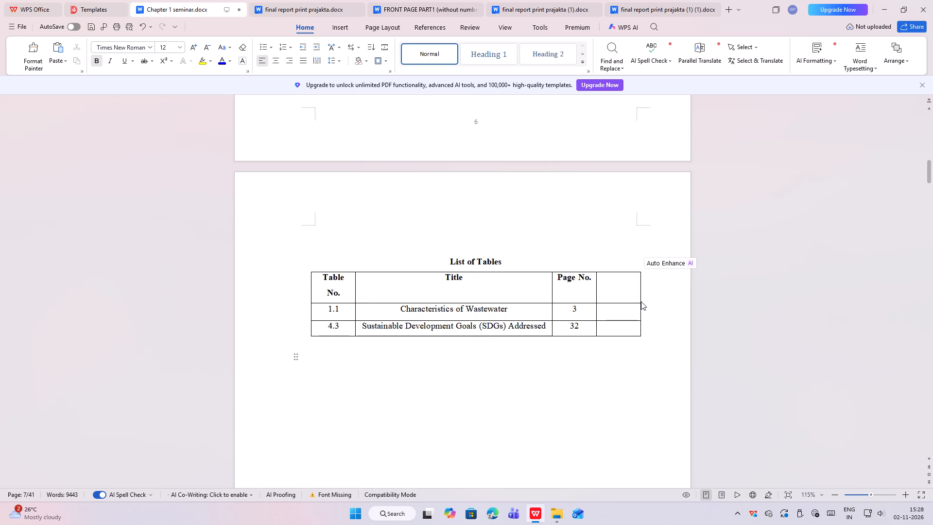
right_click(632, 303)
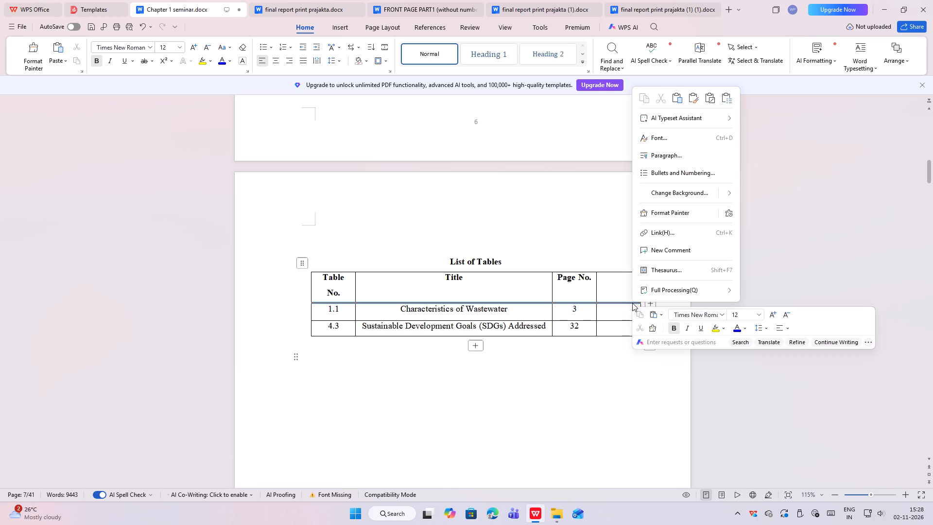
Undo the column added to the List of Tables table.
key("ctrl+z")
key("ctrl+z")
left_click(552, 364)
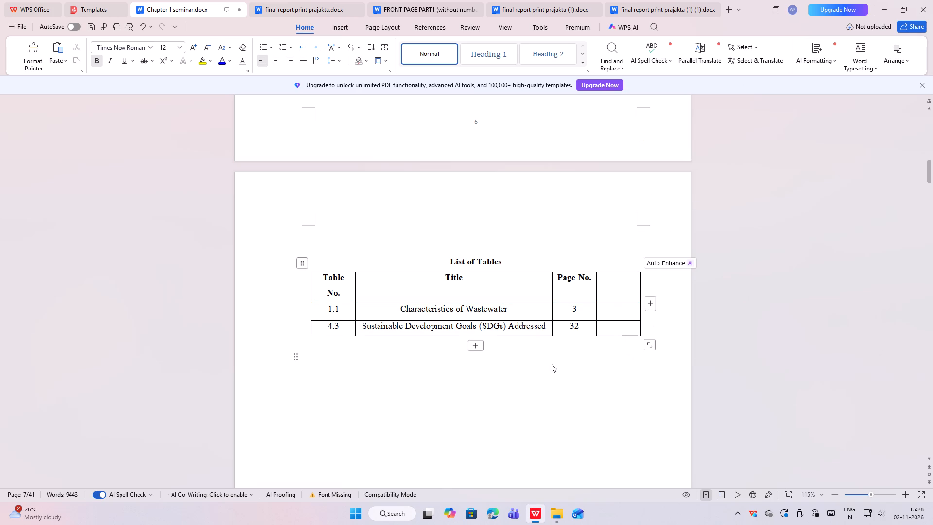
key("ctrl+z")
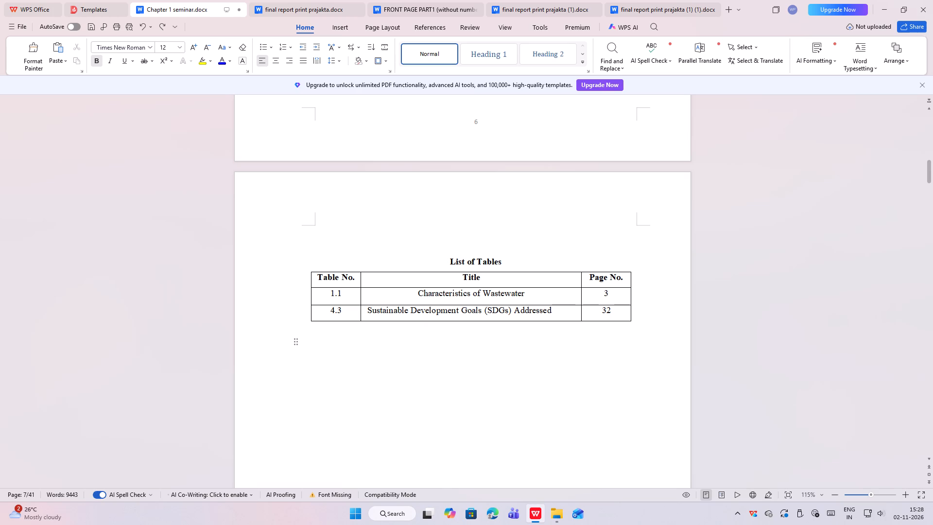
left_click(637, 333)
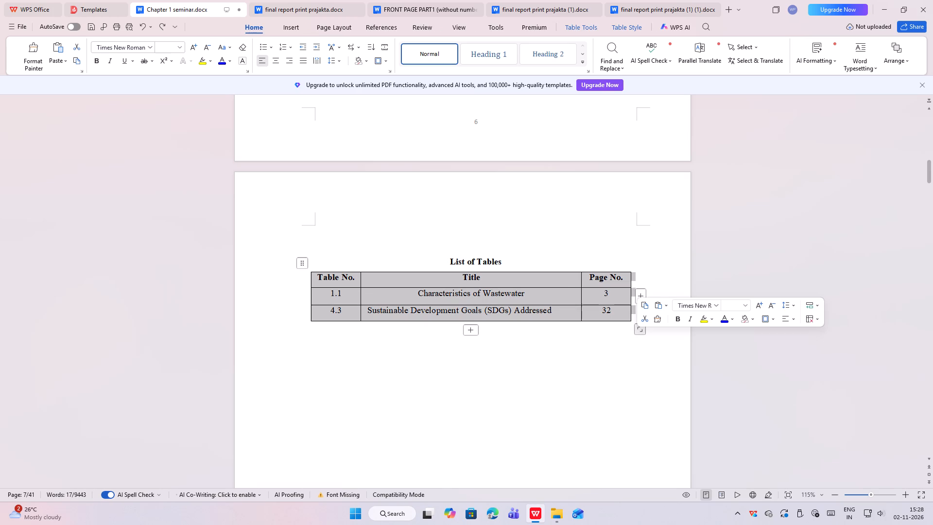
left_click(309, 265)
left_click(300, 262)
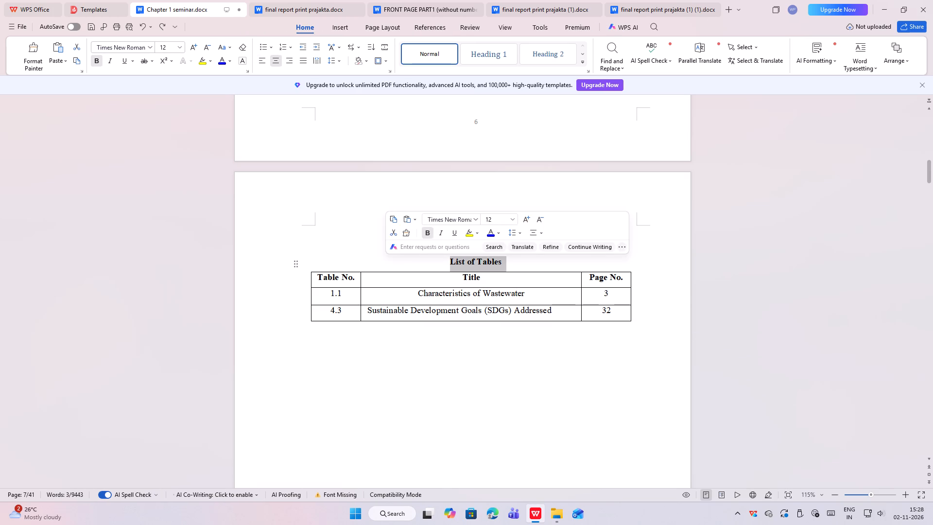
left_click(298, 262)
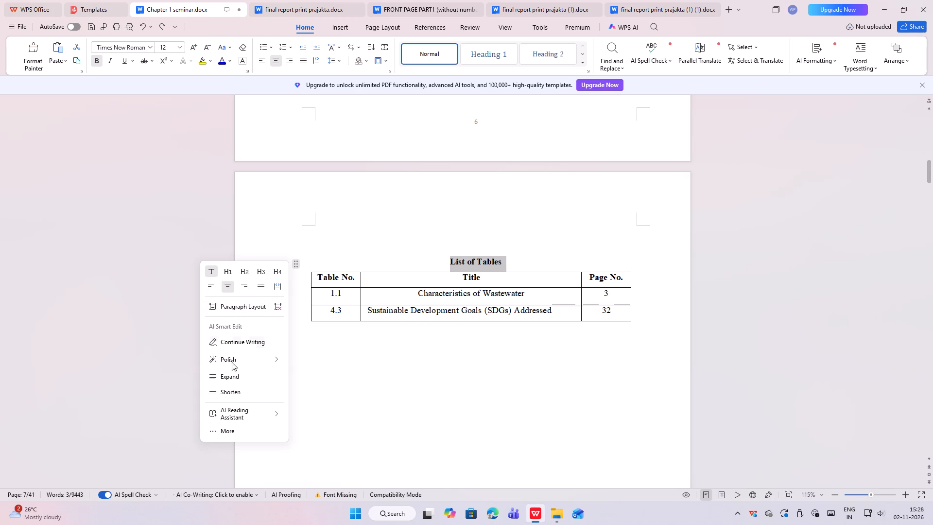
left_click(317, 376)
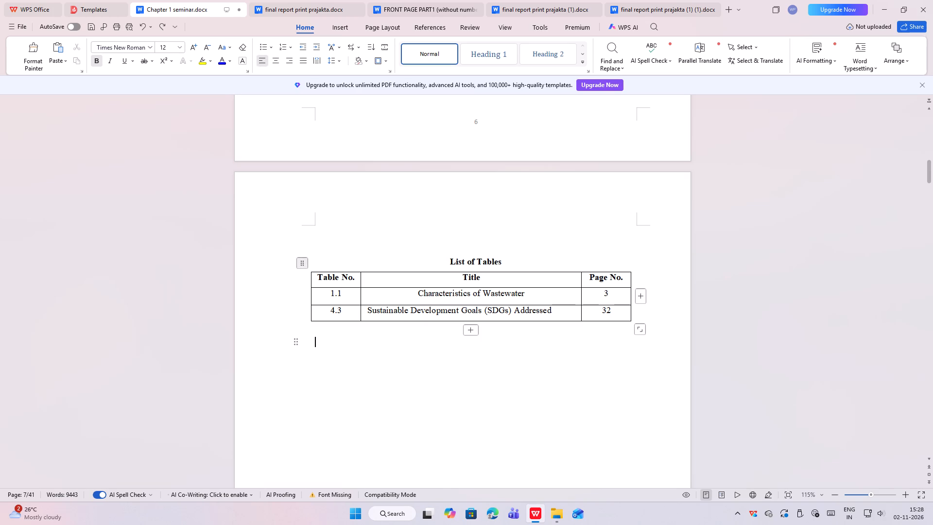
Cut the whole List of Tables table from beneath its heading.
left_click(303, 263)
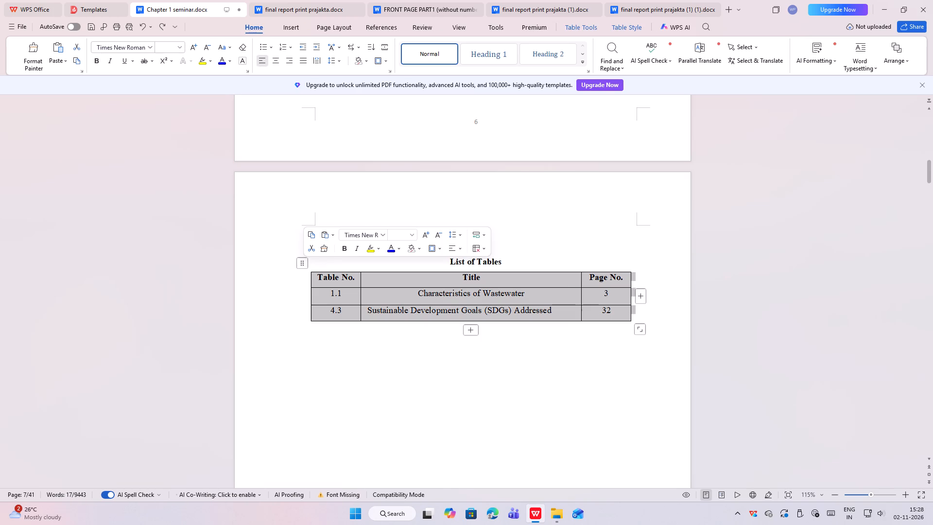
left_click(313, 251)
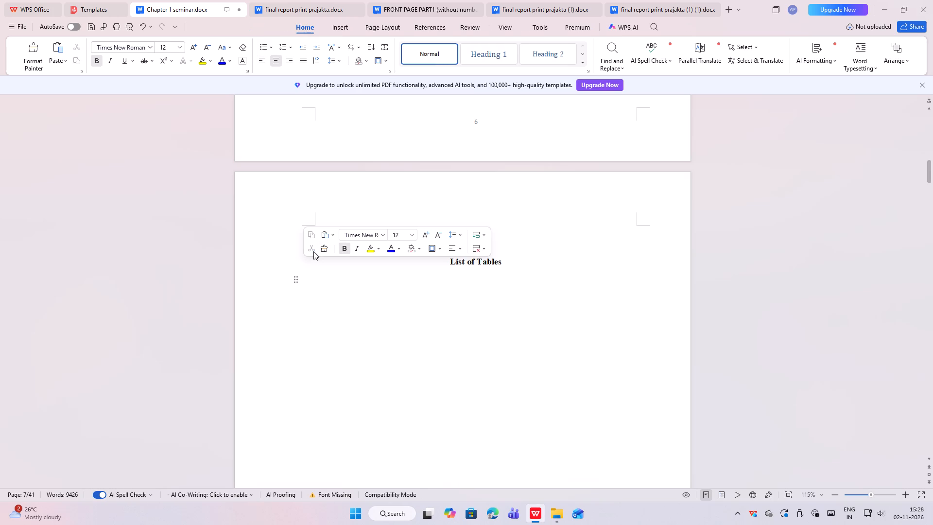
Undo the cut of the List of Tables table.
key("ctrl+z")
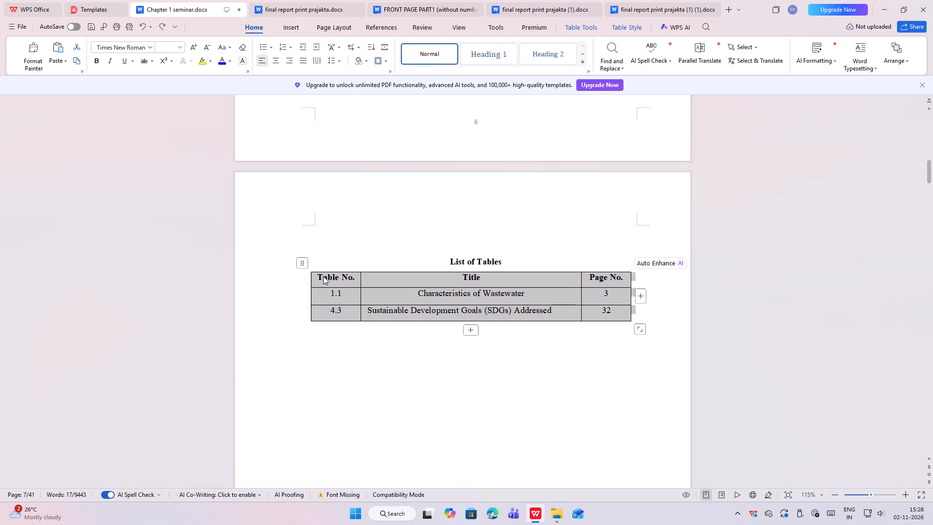
Select the whole List of Tables table and bring up the page layout options.
left_click(302, 264)
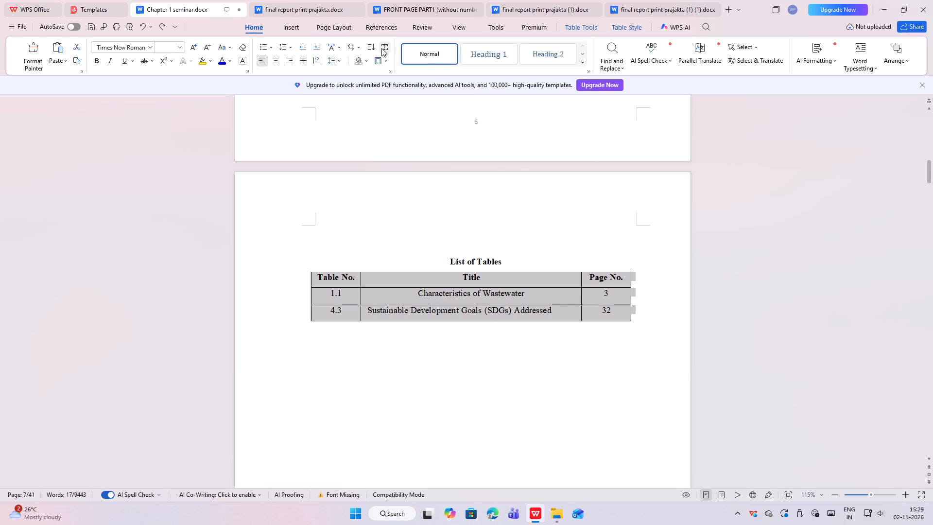
left_click(331, 29)
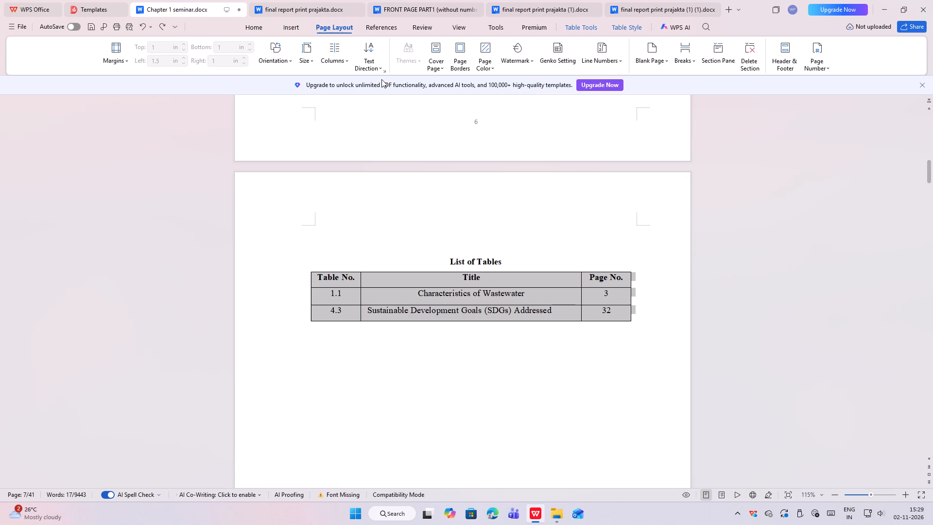
left_click(305, 264)
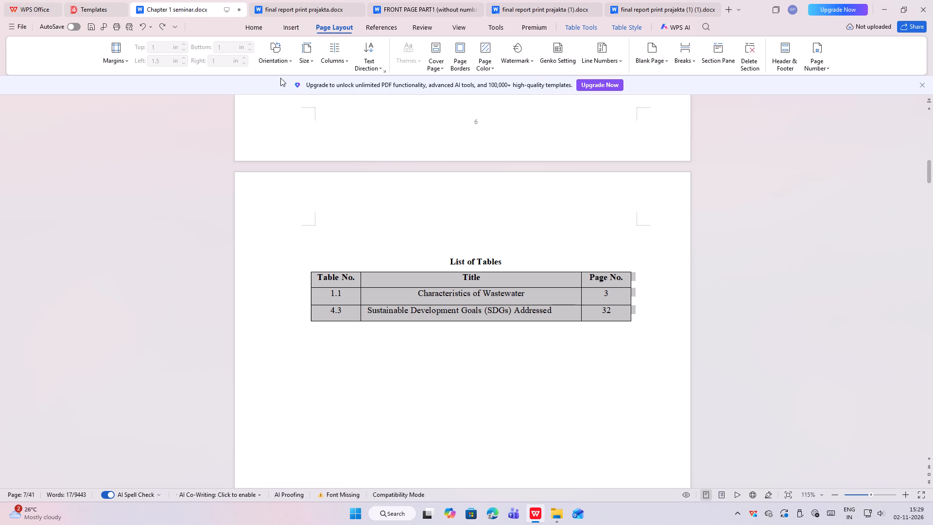
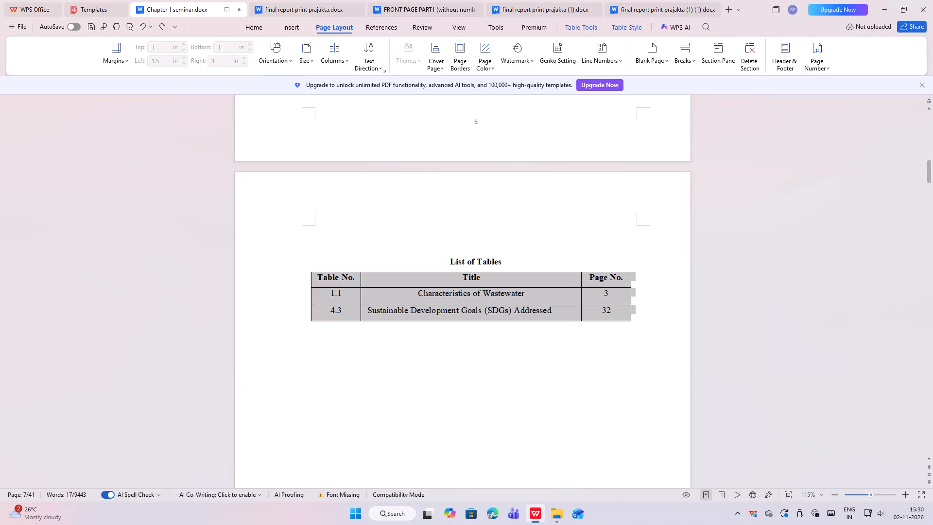
Deselect the List of Tables table and save the Chapter 1 seminar document.
left_click(574, 221)
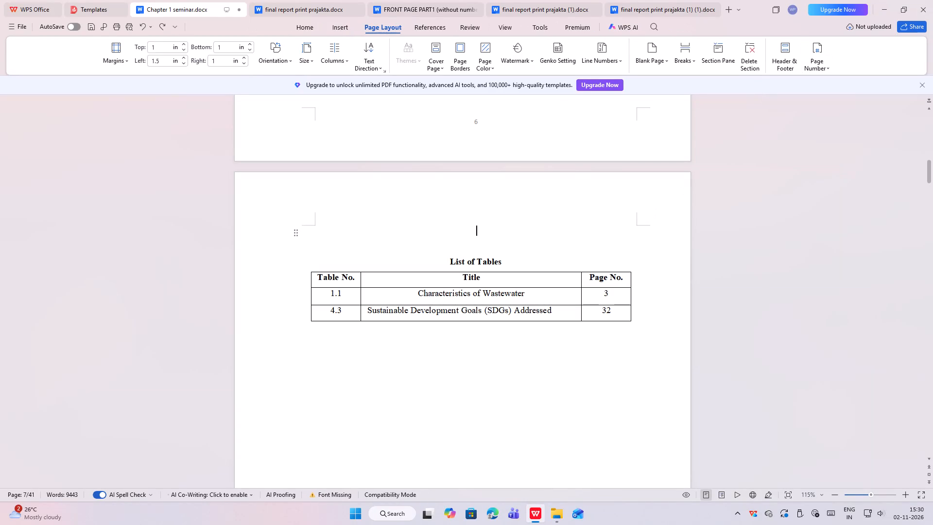
key("ctrl+s")
key("ctrl+s")
key("ctrl+s")
Remove the extra blank spacing above the List of Tables heading to move the heading and table up the page.
key("BackSpace")
key("BackSpace")
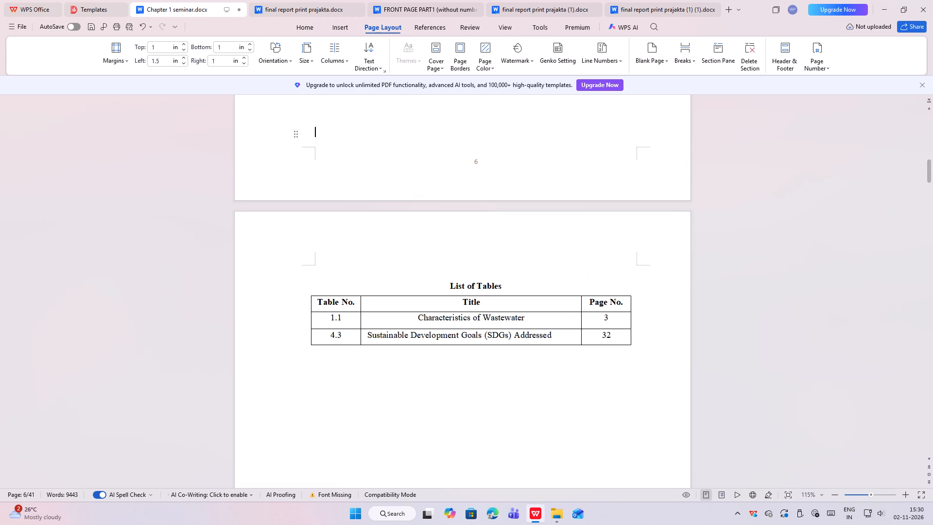
left_click(442, 279)
left_click(442, 281)
left_click(455, 279)
key("BackSpace")
Save the Chapter 1 seminar document with the tightened List of Tables page.
key("ctrl+s")
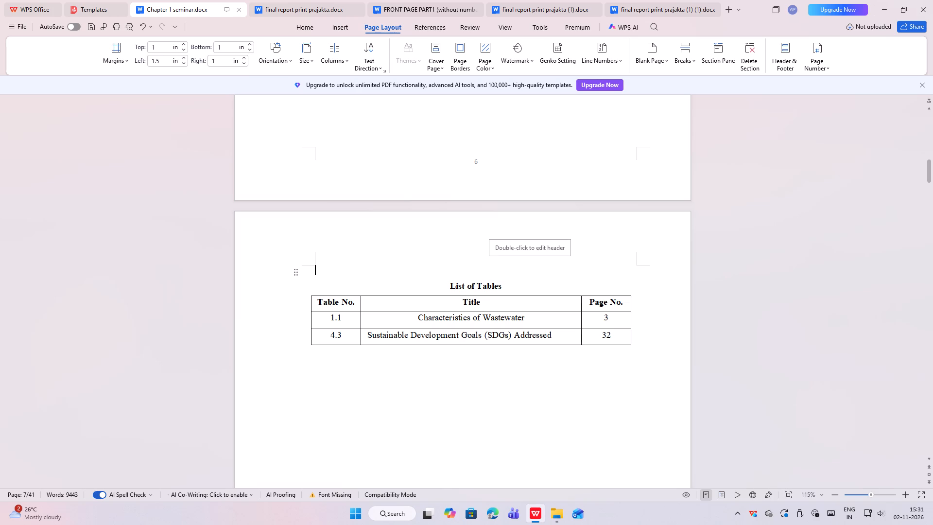
key("ctrl+s")
key("ctrl+s")
key("ctrl+s")
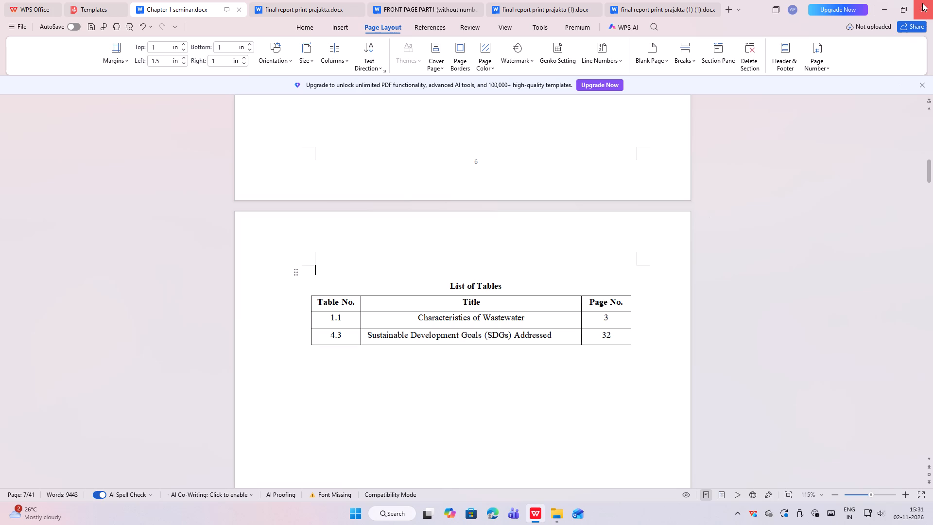
Close the word processor and the open USB drive folder windows, leaving only the desktop.
left_click(922, 3)
left_click(922, 3)
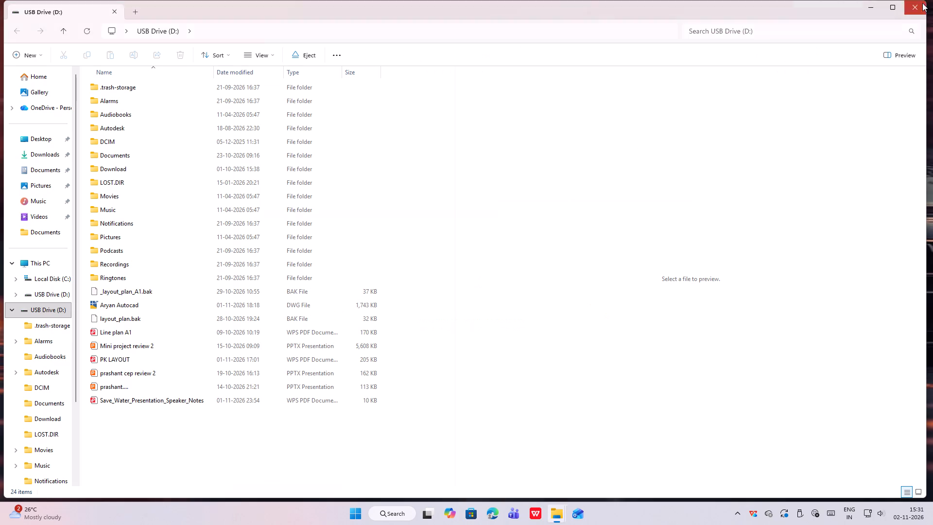
left_click(922, 3)
left_click_drag(922, 3, 823, 55)
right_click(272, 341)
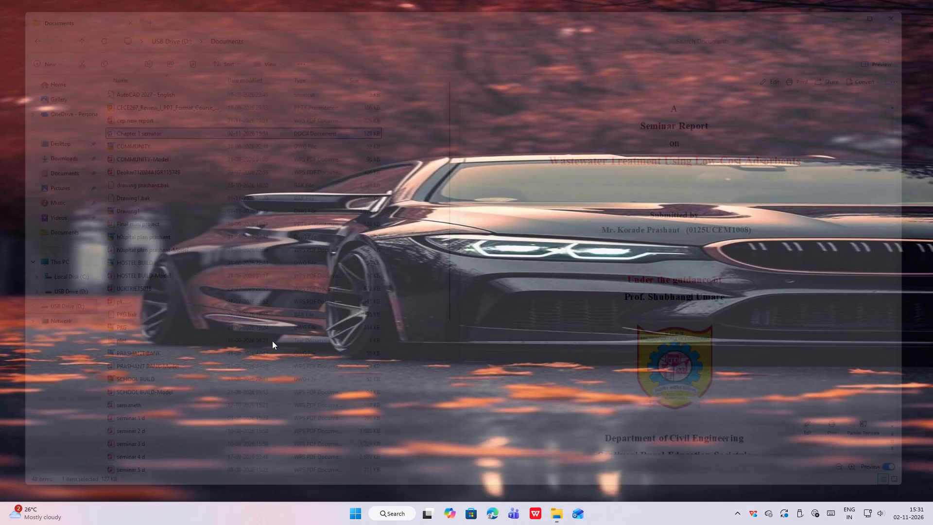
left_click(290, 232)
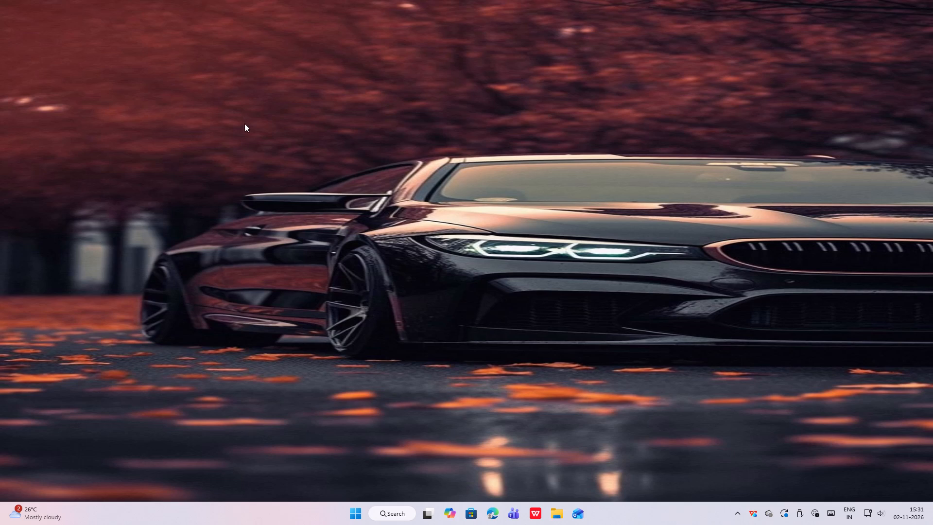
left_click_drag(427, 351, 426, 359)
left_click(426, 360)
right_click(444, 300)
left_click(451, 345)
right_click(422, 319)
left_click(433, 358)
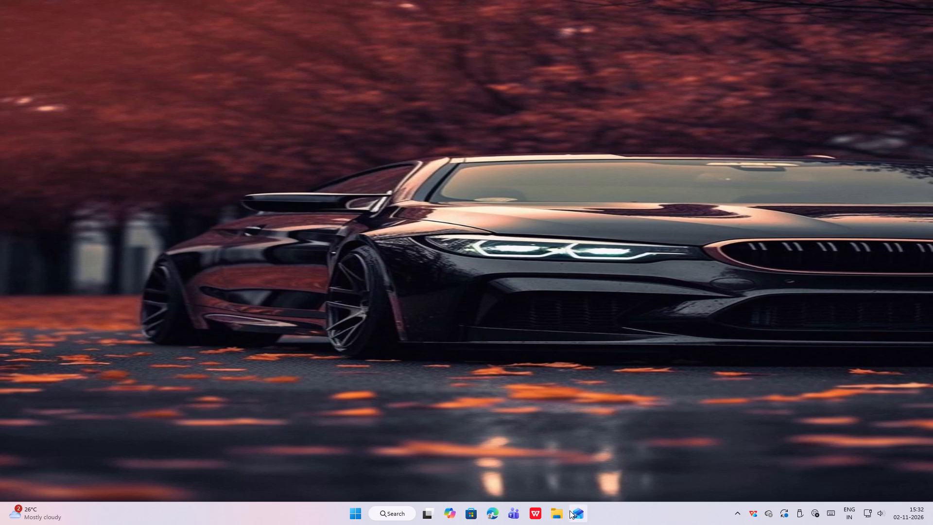